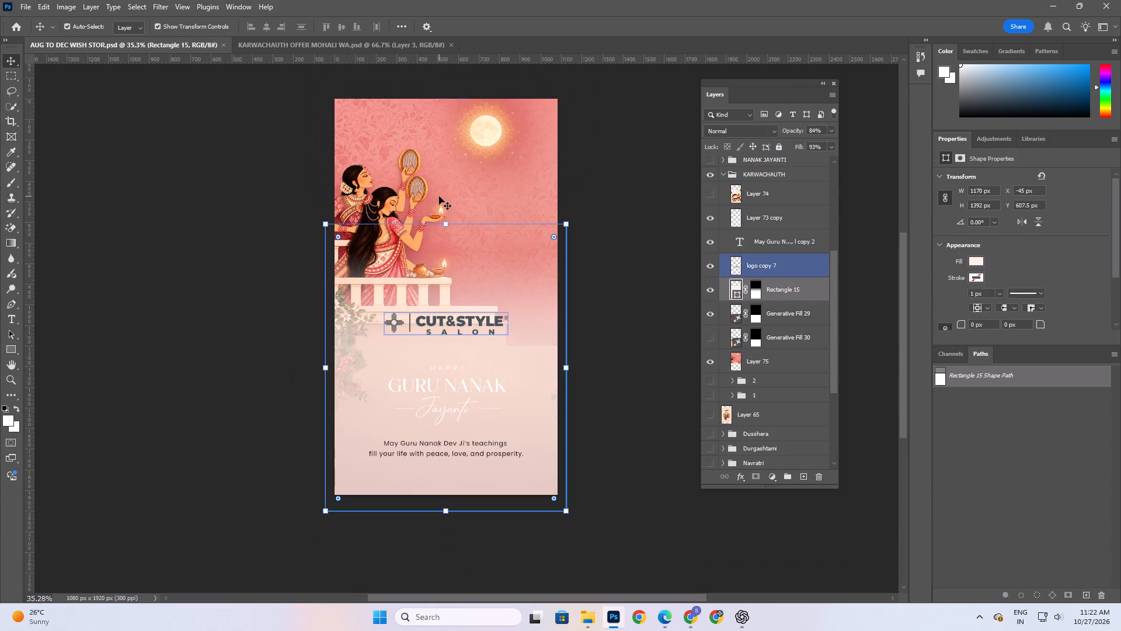
left_click_drag(445, 223, 442, 208, "shift")
left_click(524, 385)
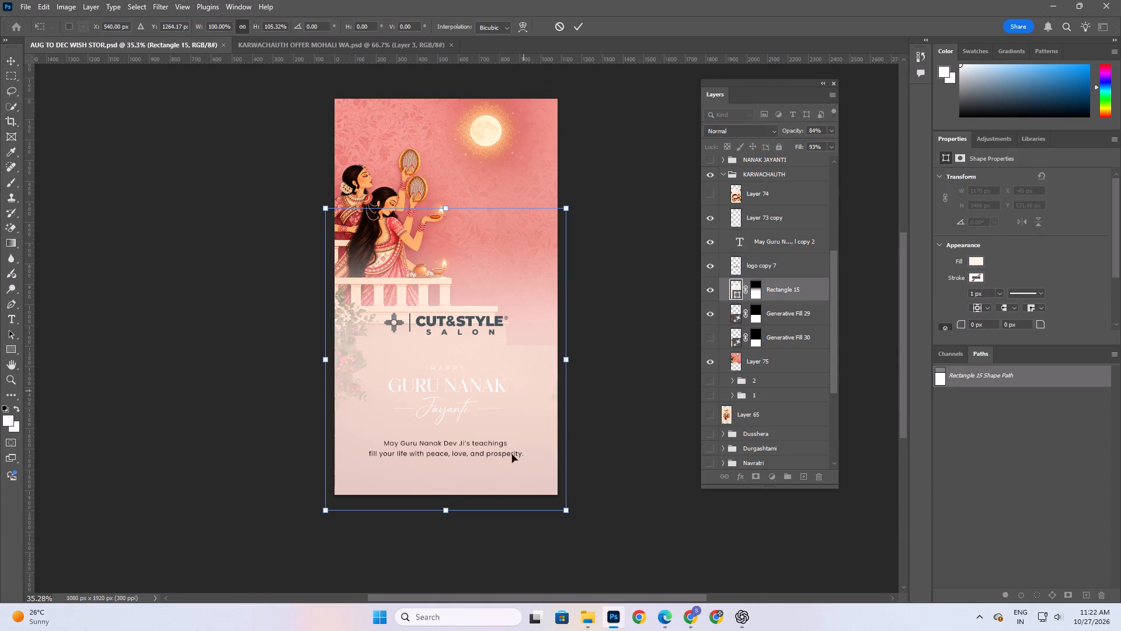
left_click_drag(447, 508, 446, 515, "shift")
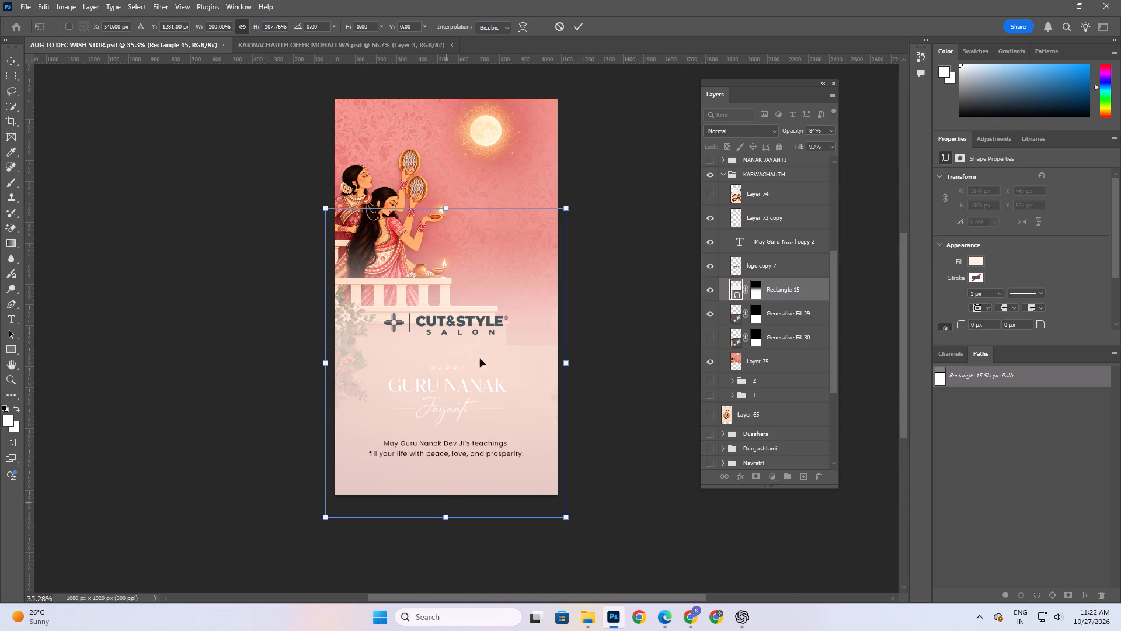
left_click(576, 25)
left_click(619, 133)
Change Rectangle 15's fill to a near-white colour, RGB 255, 253, 252.
key("space")
key("space")
key("space")
key("space")
left_click_drag(501, 282, 479, 286)
scroll(414, 241, "up", 2, "alt")
scroll(533, 311, "up", 3)
key("space")
key("space")
key("space")
key("space")
key("space")
key("space")
key("space")
key("space")
key("space")
key("space")
key("space")
key("space")
key("space")
key("space")
key("space")
left_click_drag(532, 313, 525, 273)
left_click(628, 411)
left_click(528, 415)
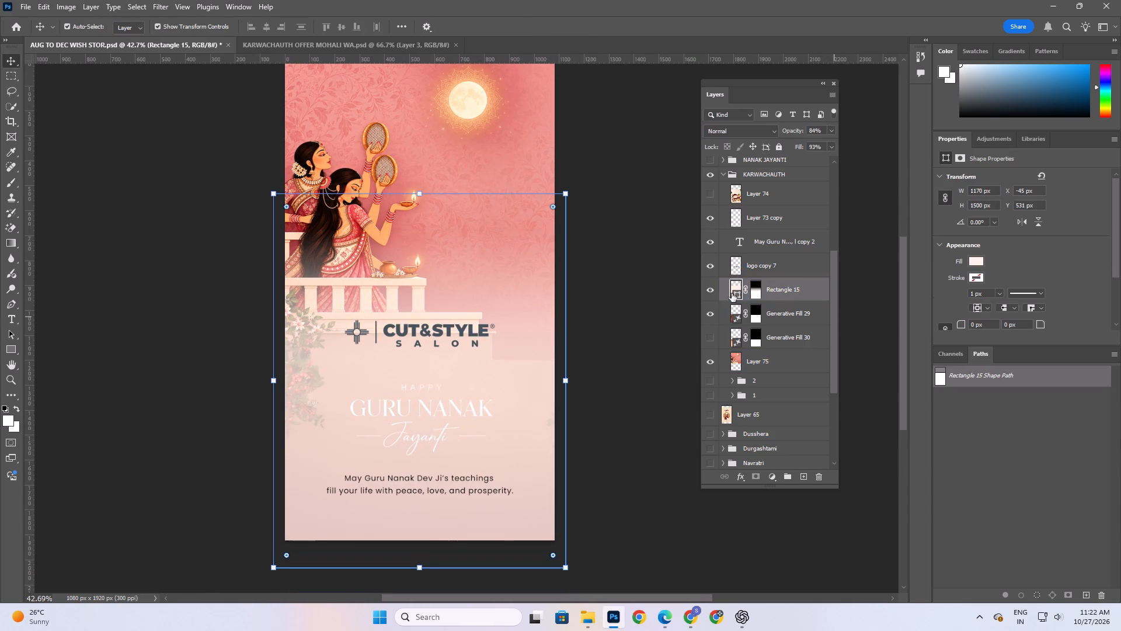
double_click(737, 292)
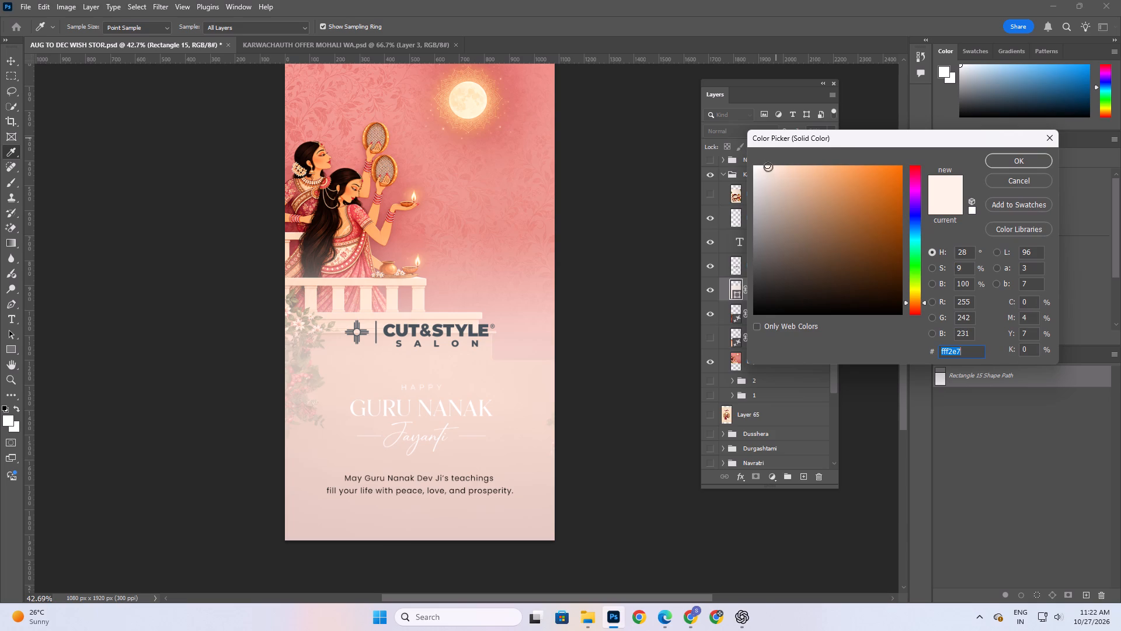
left_click_drag(768, 167, 755, 161)
left_click(1040, 150)
left_click(1037, 158)
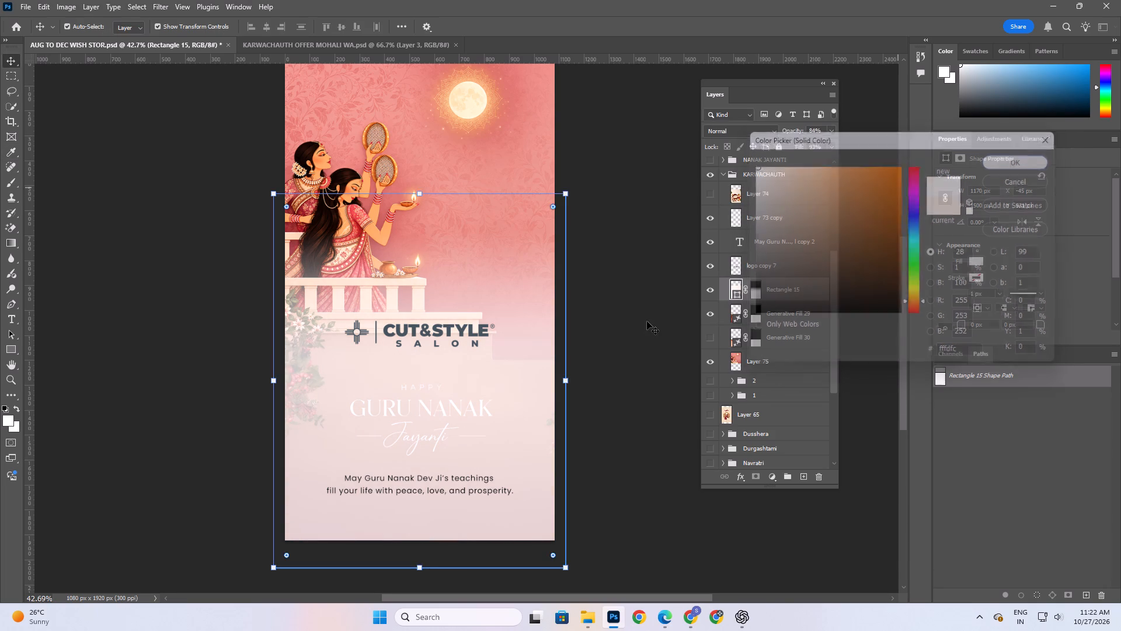
left_click(646, 322)
Widen Rectangle 15 to about 1222 px beyond the canvas's right edge, and nudge it 20 px left.
key("space")
key("space")
key("space")
key("space")
key("space")
key("space")
key("space")
key("space")
key("space")
key("space")
key("space")
key("space")
key("space")
key("space")
key("space")
key("space")
key("space")
key("space")
key("space")
key("space")
left_click_drag(560, 328, 587, 321)
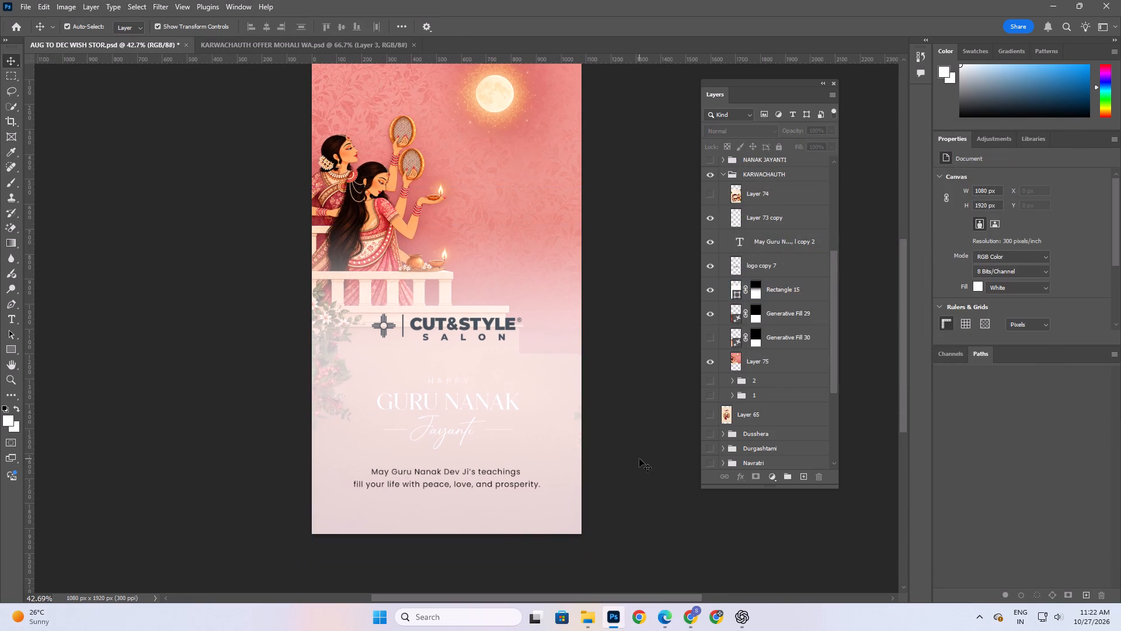
left_click(539, 391)
left_click_drag(299, 372, 289, 370, "shift")
left_click(567, 32)
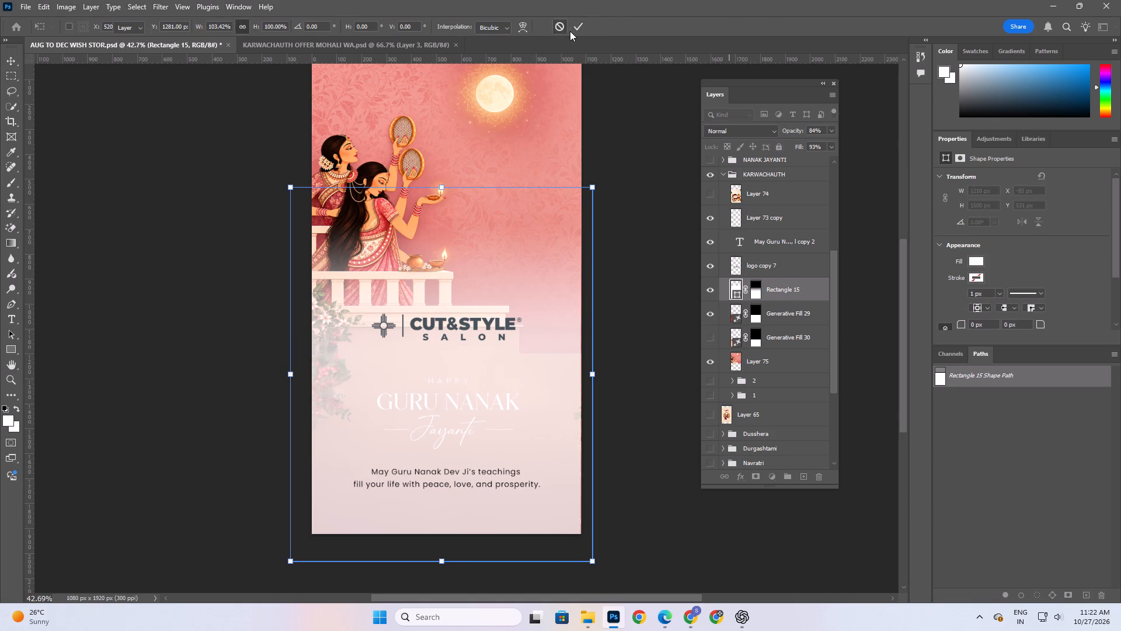
left_click_drag(591, 375, 597, 375, "shift")
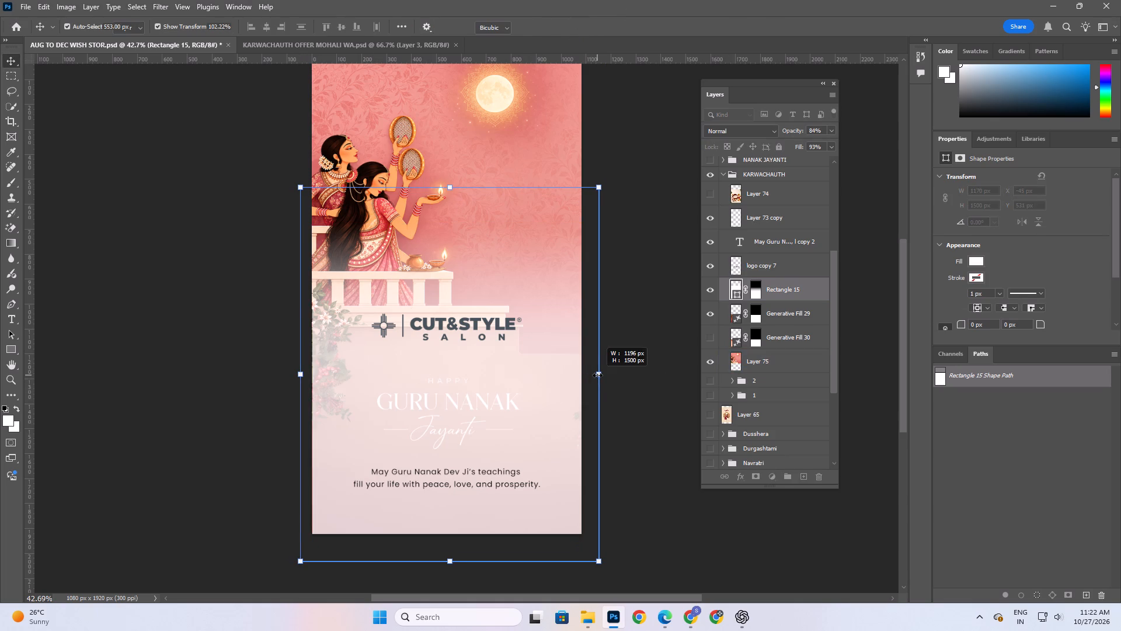
left_click_drag(597, 375, 603, 373, "shift")
left_click(578, 22)
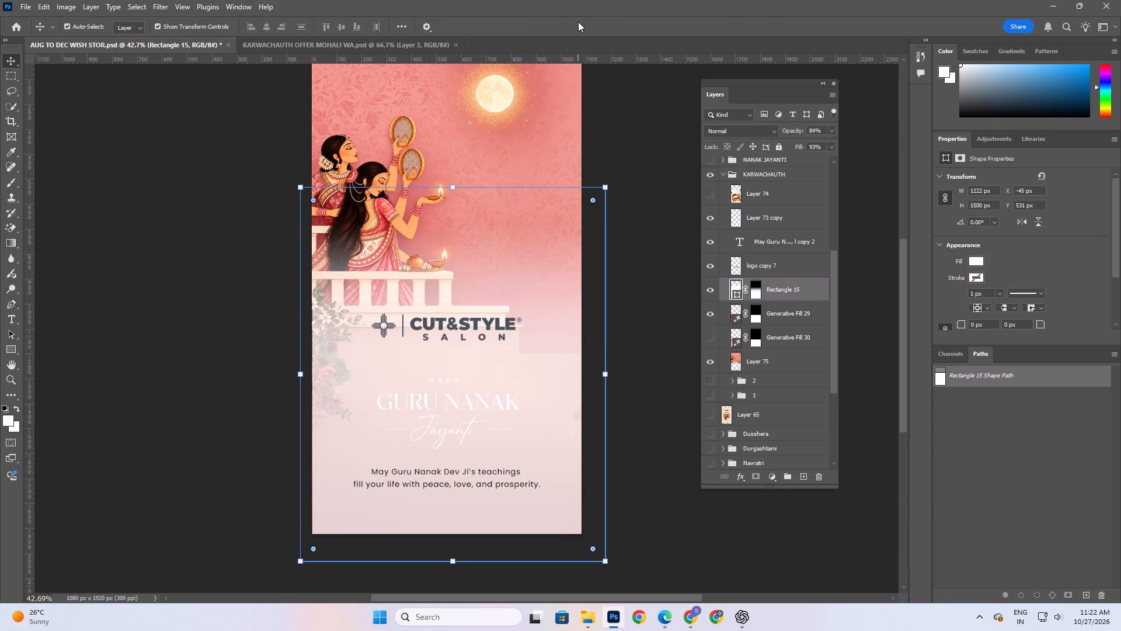
key("shift+Left")
key("shift+Left")
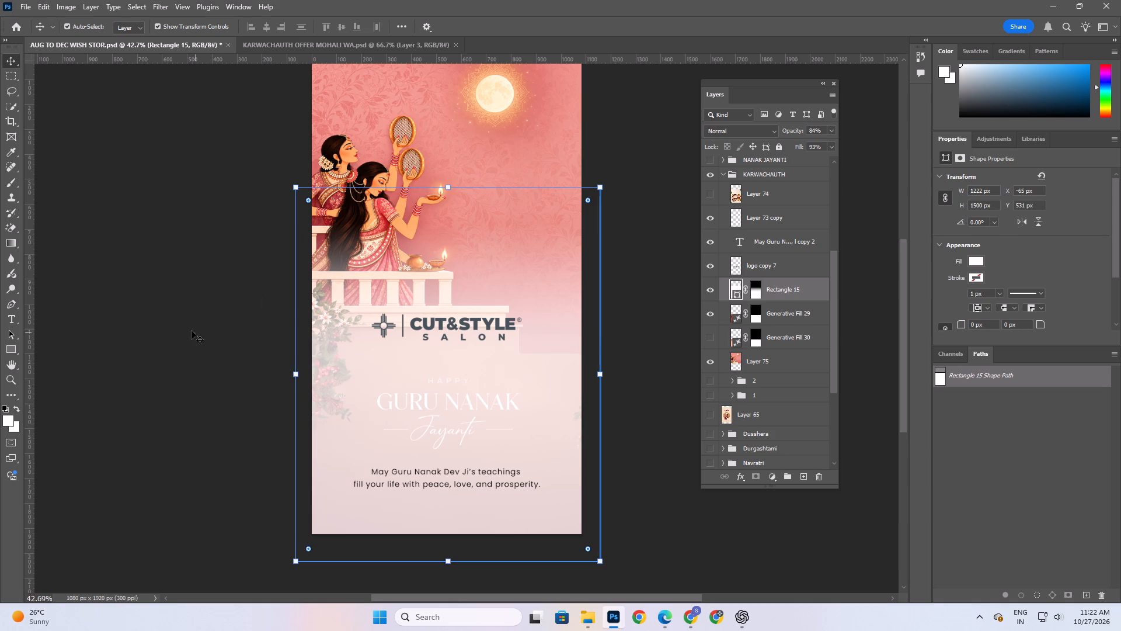
left_click(192, 331)
Move the CUT&STYLE SALON logo slightly down below the balcony, to about X 236, Y 1069 px.
key("space")
key("space")
key("space")
key("space")
key("space")
key("space")
key("space")
key("space")
key("space")
key("space")
key("space")
key("space")
left_click_drag(469, 323, 455, 330)
scroll(399, 501, "down", 5)
scroll(259, 466, "up", 8, "alt")
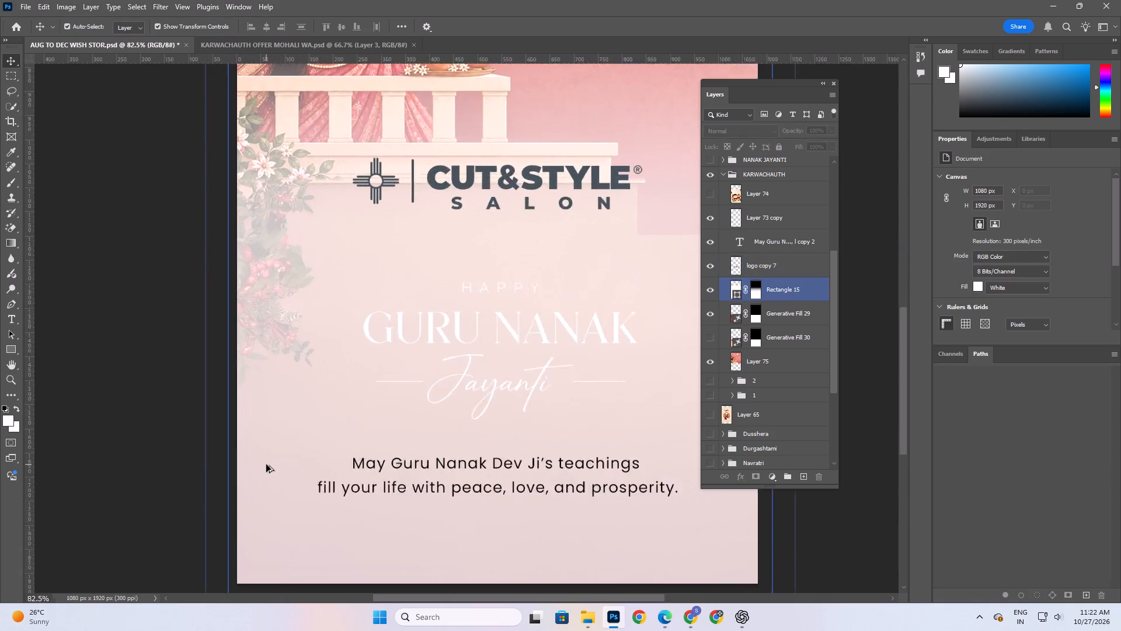
scroll(266, 464, "up", 1, "alt")
scroll(468, 407, "down", 8, "alt")
scroll(548, 405, "up", 4)
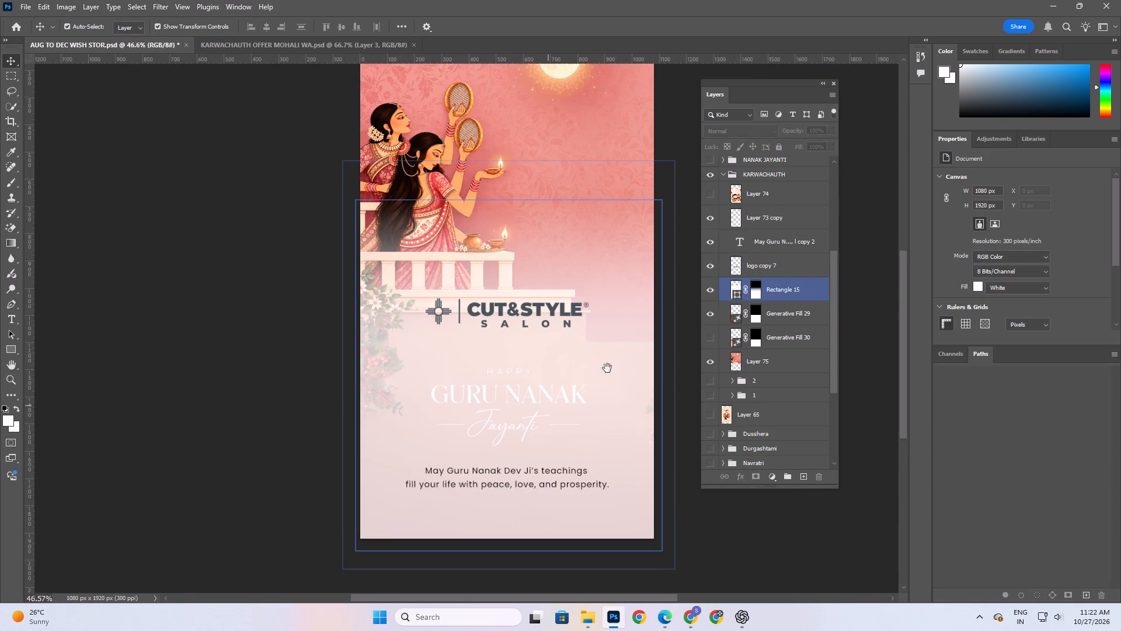
key("space")
key("space")
key("space")
key("space")
key("space")
key("space")
key("space")
key("space")
key("space")
left_click_drag(618, 364, 535, 368)
left_click(612, 375)
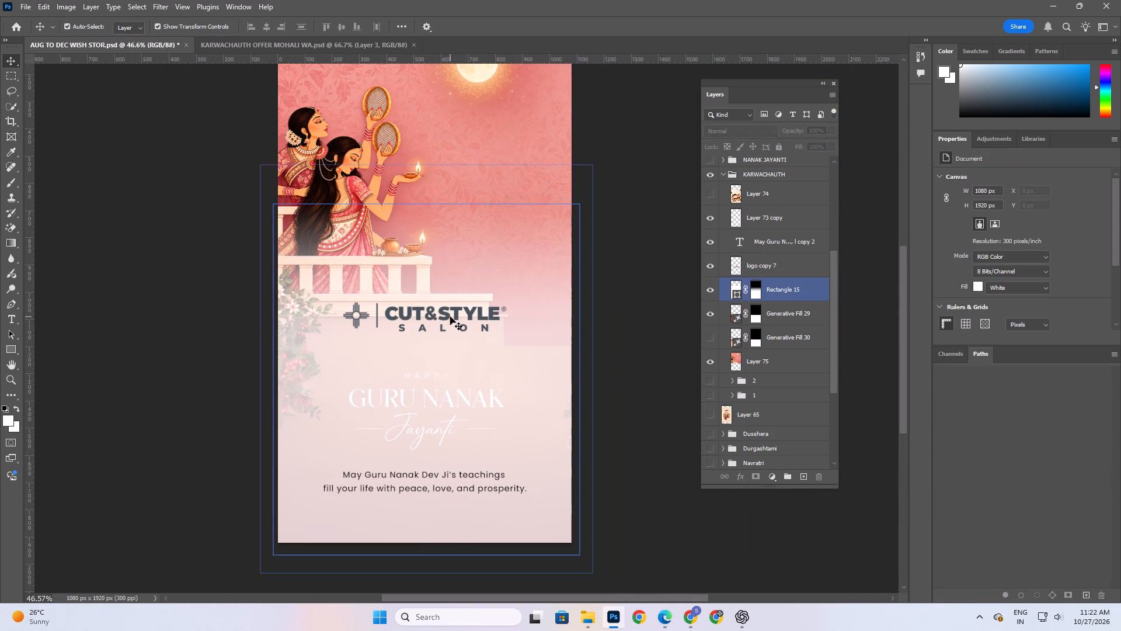
left_click_drag(447, 317, 445, 327)
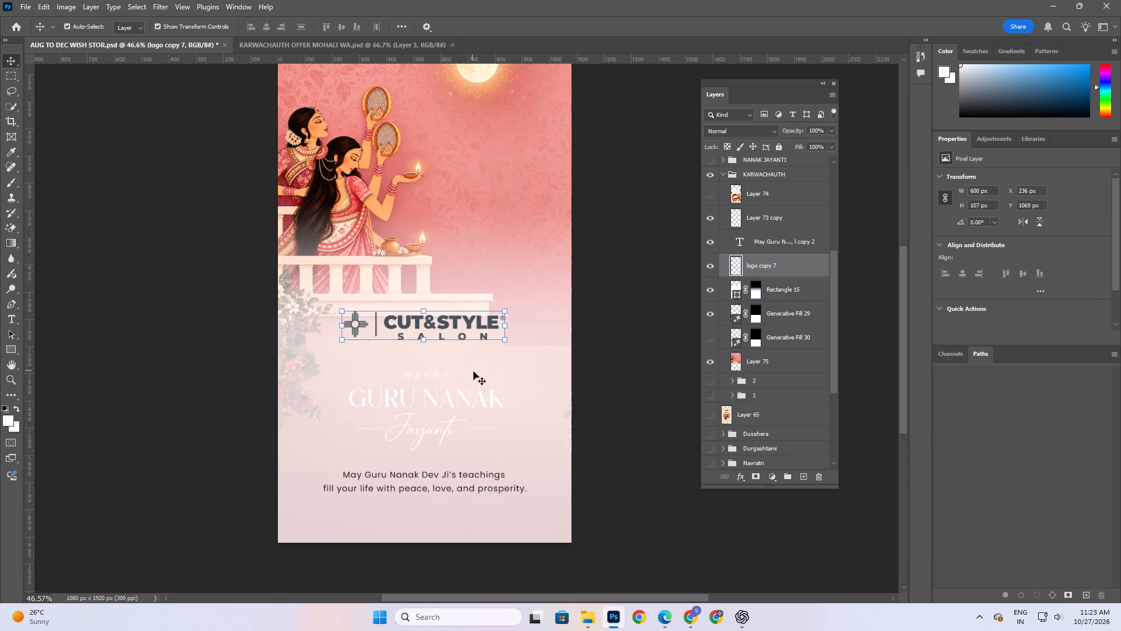
Shift Layer 75, Generative Fill 29 and Generative Fill 30 together up by 20 px.
scroll(474, 372, "up", 5)
left_click(416, 144)
scroll(430, 202, "up", 4)
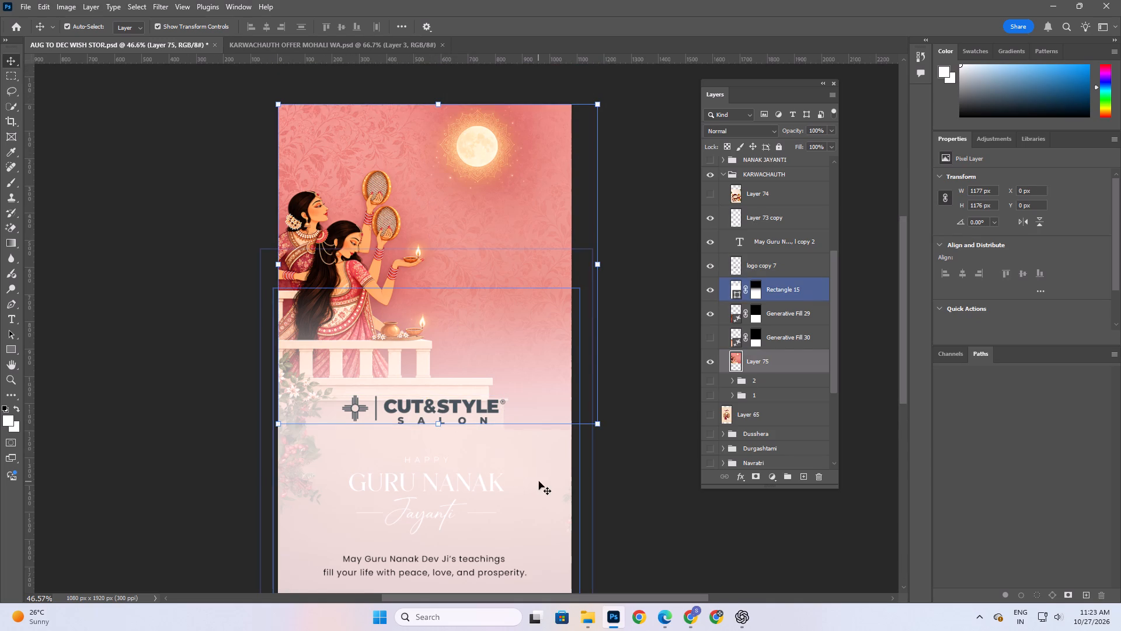
left_click(816, 322, "ctrl")
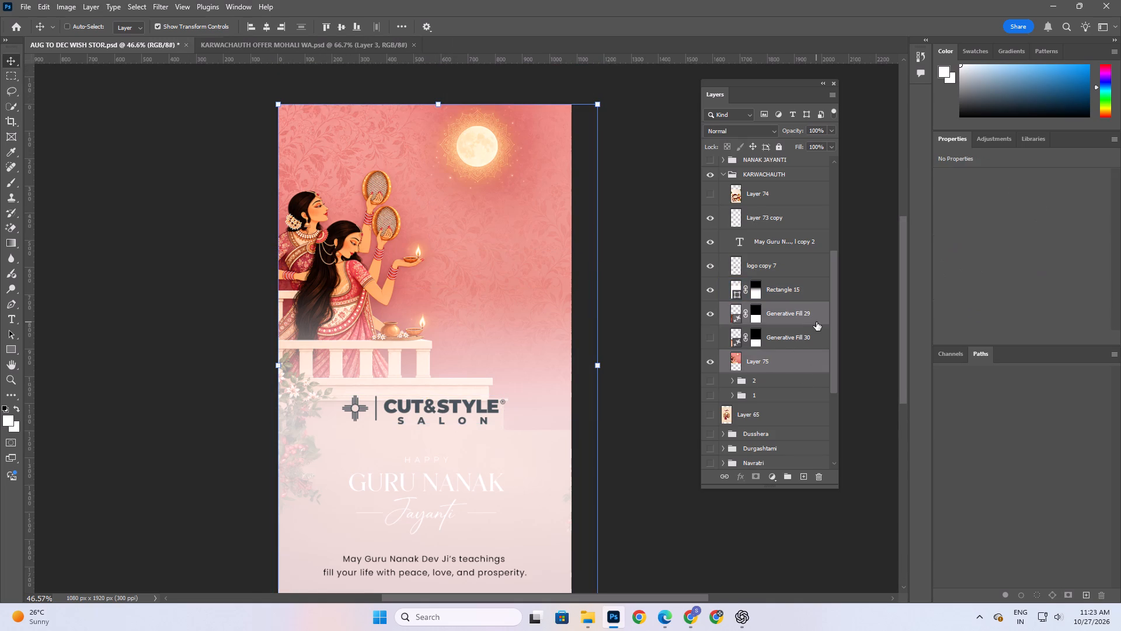
left_click(814, 344, "ctrl")
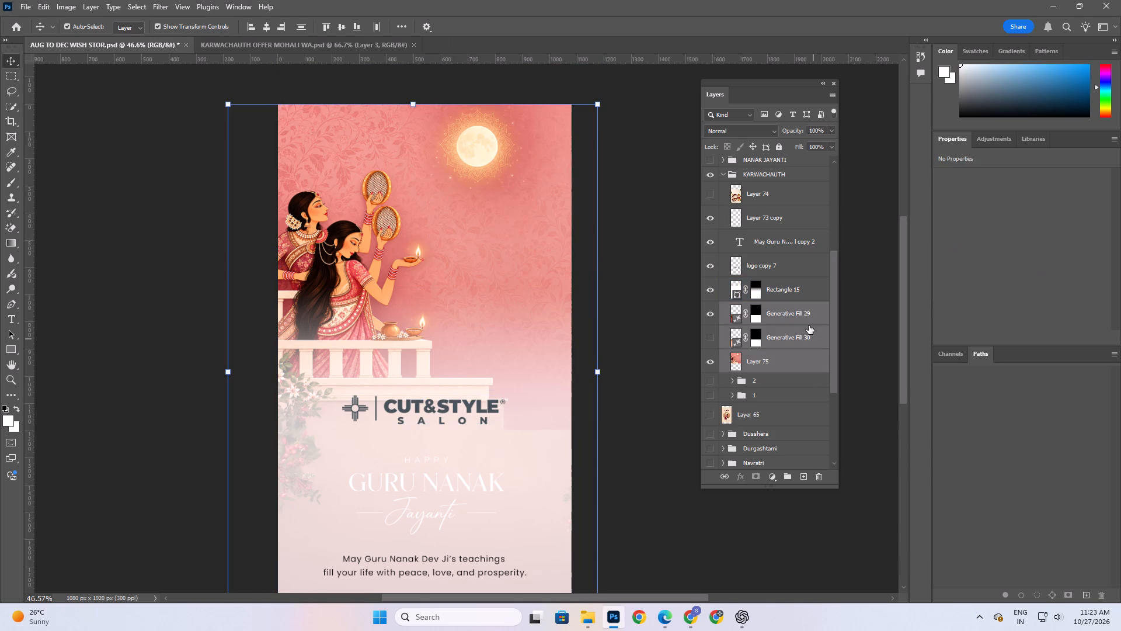
key("shift+Up")
key("shift+Up")
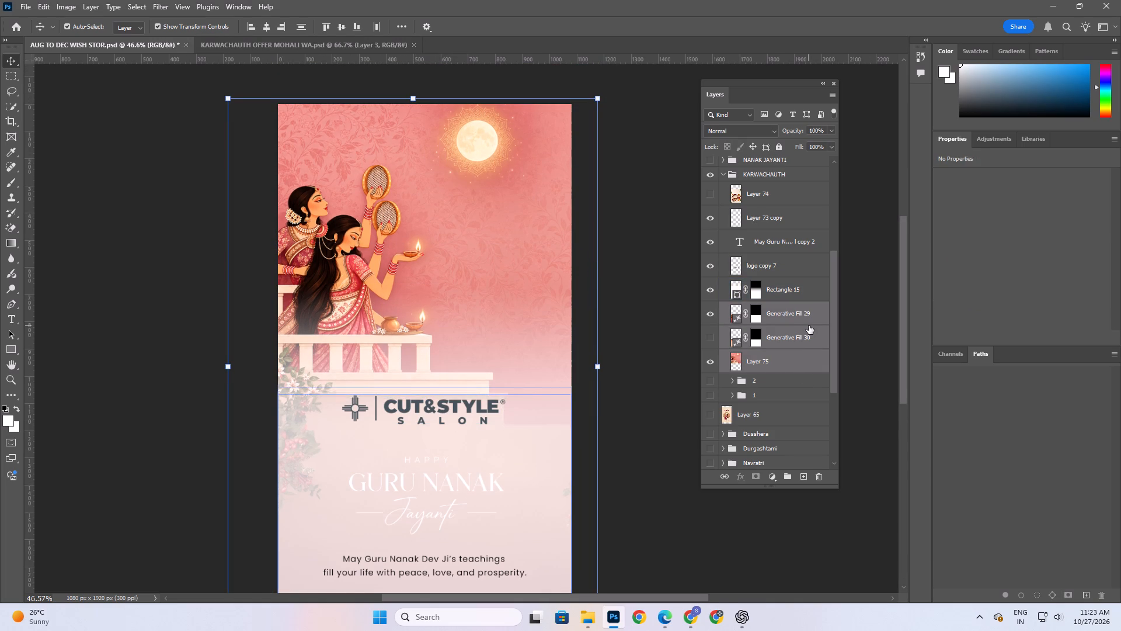
scroll(784, 283, "down", 5)
scroll(541, 311, "down", 9)
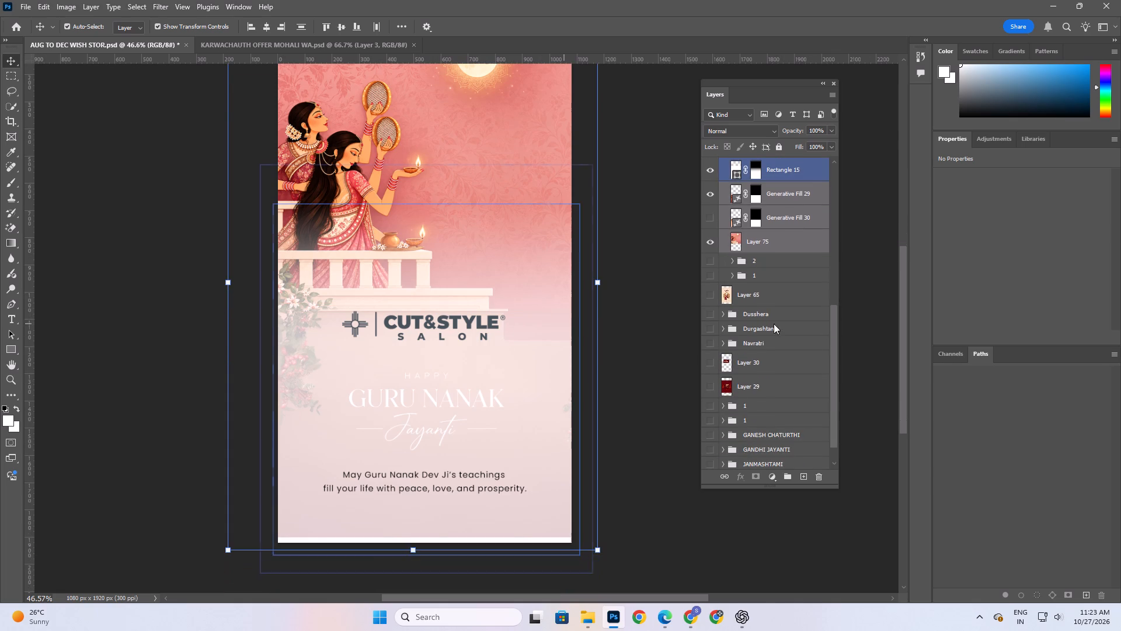
scroll(535, 408, "down", 3)
left_click(649, 477)
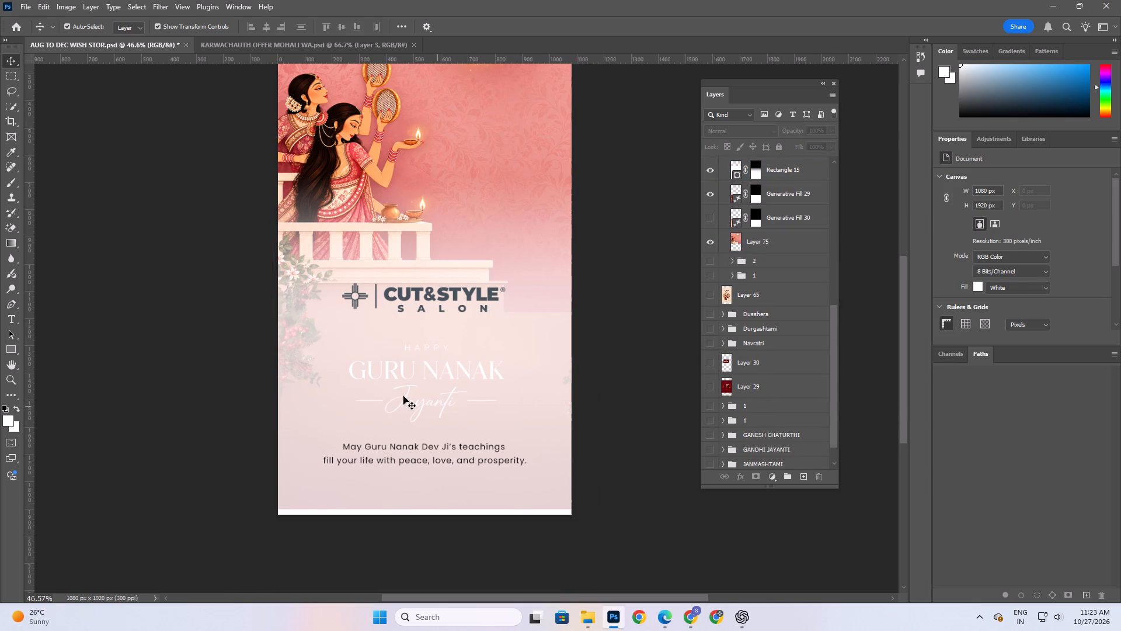
Stretch Layer 75 and both Generative Fill layers downward to 101.32% height so they cover the canvas's bottom edge.
left_click(349, 348)
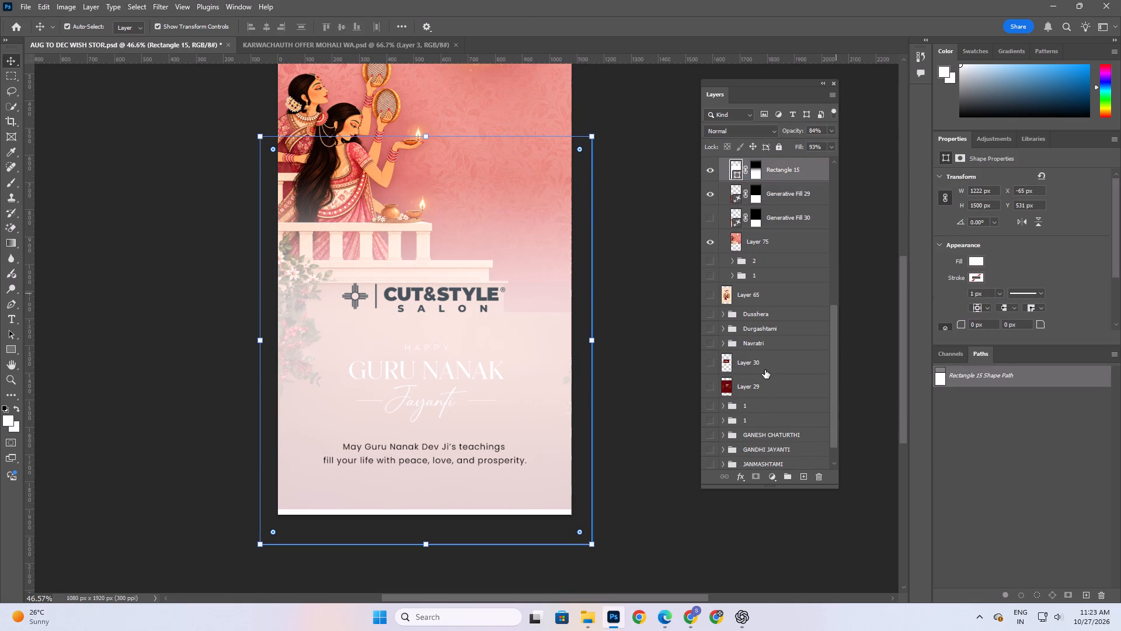
left_click(322, 82)
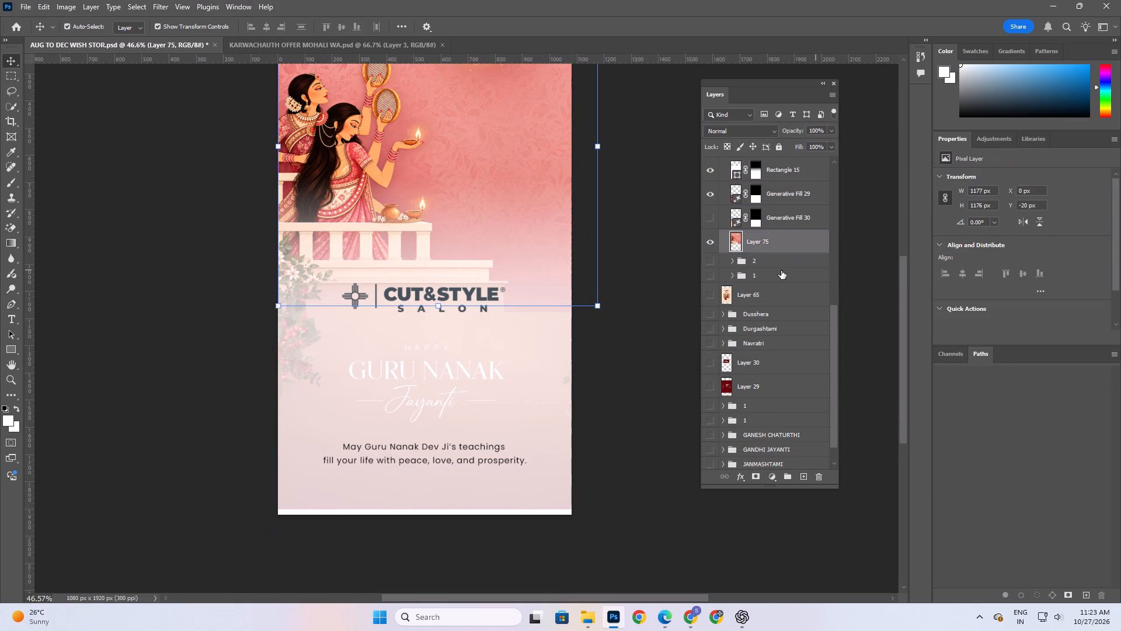
scroll(781, 271, "up", 2)
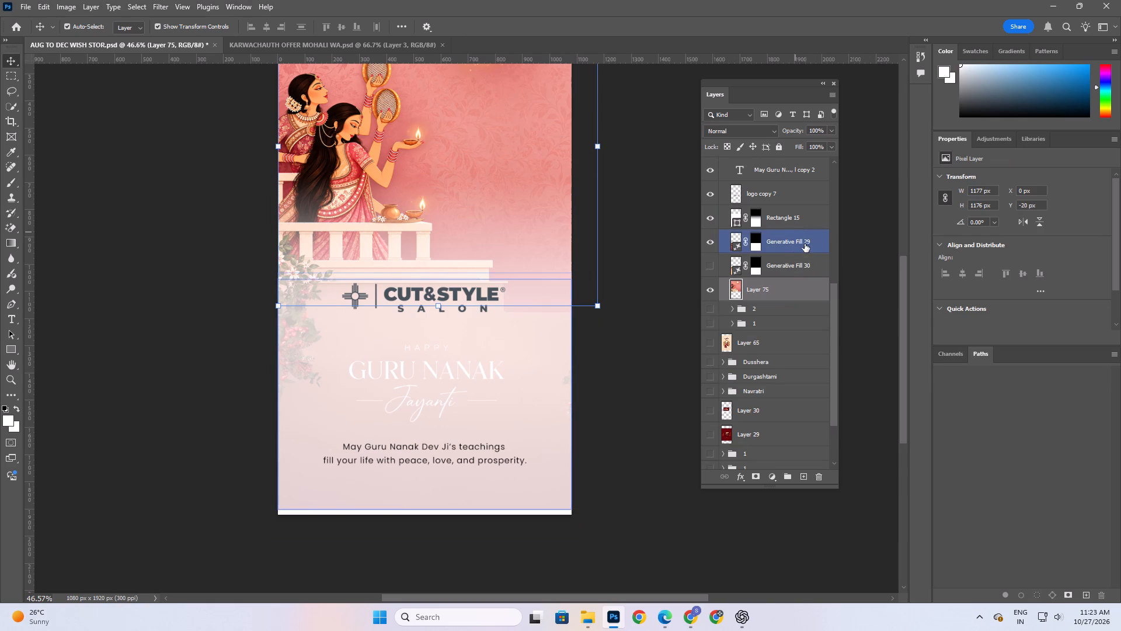
left_click(810, 239, "ctrl")
left_click(807, 259, "ctrl")
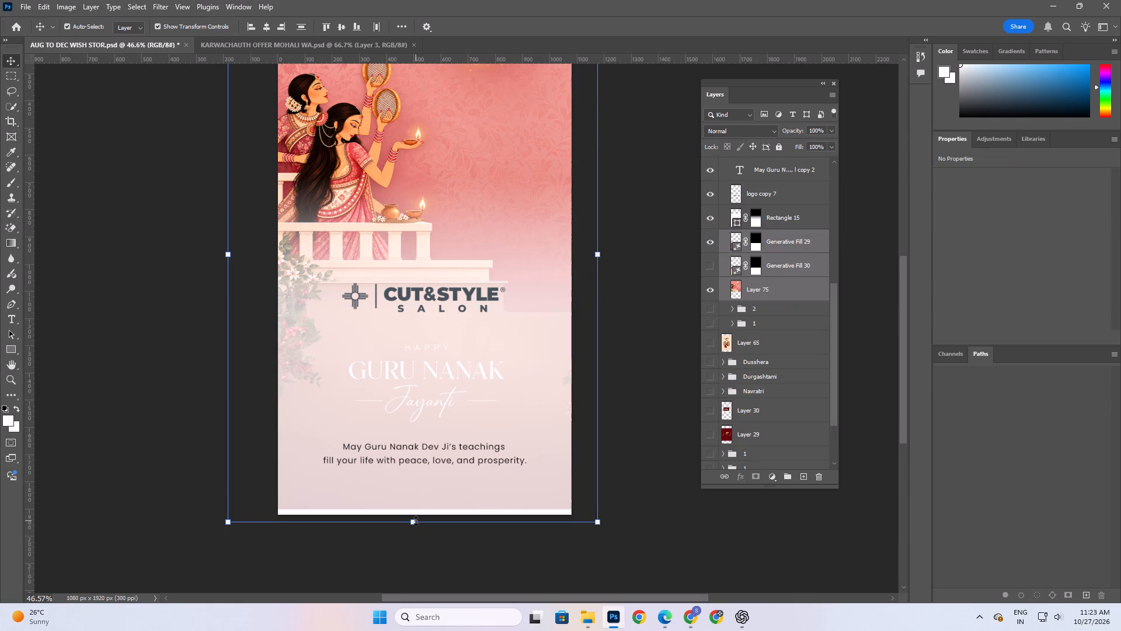
left_click_drag(416, 521, 415, 528, "shift")
scroll(511, 384, "up", 8)
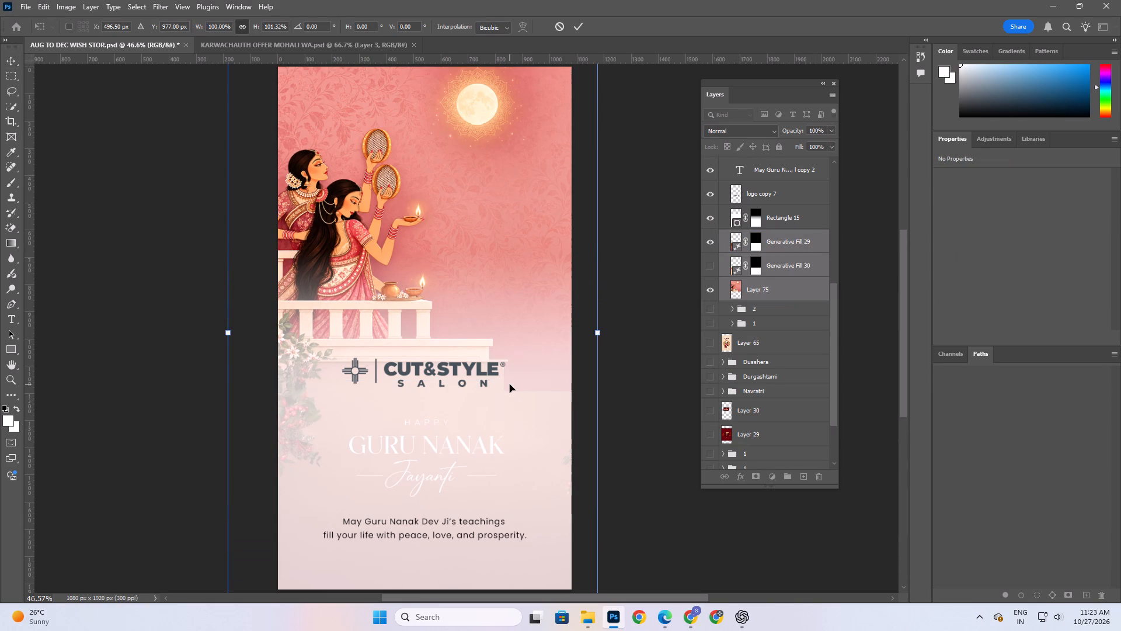
scroll(510, 384, "up", 4)
left_click(573, 29)
scroll(475, 270, "down", 4)
scroll(504, 321, "down", 2)
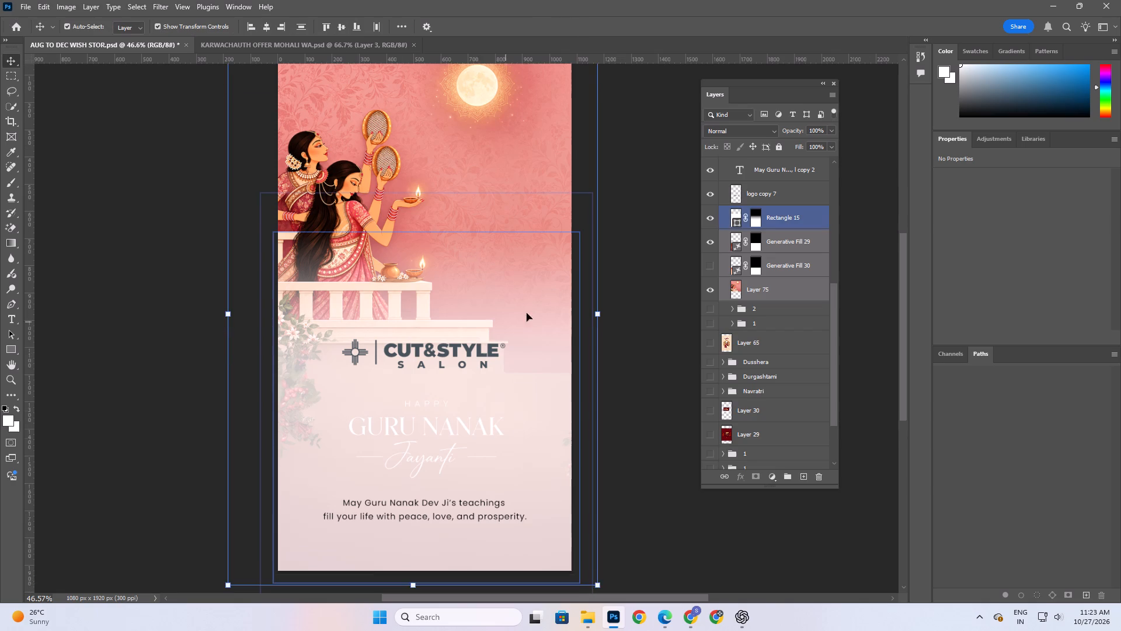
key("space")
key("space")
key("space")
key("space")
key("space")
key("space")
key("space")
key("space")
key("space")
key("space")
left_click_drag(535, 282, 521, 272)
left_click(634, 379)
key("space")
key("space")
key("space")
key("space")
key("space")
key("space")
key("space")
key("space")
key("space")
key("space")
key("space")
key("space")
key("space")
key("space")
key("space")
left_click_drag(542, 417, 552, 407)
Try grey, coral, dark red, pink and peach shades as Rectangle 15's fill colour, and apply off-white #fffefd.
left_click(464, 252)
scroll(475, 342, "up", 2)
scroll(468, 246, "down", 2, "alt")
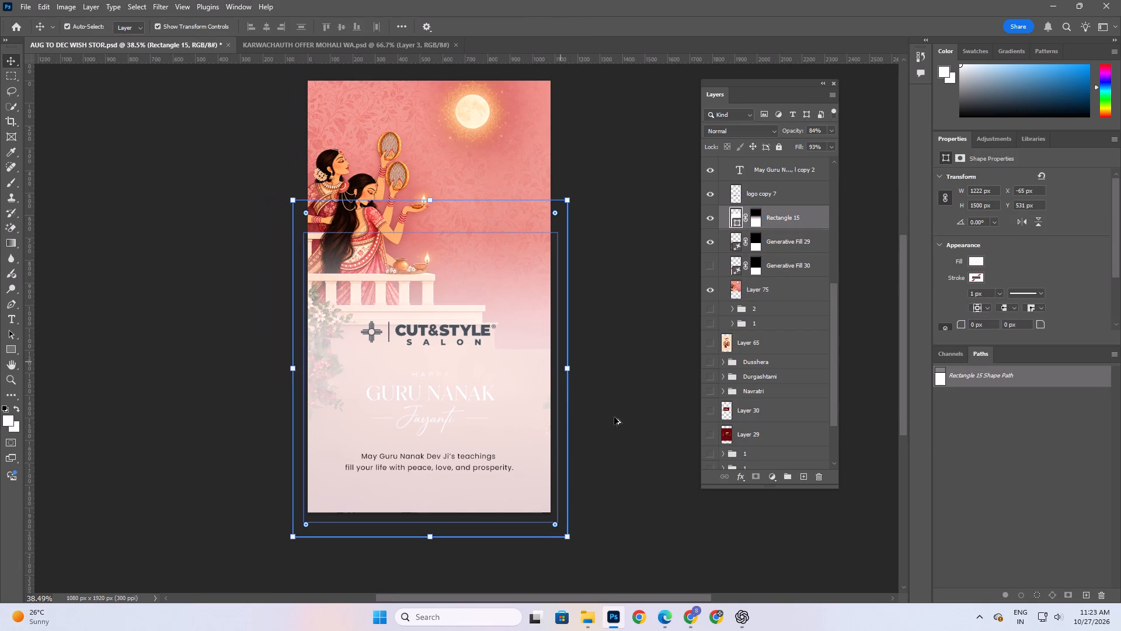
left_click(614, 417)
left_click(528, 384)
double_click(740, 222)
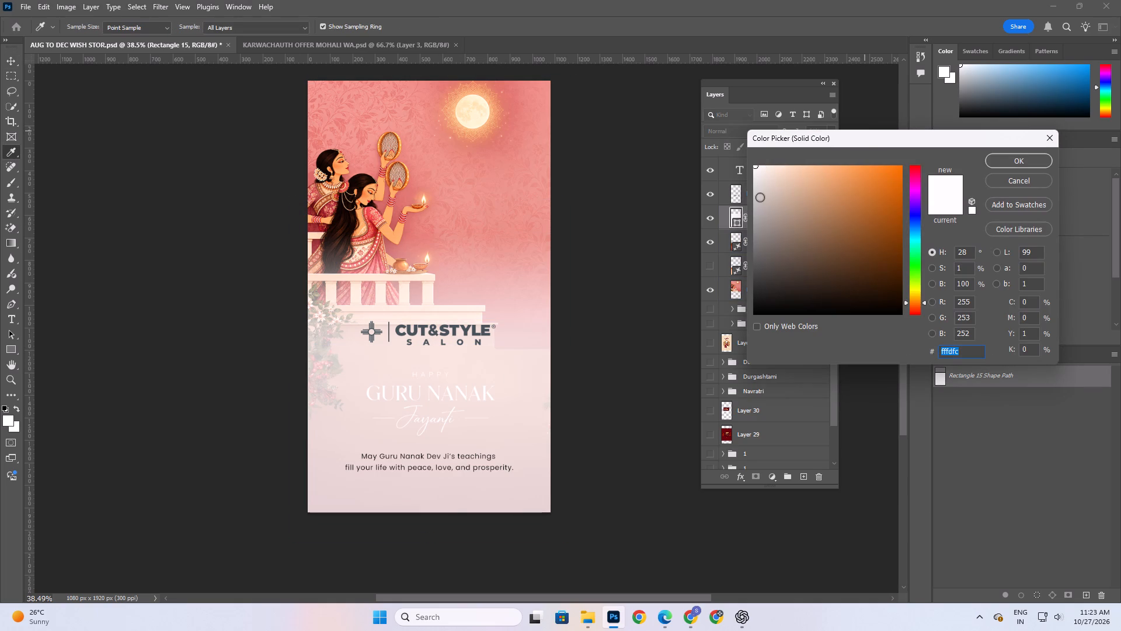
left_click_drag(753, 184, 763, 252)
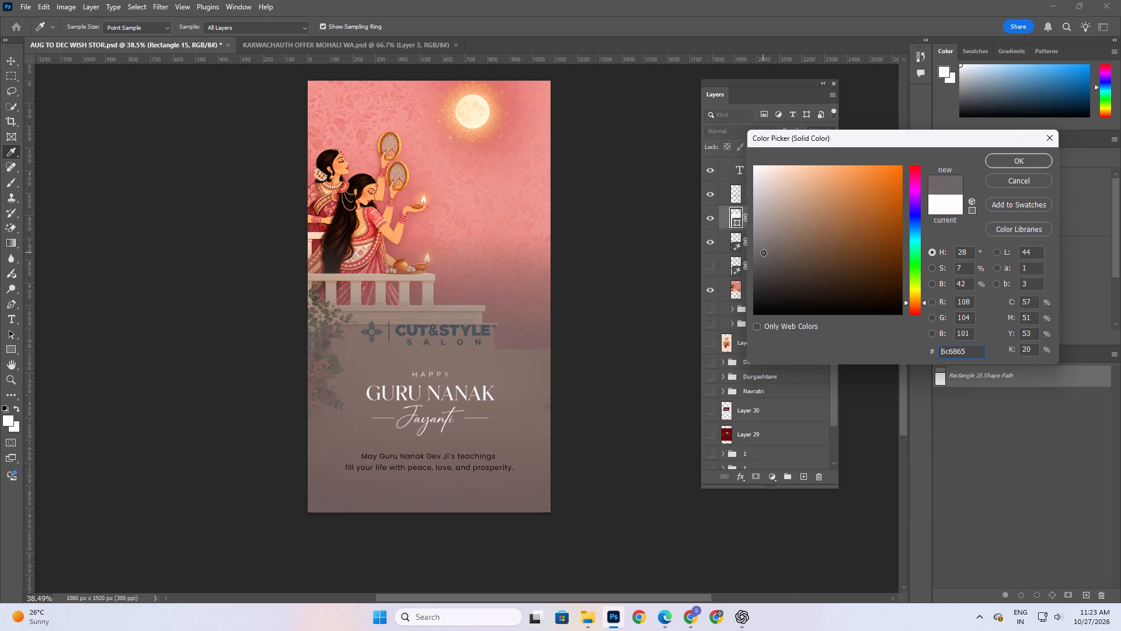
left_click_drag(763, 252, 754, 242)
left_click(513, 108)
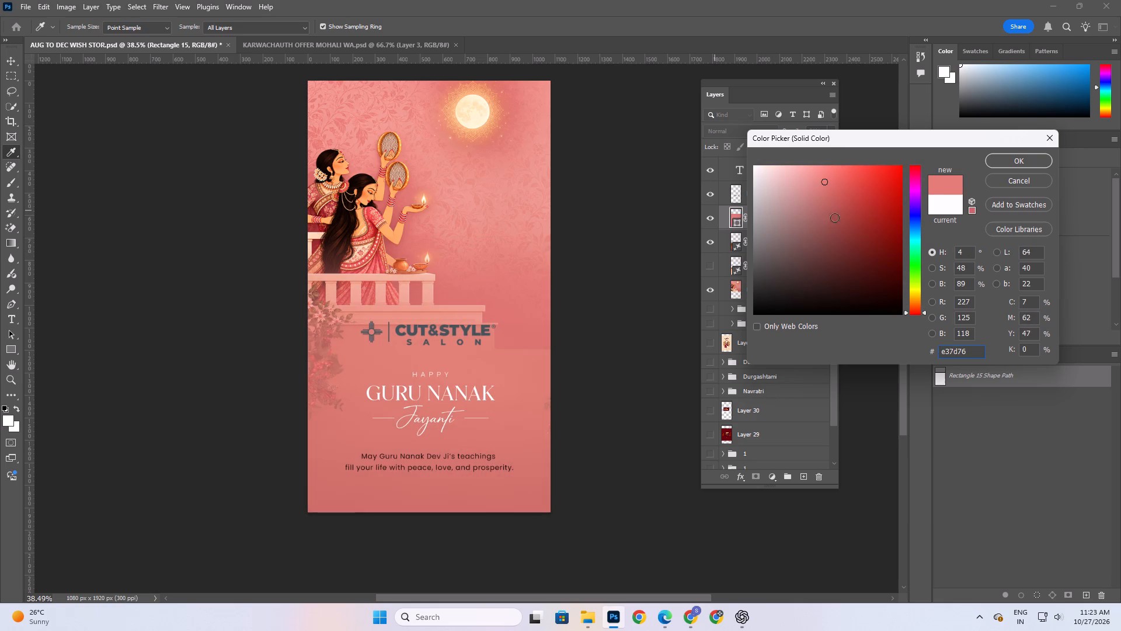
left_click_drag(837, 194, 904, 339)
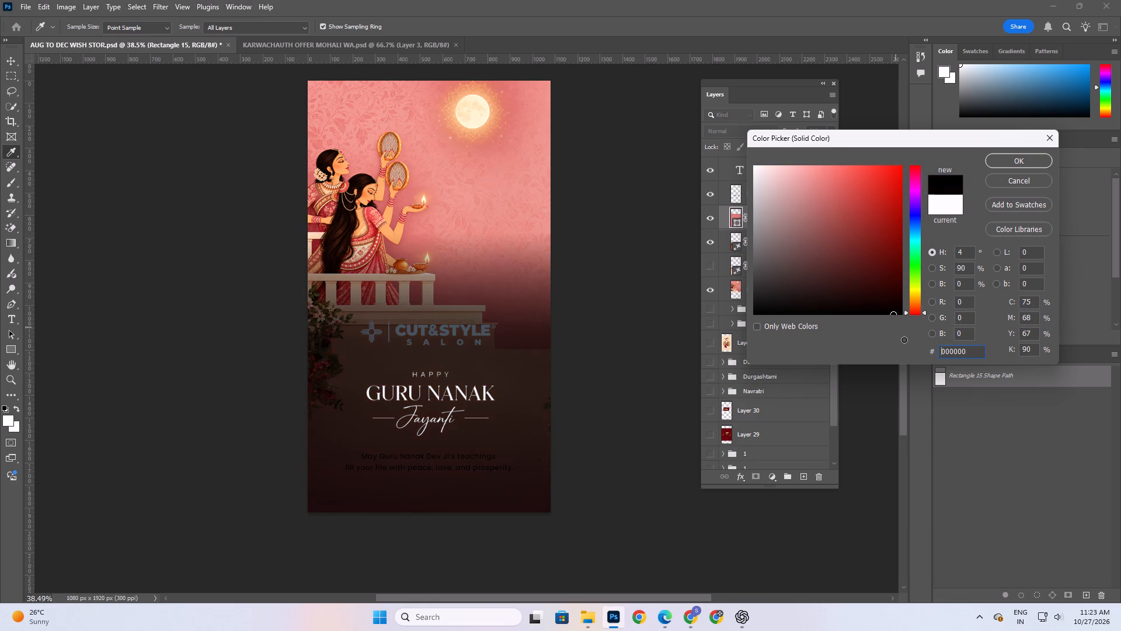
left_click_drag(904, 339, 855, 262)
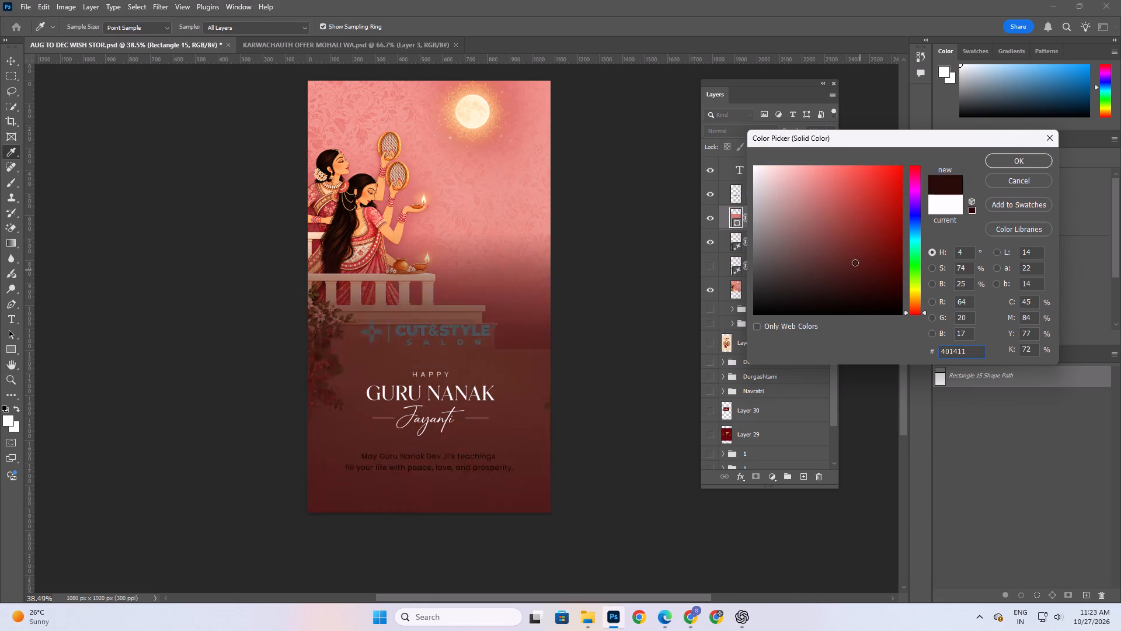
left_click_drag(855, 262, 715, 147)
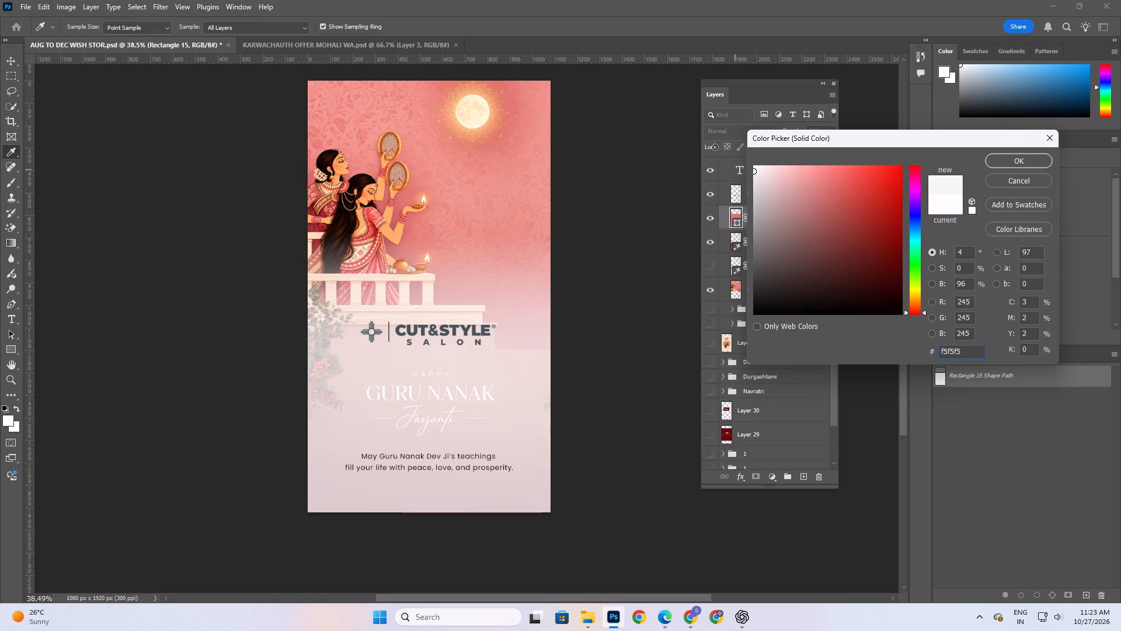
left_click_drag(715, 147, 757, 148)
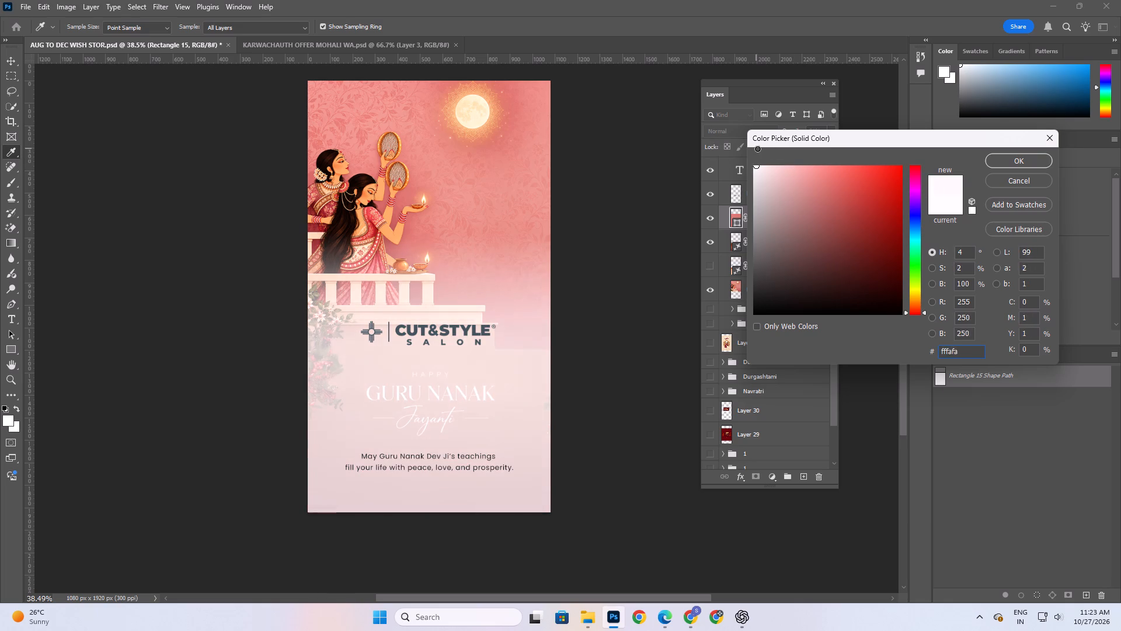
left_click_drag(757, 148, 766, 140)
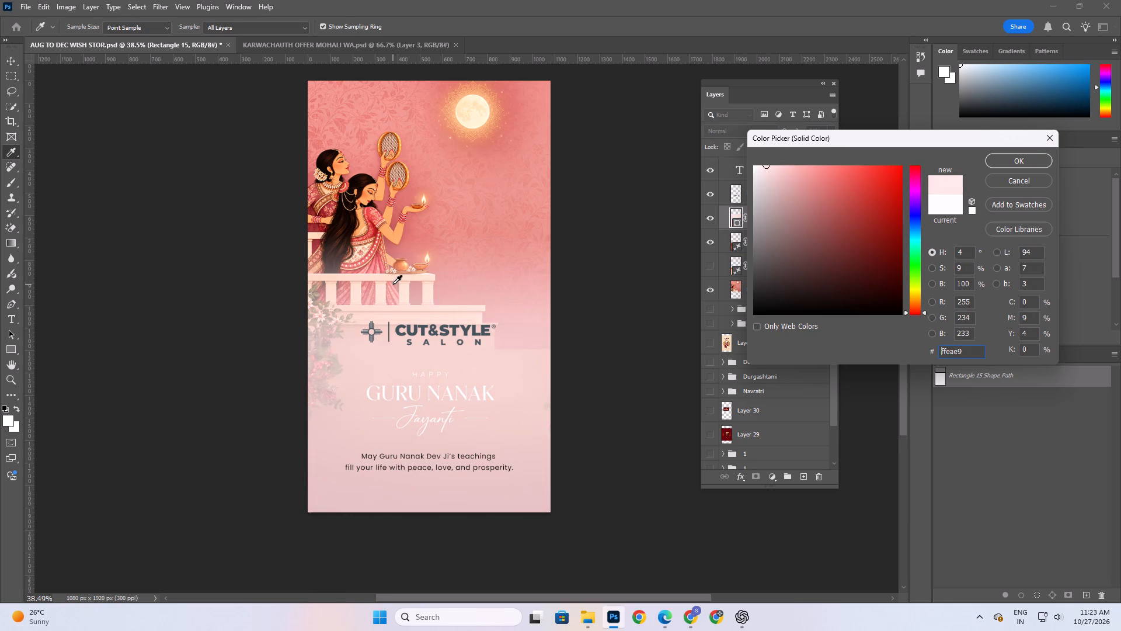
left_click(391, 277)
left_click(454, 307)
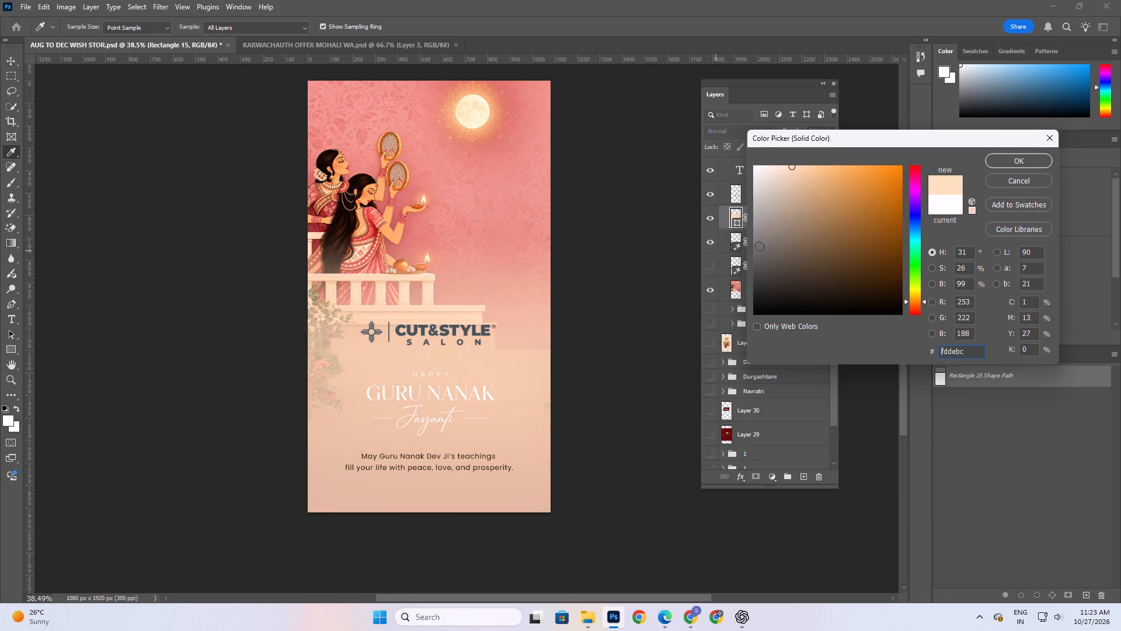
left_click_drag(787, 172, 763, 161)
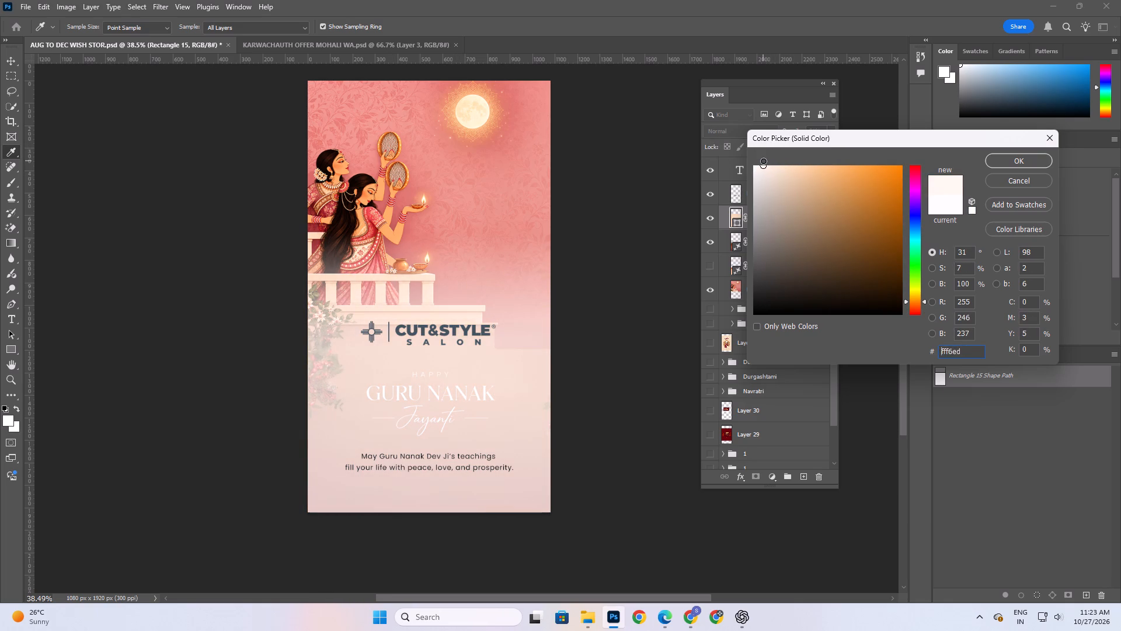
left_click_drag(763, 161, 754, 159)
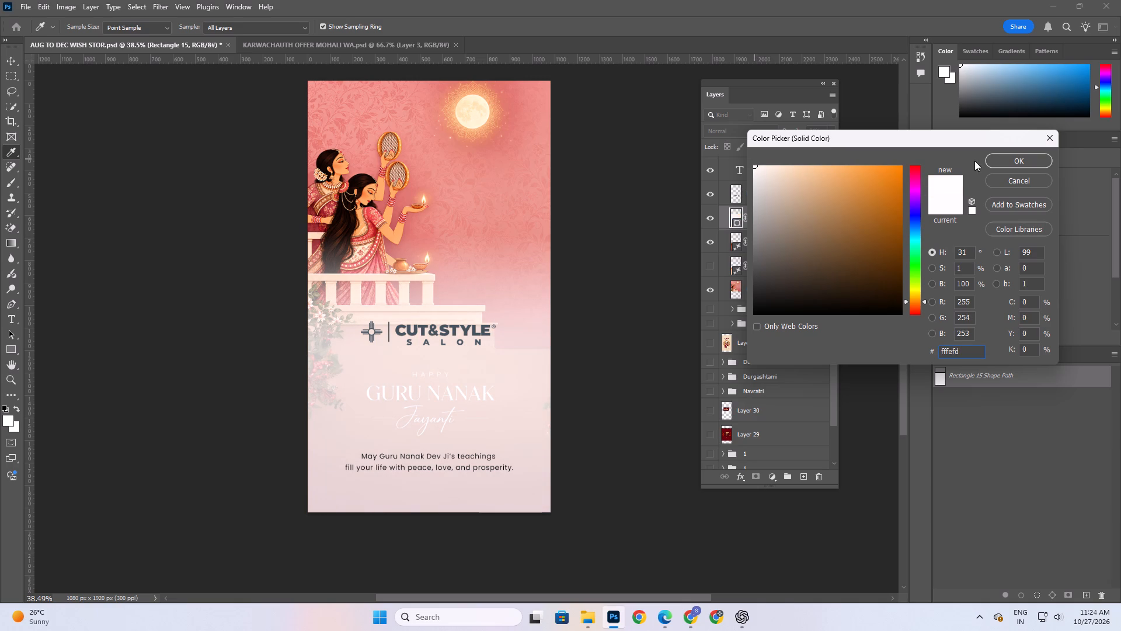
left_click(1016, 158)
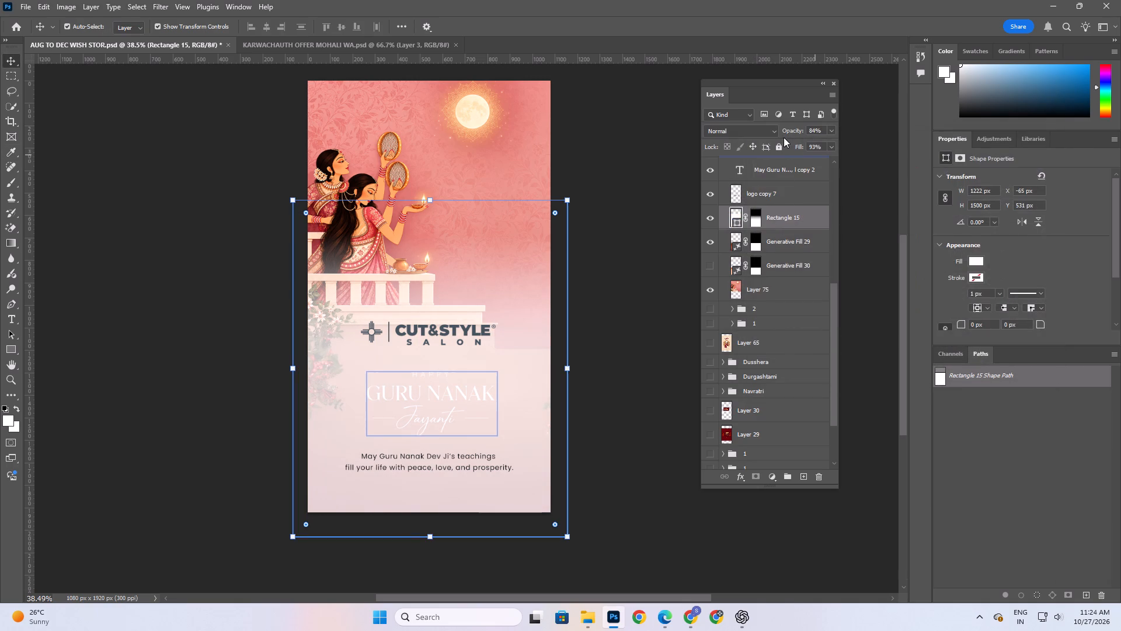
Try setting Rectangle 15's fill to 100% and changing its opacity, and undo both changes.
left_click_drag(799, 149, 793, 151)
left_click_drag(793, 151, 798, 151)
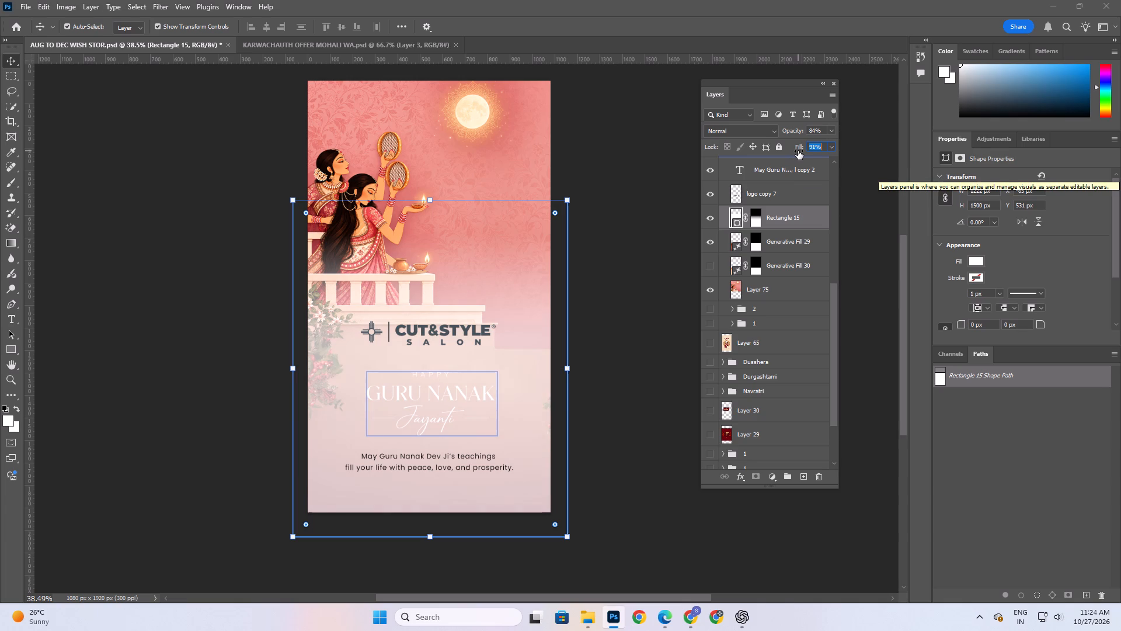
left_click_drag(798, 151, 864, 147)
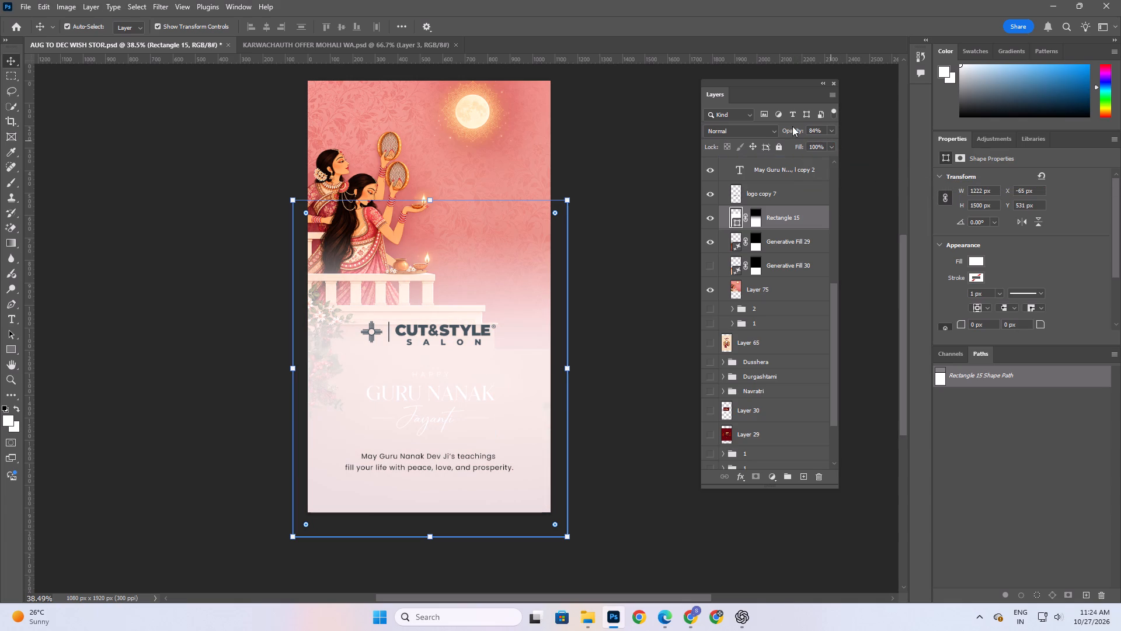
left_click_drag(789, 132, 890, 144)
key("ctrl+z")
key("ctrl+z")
Refine Rectangle 15's fill colour to a near-pure white.
left_click(599, 397)
key("space")
key("space")
key("space")
key("space")
key("space")
left_click(562, 431)
left_click(547, 423)
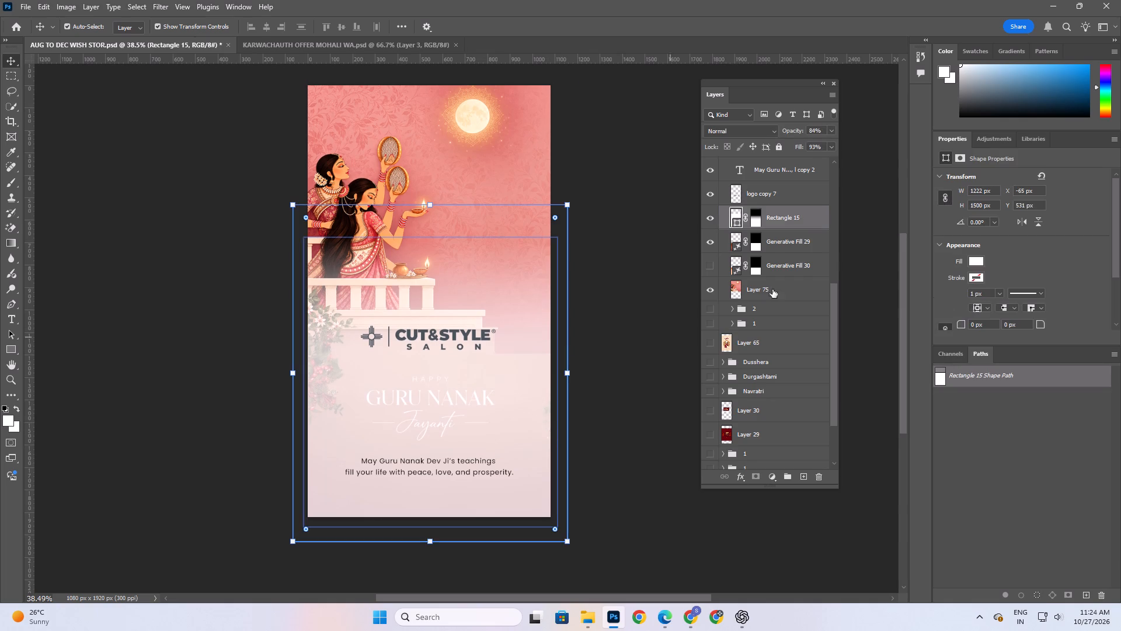
double_click(736, 222)
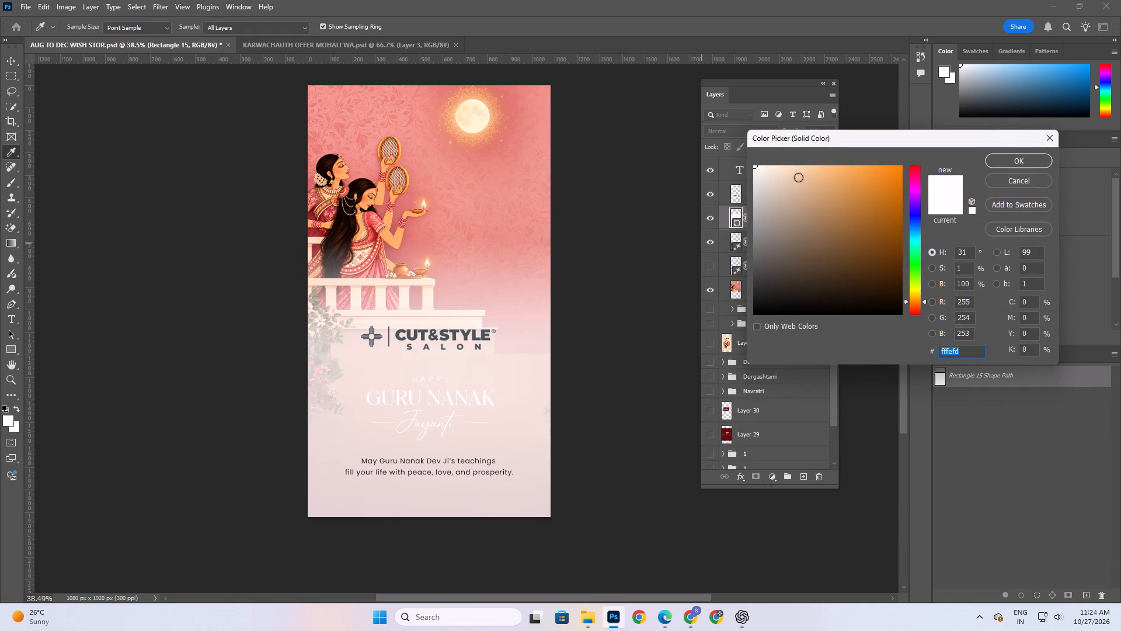
left_click_drag(757, 168, 764, 164)
left_click_drag(764, 164, 756, 163)
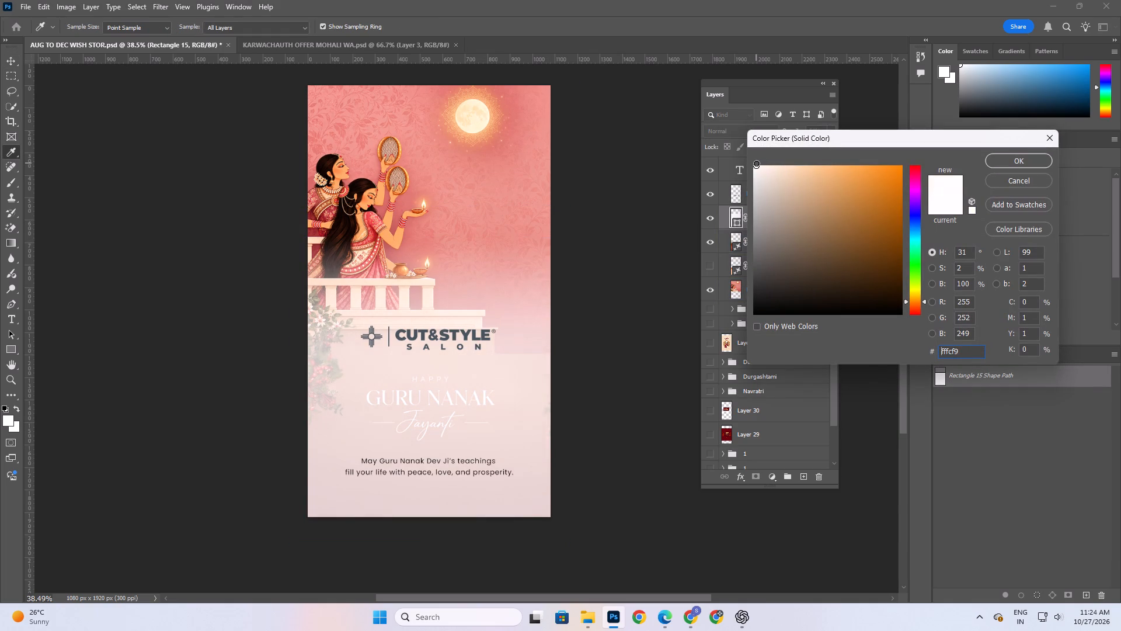
left_click_drag(756, 163, 751, 162)
left_click(1021, 165)
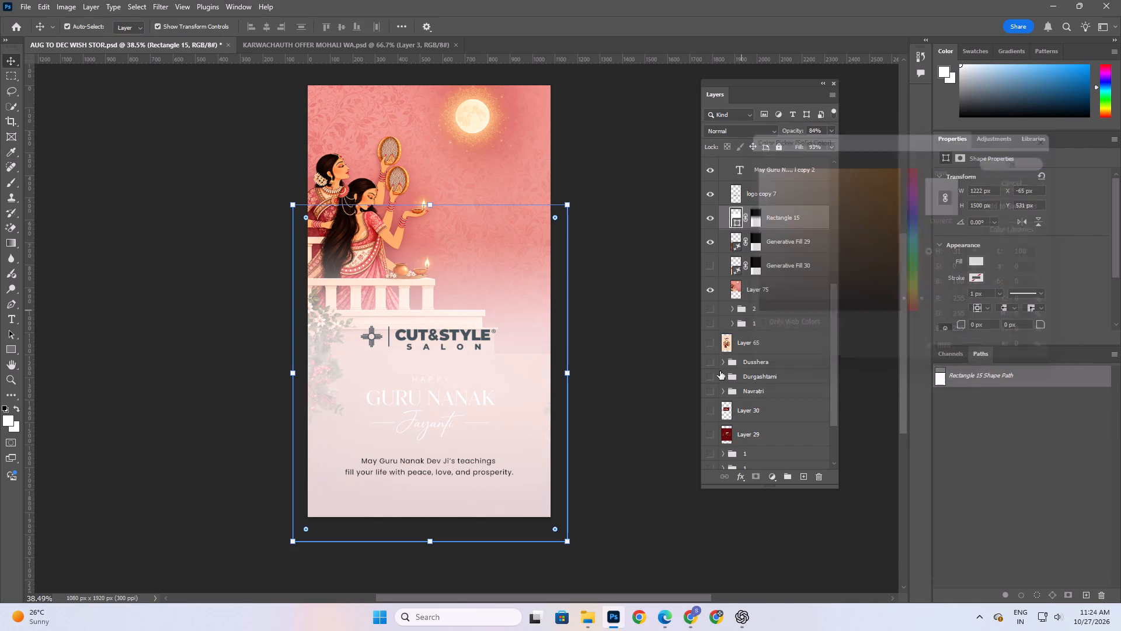
Paint black on Rectangle 15's mask over the women above the balcony with a 175 px brush, 65% opacity, 88% flow; undo the last stroke.
left_click(760, 221)
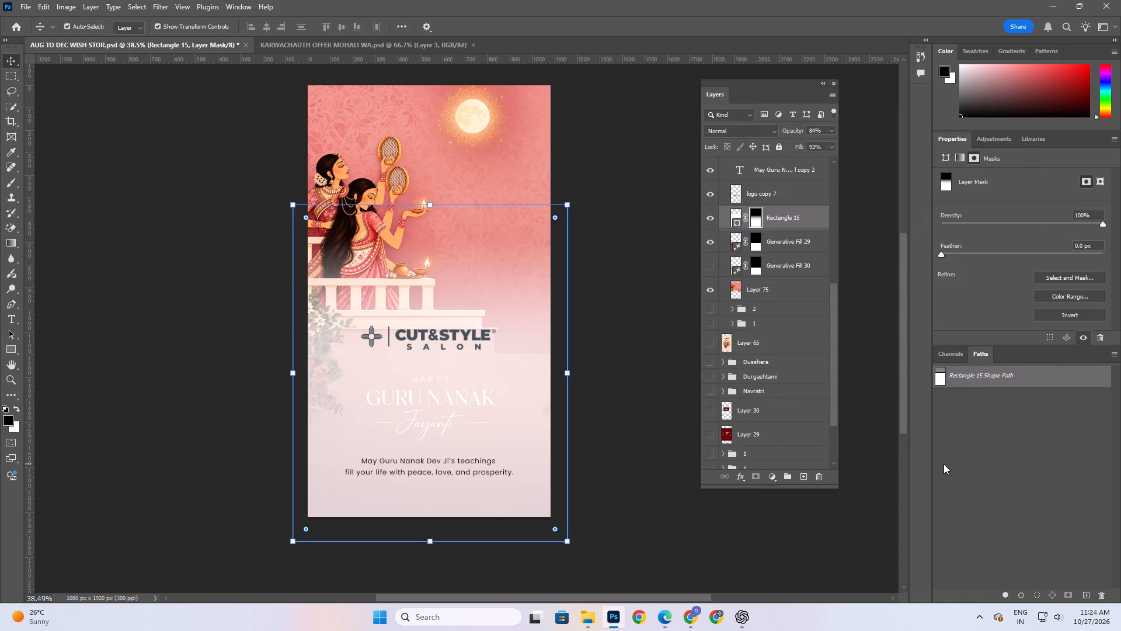
key("b")
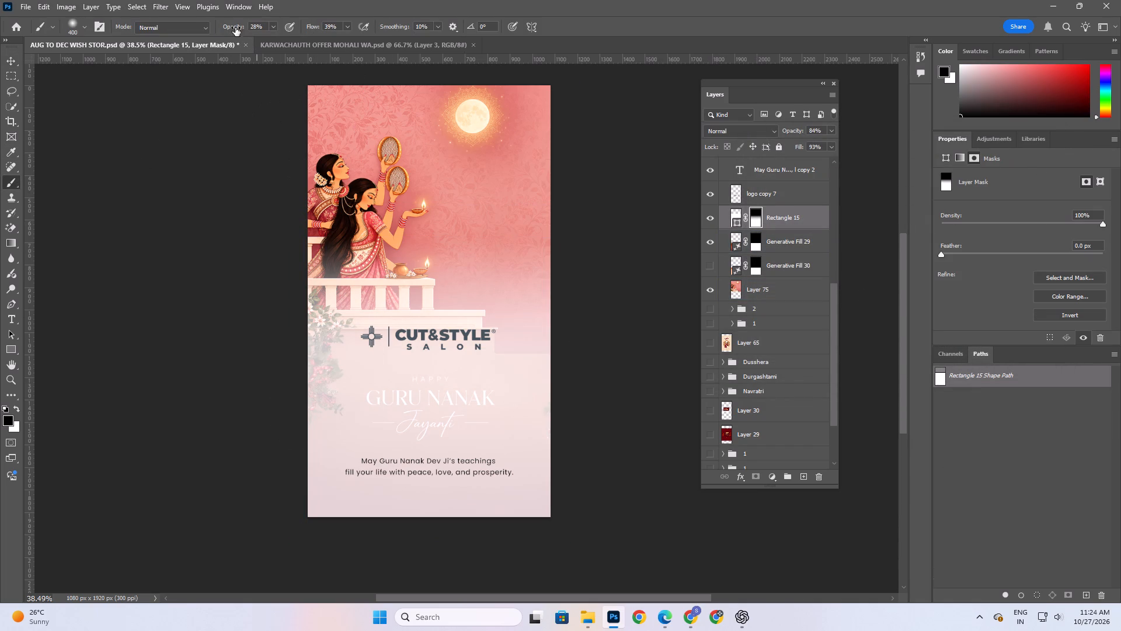
left_click_drag(233, 27, 255, 28)
left_click_drag(311, 28, 339, 28)
type("[[[")
key("bracketleft")
left_click_drag(354, 284, 309, 277)
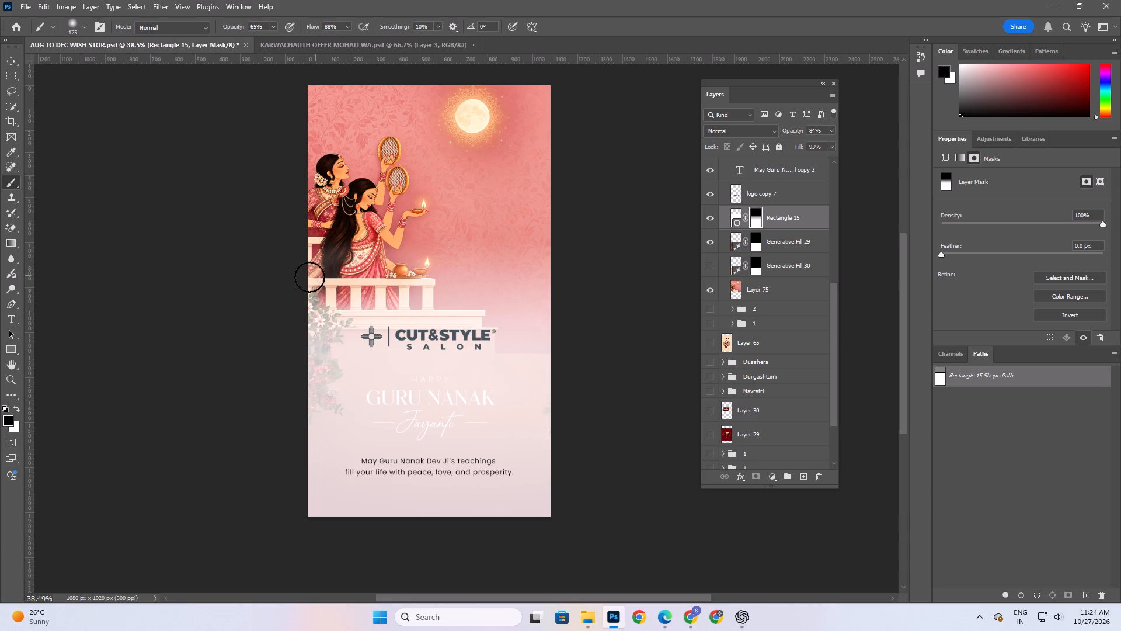
left_click_drag(309, 277, 308, 264)
left_click_drag(314, 234, 339, 254)
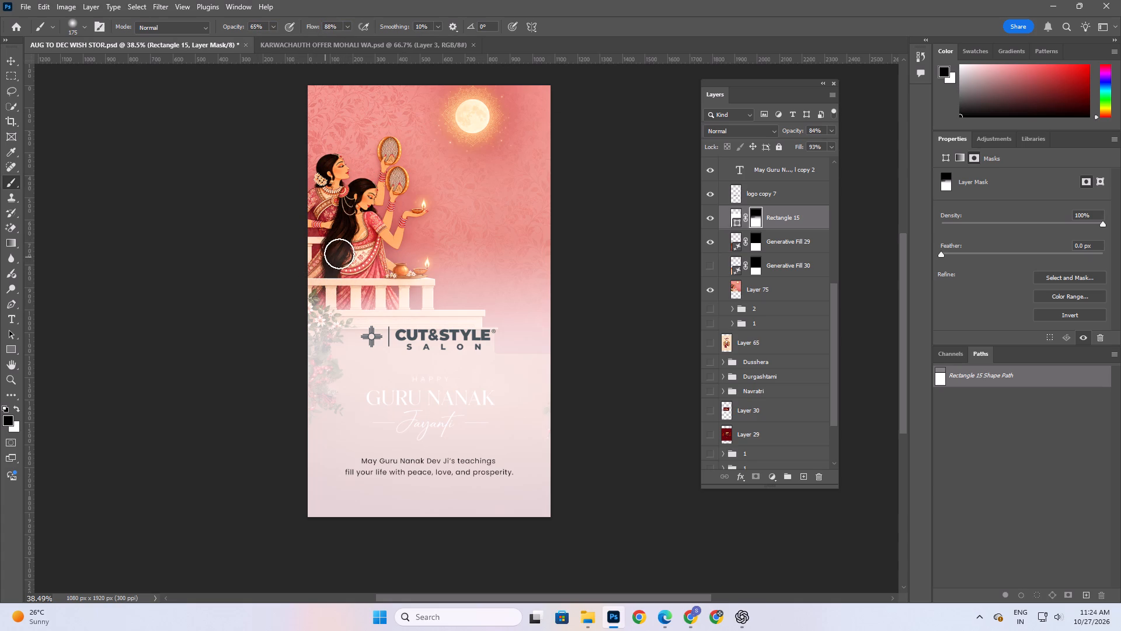
left_click_drag(339, 254, 417, 266)
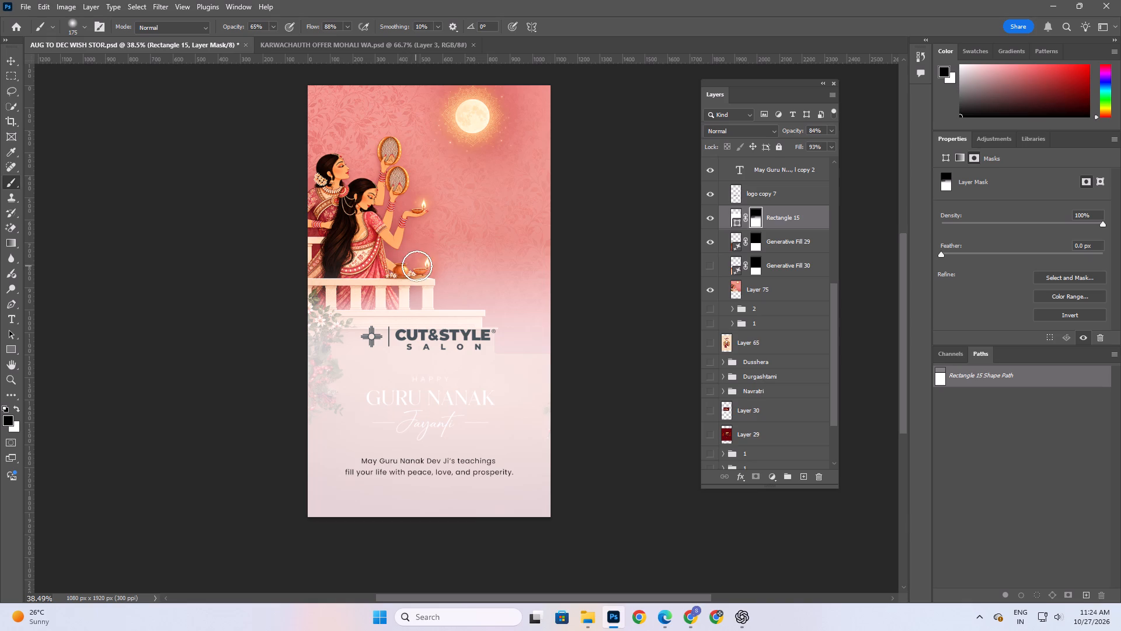
left_click_drag(417, 266, 675, 266)
key("ctrl+z")
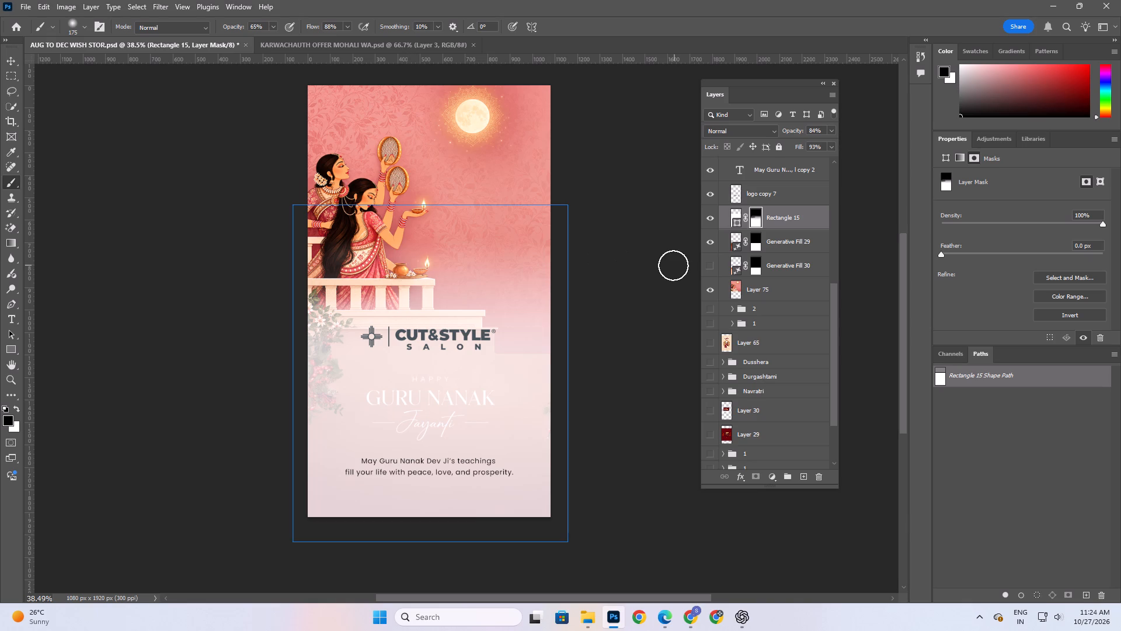
Paint black on Rectangle 15's mask with a 50 px brush over the tray, pot, lower diya and flame above the balcony.
scroll(565, 376, "up", 4)
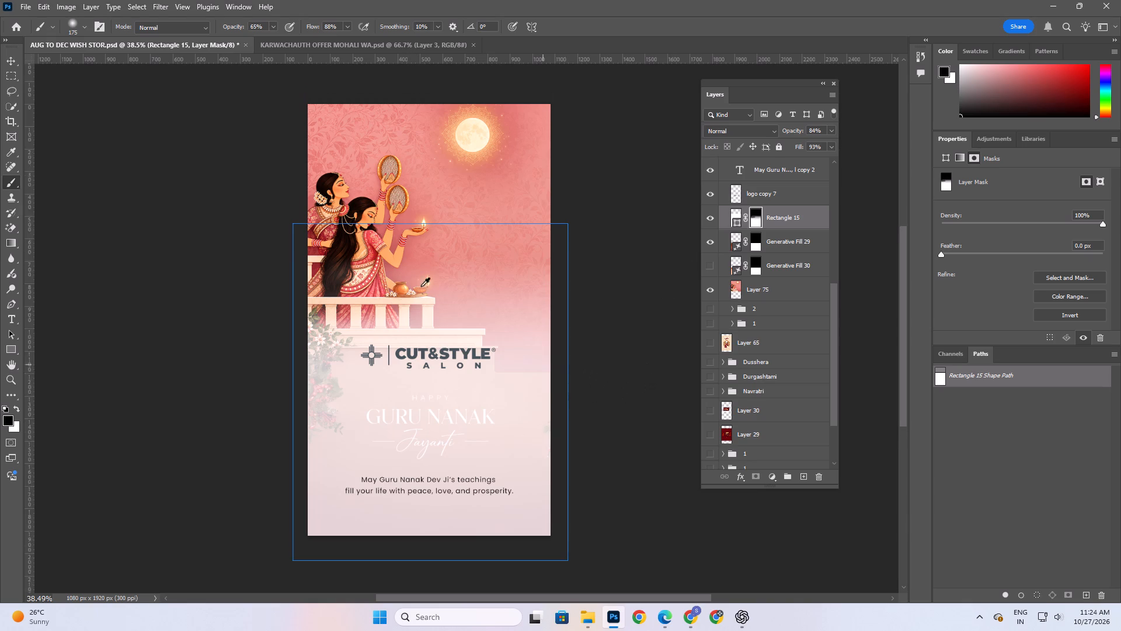
scroll(421, 286, "up", 7)
type("[[[")
key("bracketleft")
key("bracketleft")
type("[[[")
left_click_drag(437, 304, 409, 308)
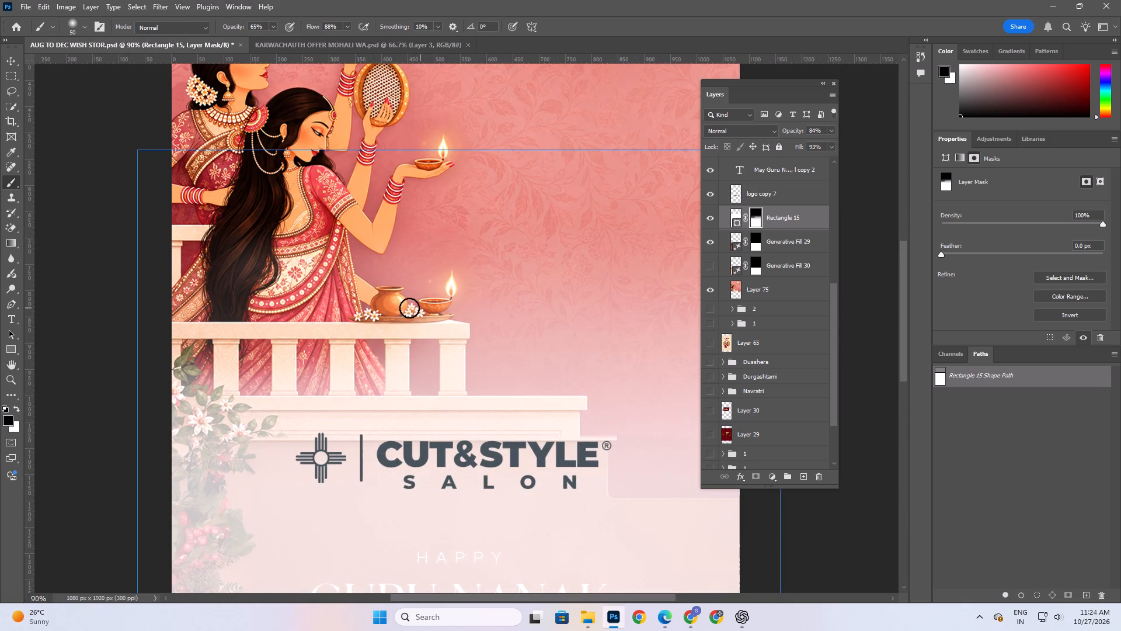
left_click_drag(409, 308, 445, 306)
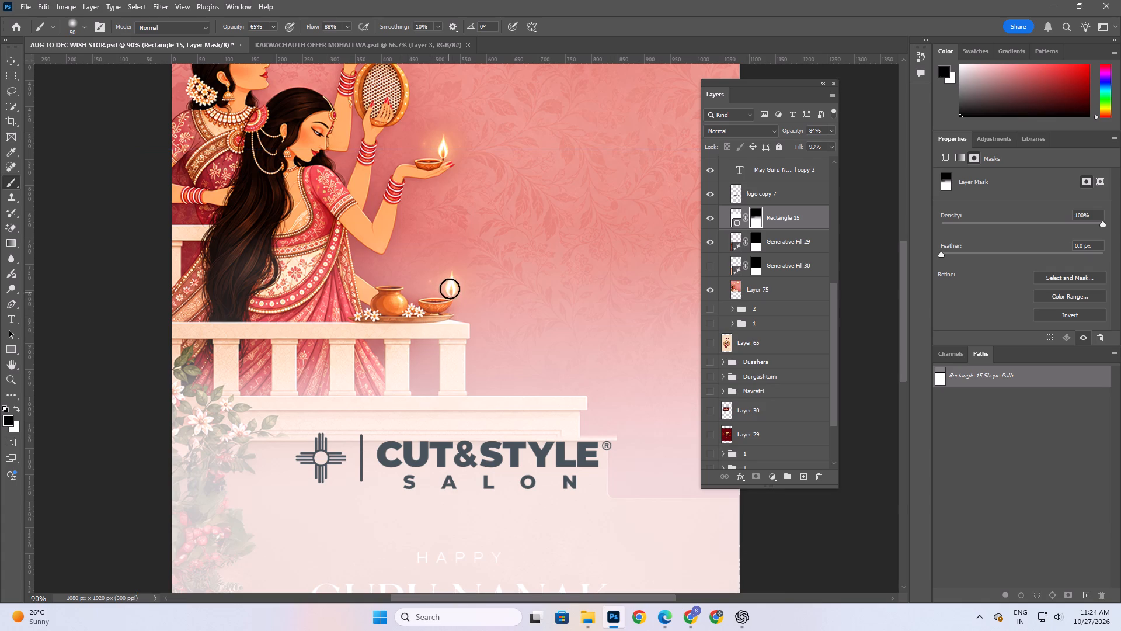
left_click(451, 284)
left_click_drag(446, 306, 352, 306)
left_click_drag(352, 306, 291, 309)
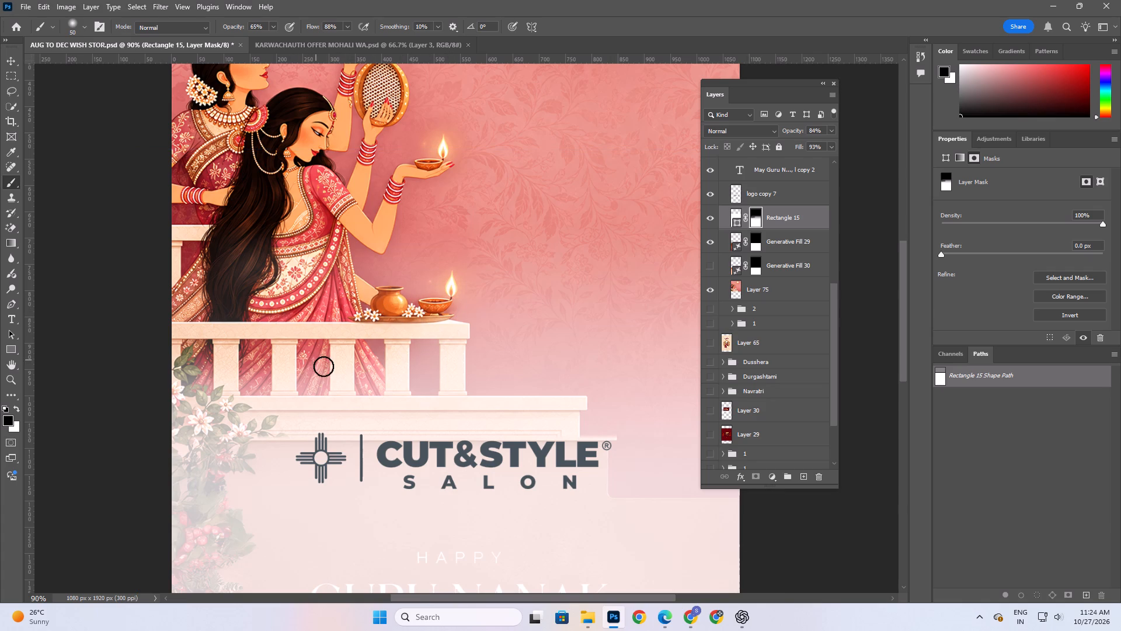
left_click_drag(382, 299, 441, 307)
left_click_drag(441, 307, 443, 300)
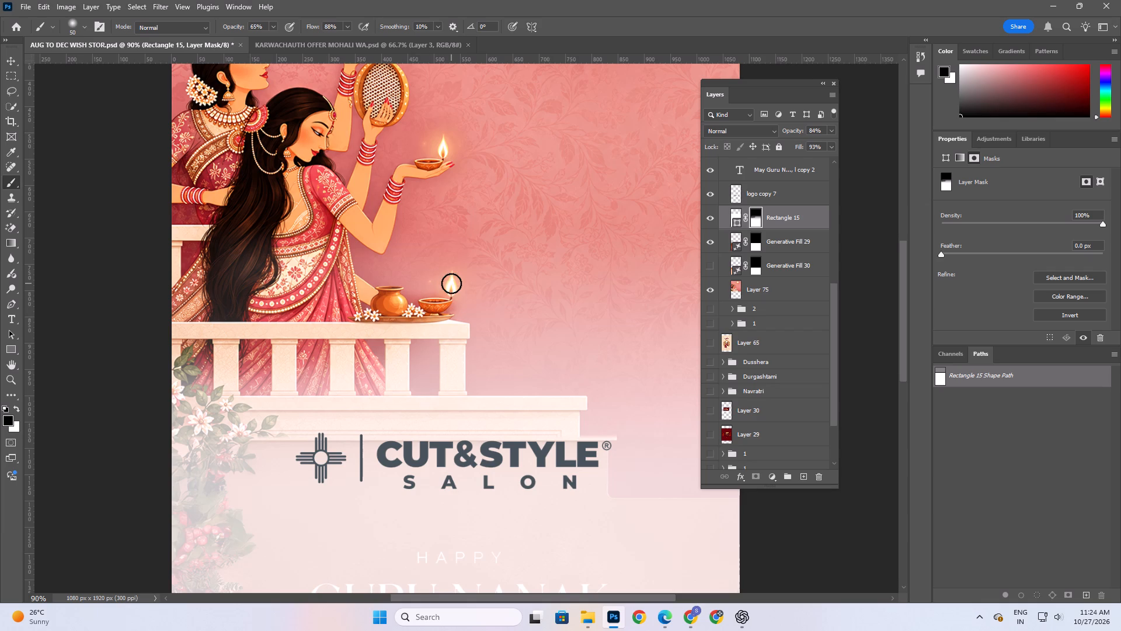
left_click(453, 278)
left_click_drag(437, 310, 391, 306)
Switch to the Move tool and save the festival story document.
scroll(437, 279, "down", 5, "alt")
scroll(382, 281, "down", 2, "alt")
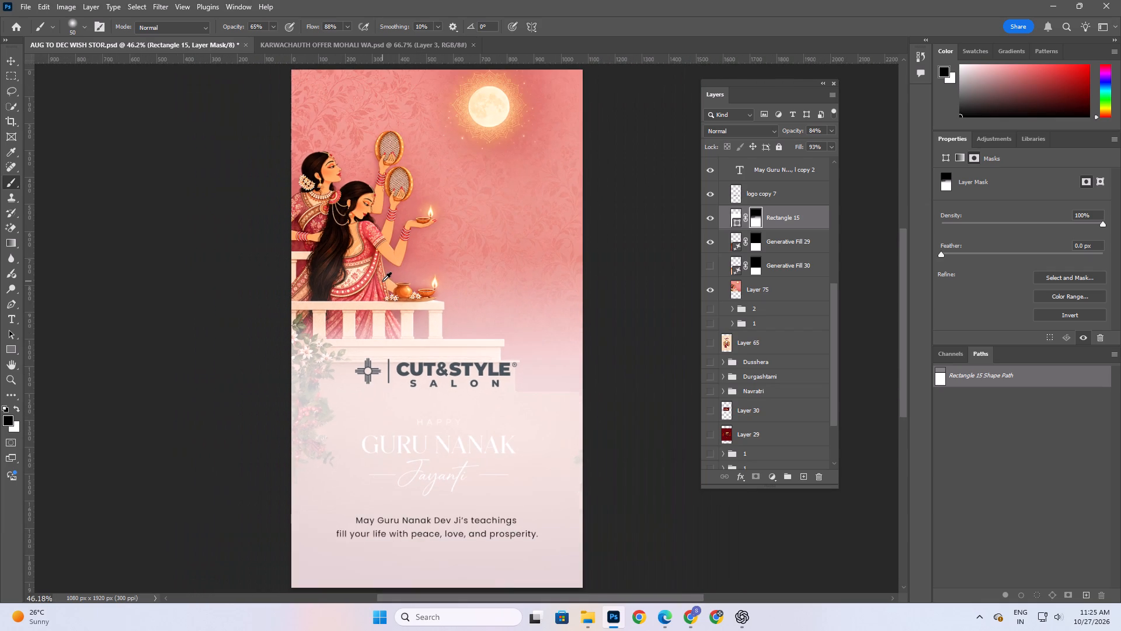
scroll(395, 351, "down", 3)
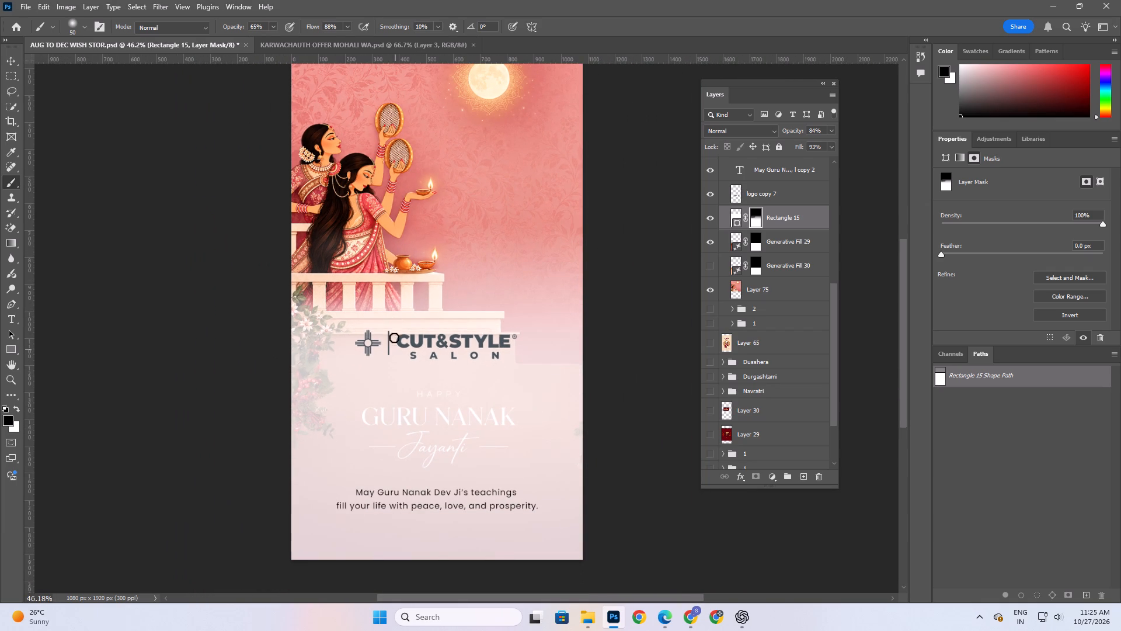
scroll(475, 349, "down", 3, "alt")
key("space")
key("space")
key("space")
key("space")
key("space")
key("space")
key("space")
key("space")
key("space")
key("space")
key("space")
key("space")
key("space")
key("space")
key("space")
key("space")
left_click_drag(573, 314, 565, 299)
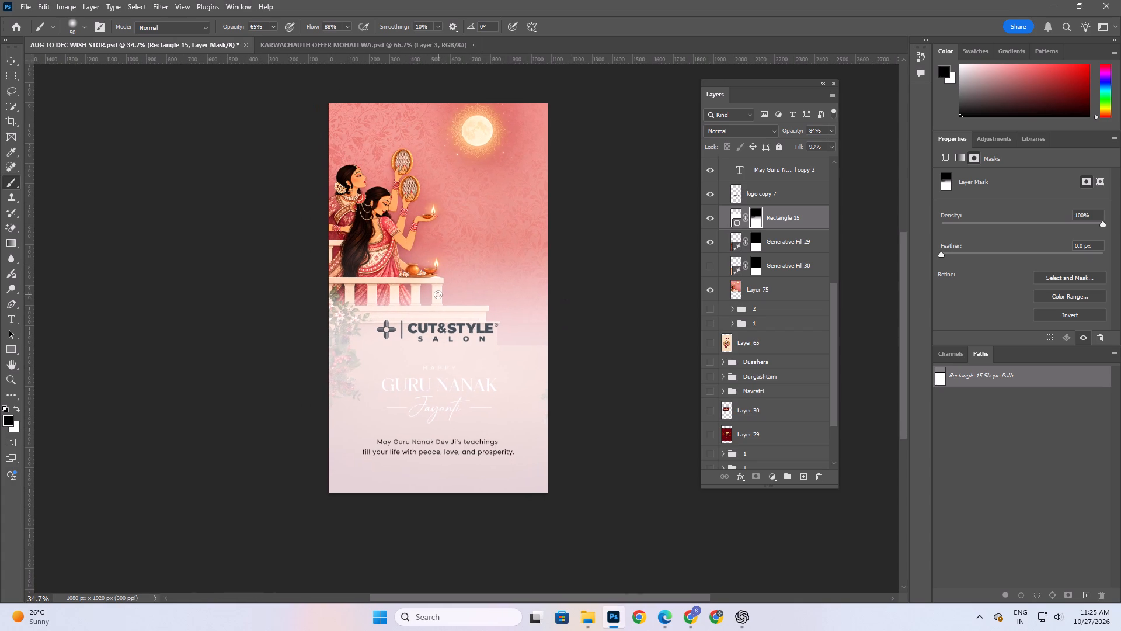
scroll(438, 294, "up", 3, "alt")
scroll(464, 315, "up", 5)
left_click(9, 58)
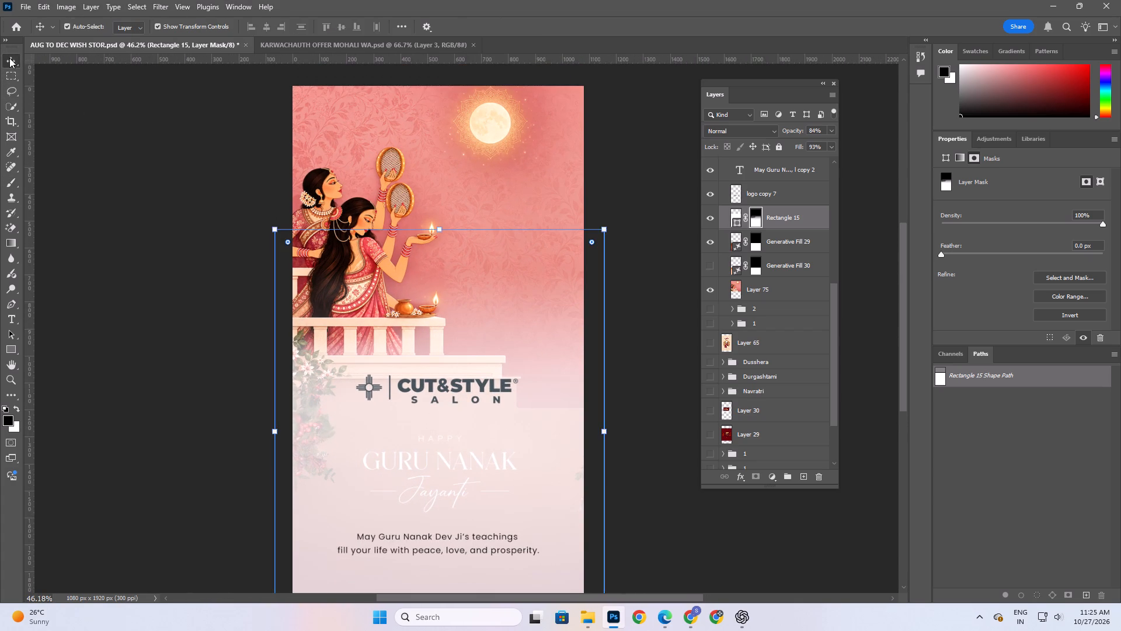
left_click(61, 175, "ctrl")
key("ctrl+s")
Move the Cut&Style Salon logo slightly down, away from the balcony base.
key("space")
key("space")
key("space")
key("space")
key("space")
key("space")
key("space")
left_click_drag(534, 291, 518, 261)
left_click(645, 189)
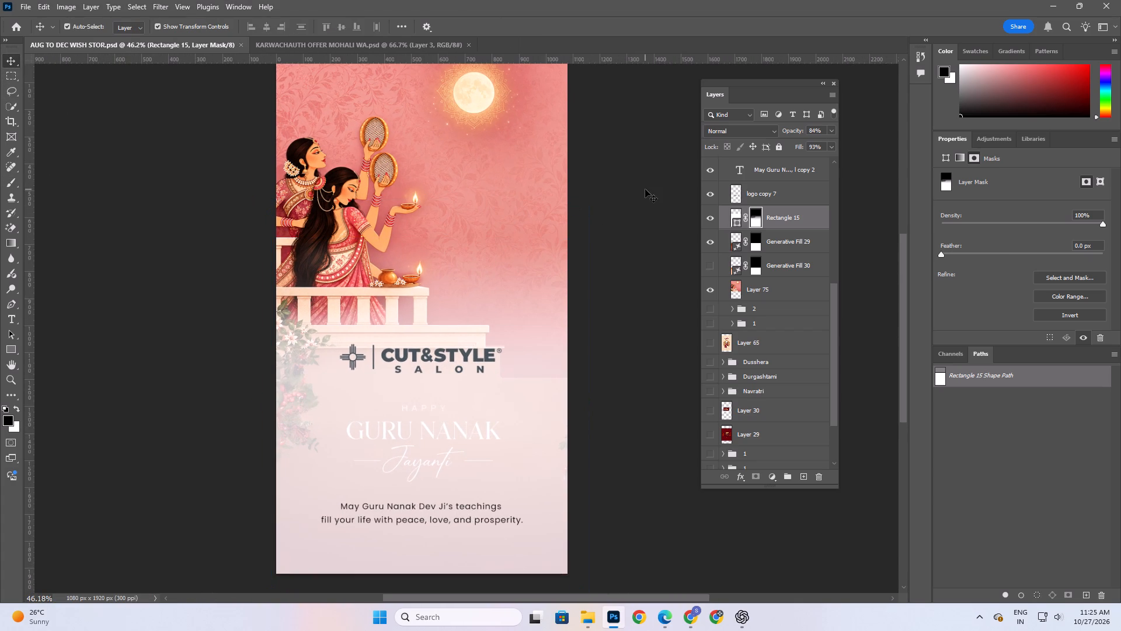
key("space")
key("space")
key("space")
key("space")
key("space")
key("space")
key("space")
key("space")
key("space")
left_click_drag(514, 165, 530, 160)
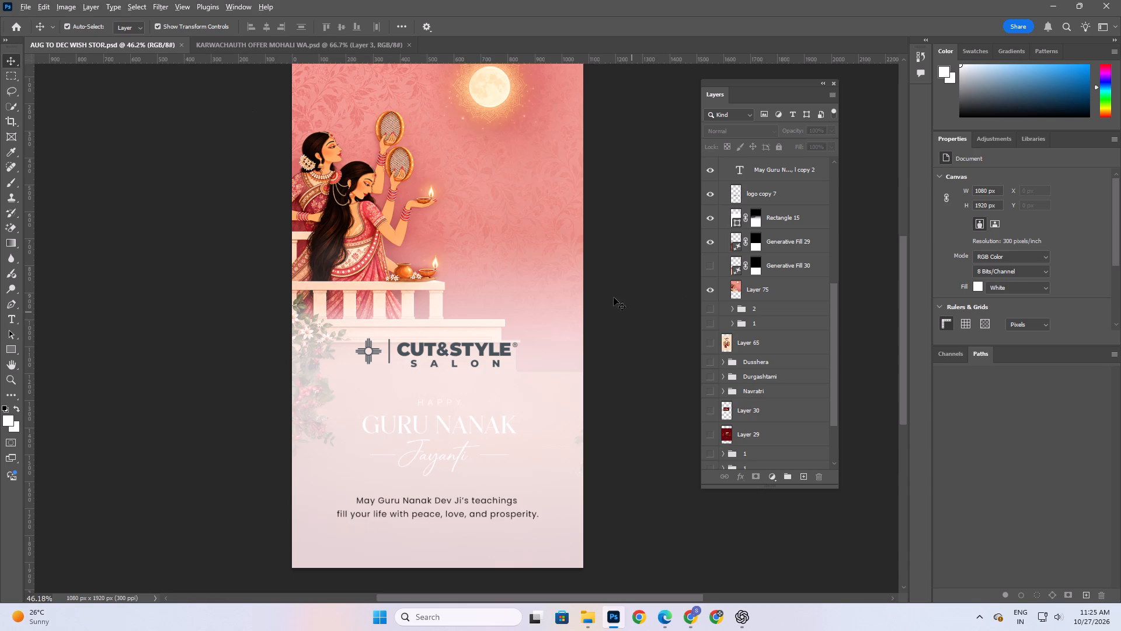
scroll(533, 306, "down", 1, "alt")
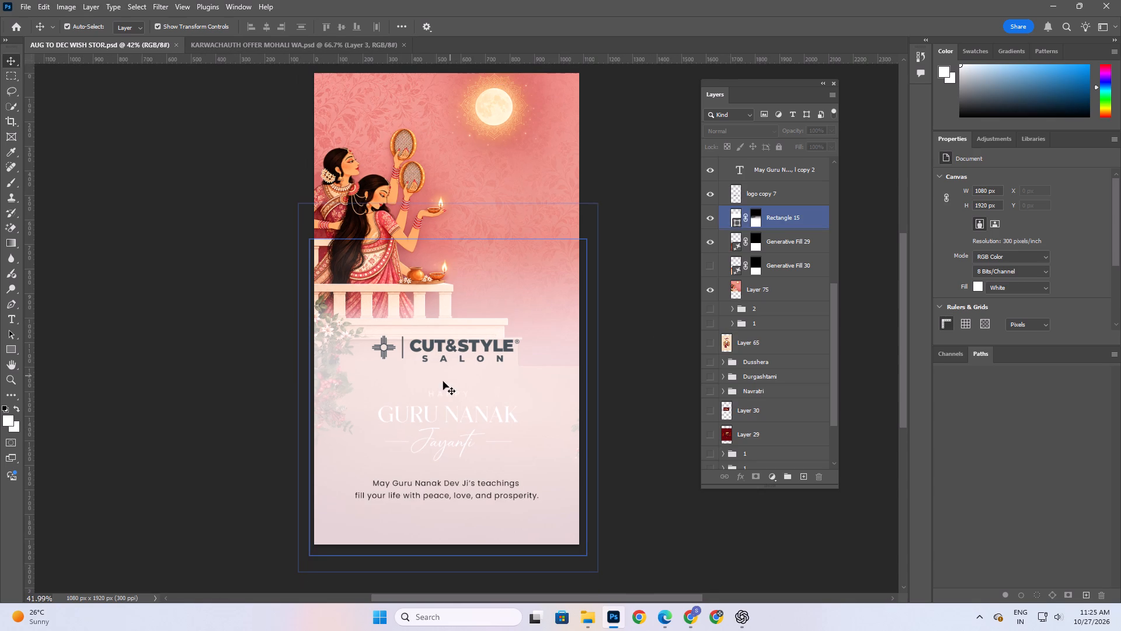
left_click_drag(441, 342, 441, 348)
Select Rectangle 15's layer mask, set the brush to 300 px, try a black stroke behind the logo, and undo it.
key("space")
key("space")
key("space")
key("space")
key("space")
key("space")
key("space")
key("space")
left_click_drag(590, 425, 576, 417)
left_click(507, 434)
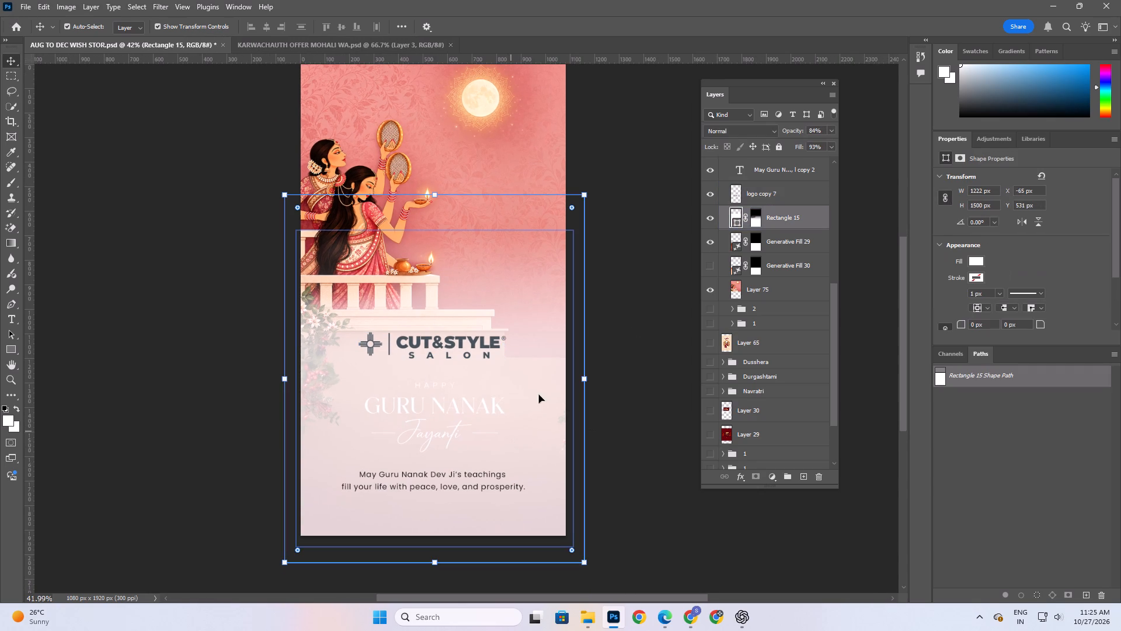
left_click(752, 214)
key("b")
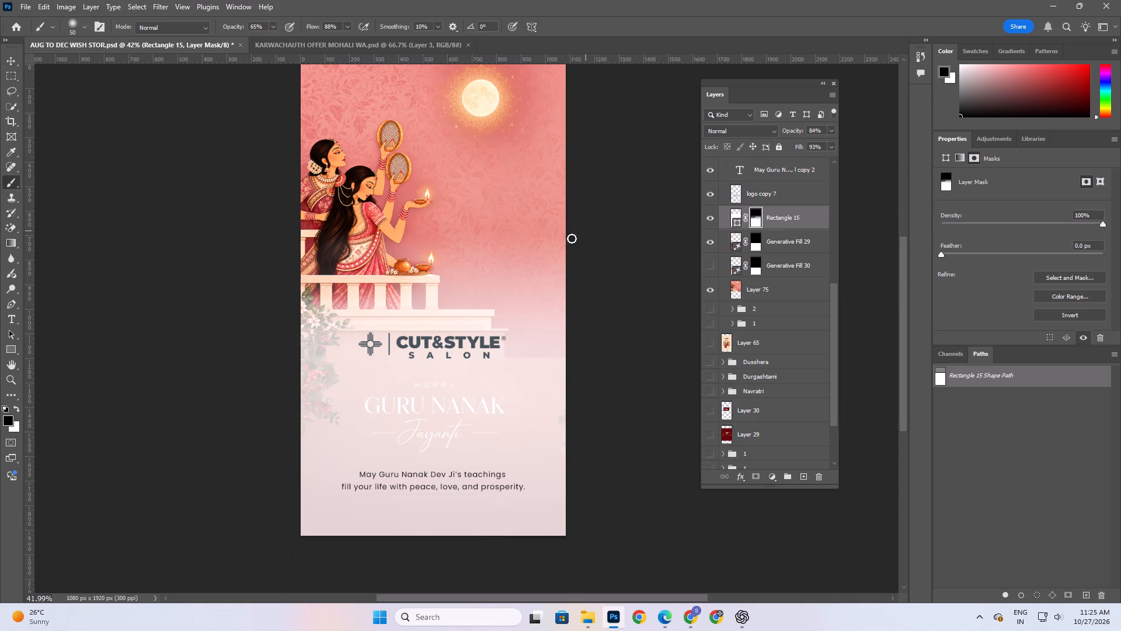
key("bracketright")
key("bracketright")
key("bracketright")
key("bracketright")
key("bracketright")
key("bracketright")
key("bracketright")
key("bracketright")
key("bracketright")
key("bracketright")
key("bracketright")
key("bracketright")
left_click_drag(401, 343, 449, 338)
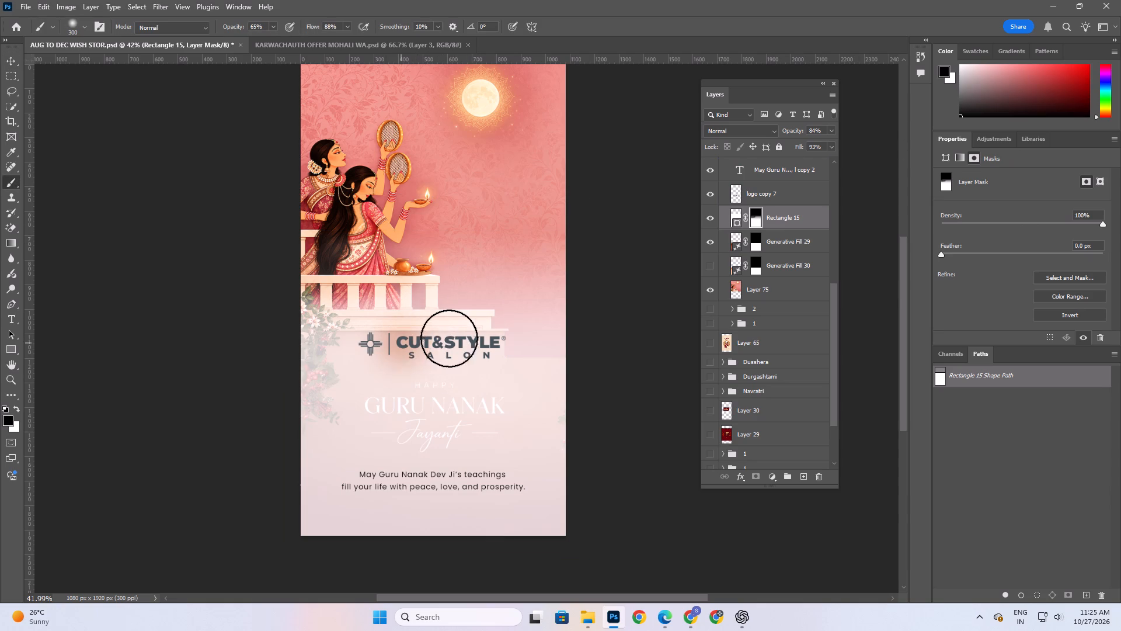
left_click_drag(449, 338, 465, 338)
key("ctrl+z")
Paint white on Rectangle 15's mask with the 300 px brush behind the logo, over the flowers and across the lower area.
key("x")
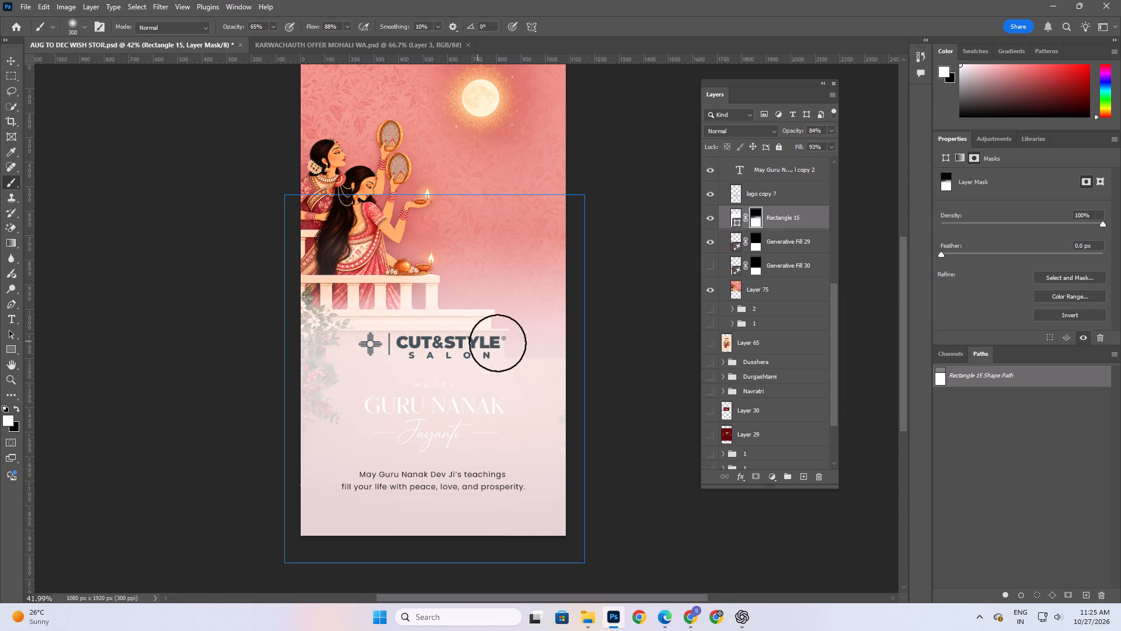
left_click_drag(478, 342, 249, 362)
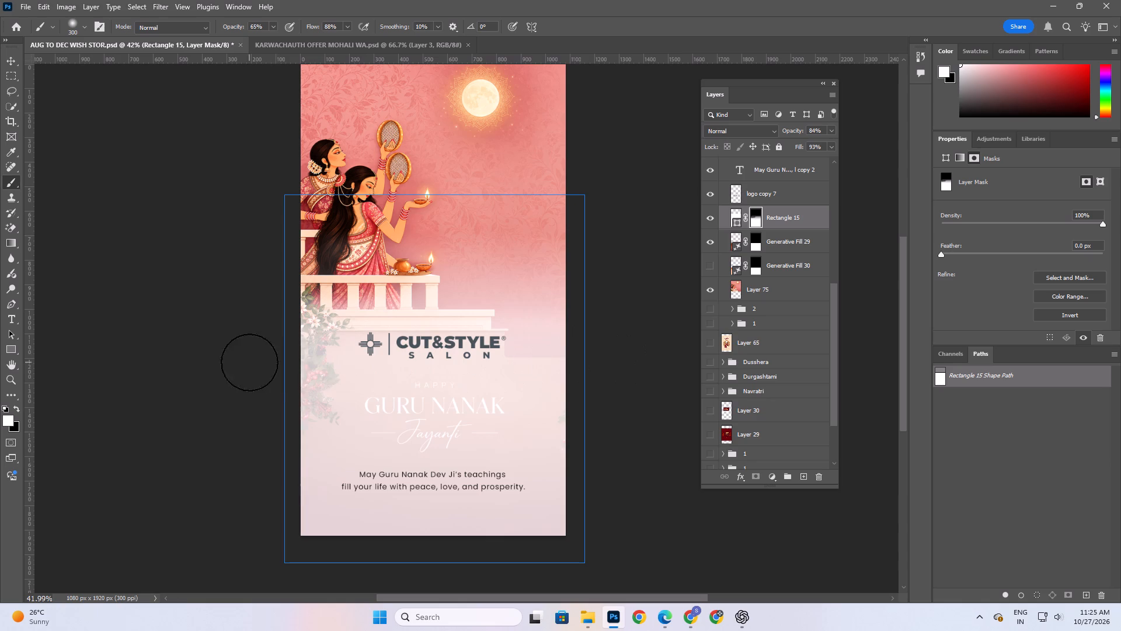
left_click_drag(249, 362, 331, 434)
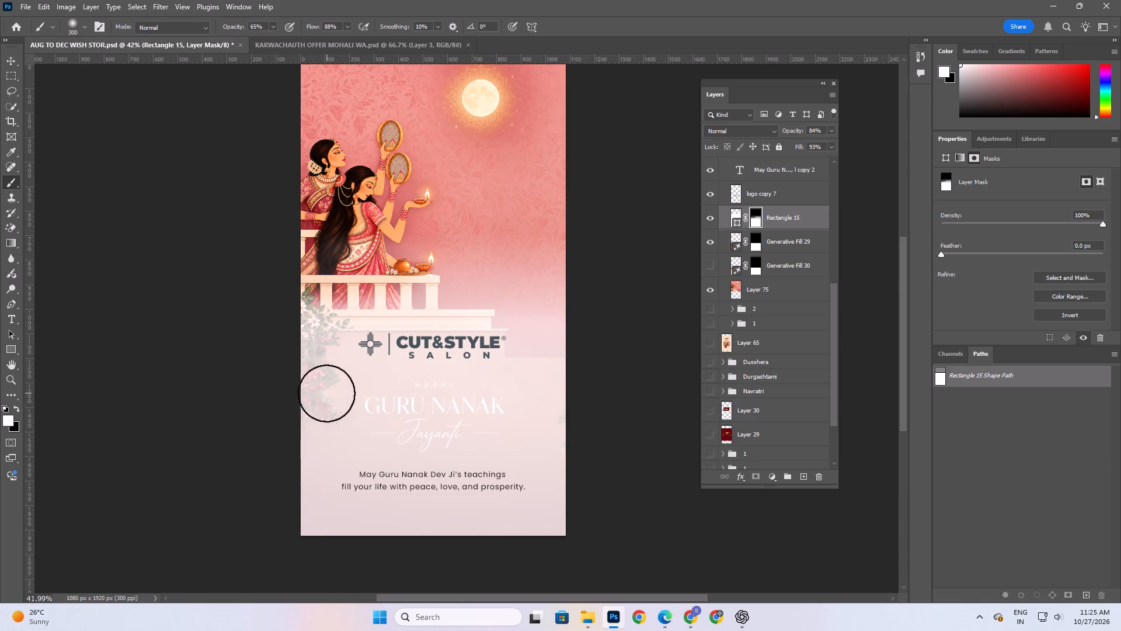
left_click_drag(321, 400, 549, 551)
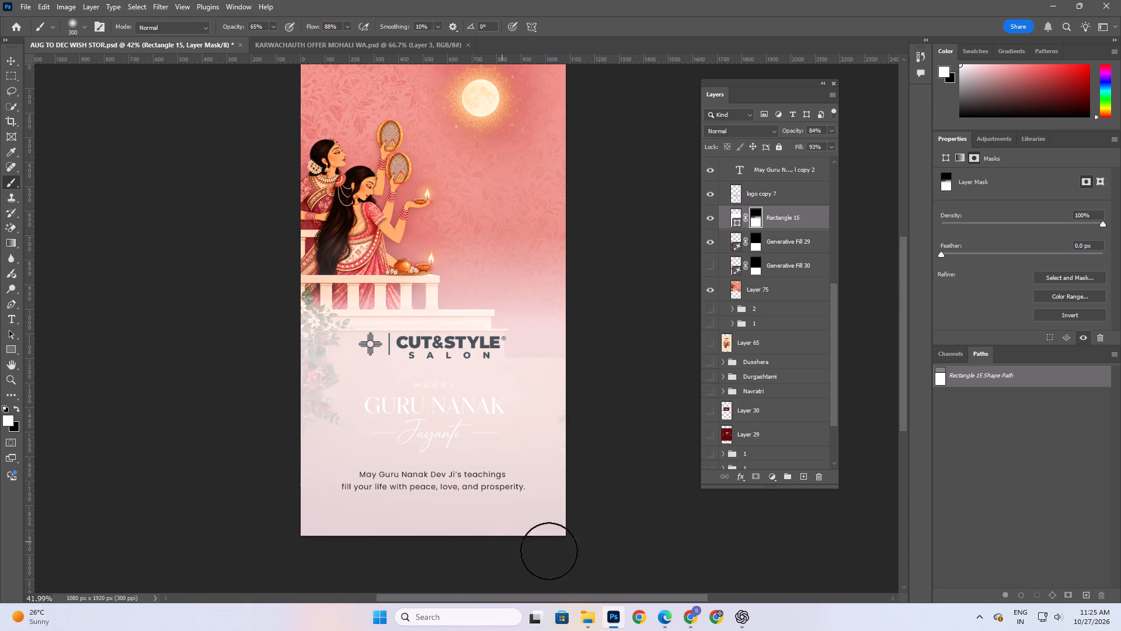
left_click_drag(549, 551, 653, 542)
left_click_drag(436, 359, 524, 370)
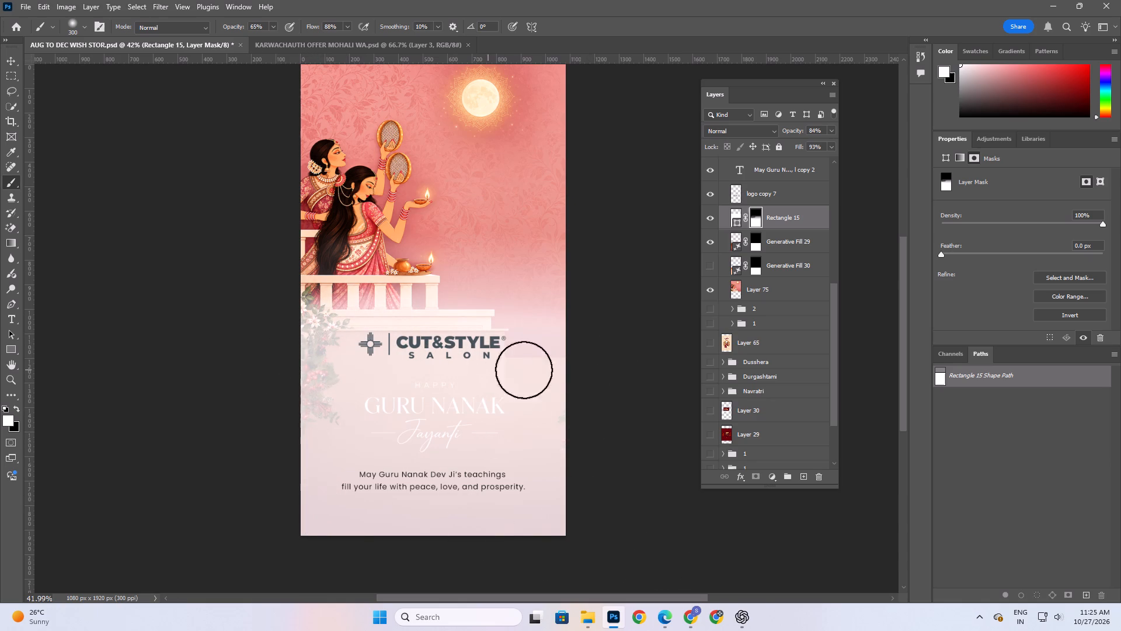
left_click_drag(524, 370, 135, 372)
left_click_drag(344, 348, 290, 311)
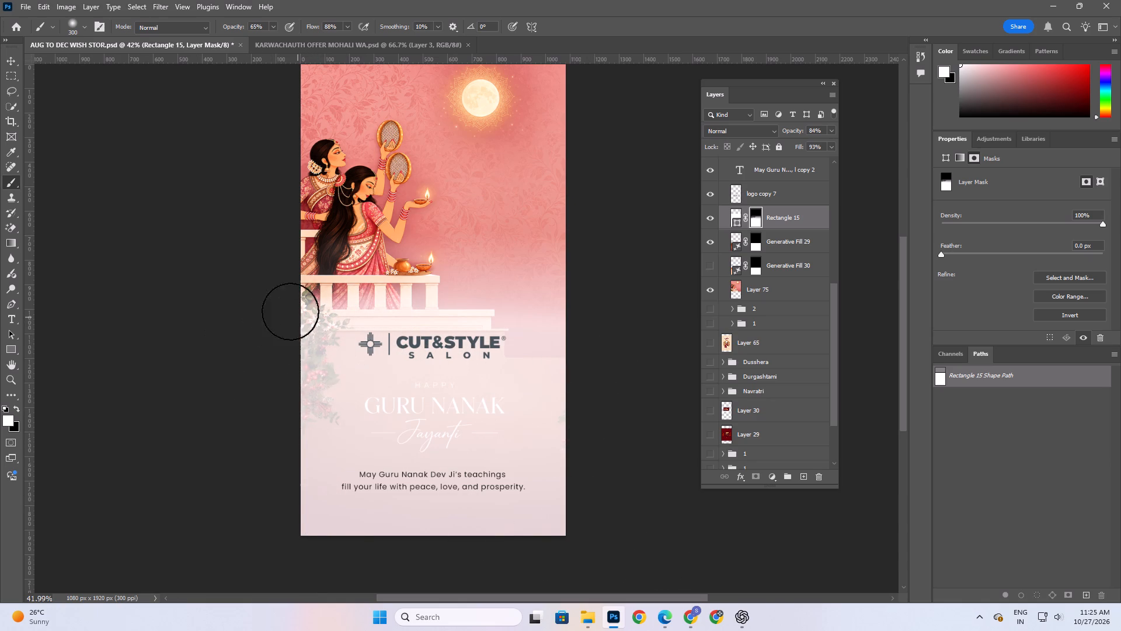
left_click_drag(290, 311, 755, 549)
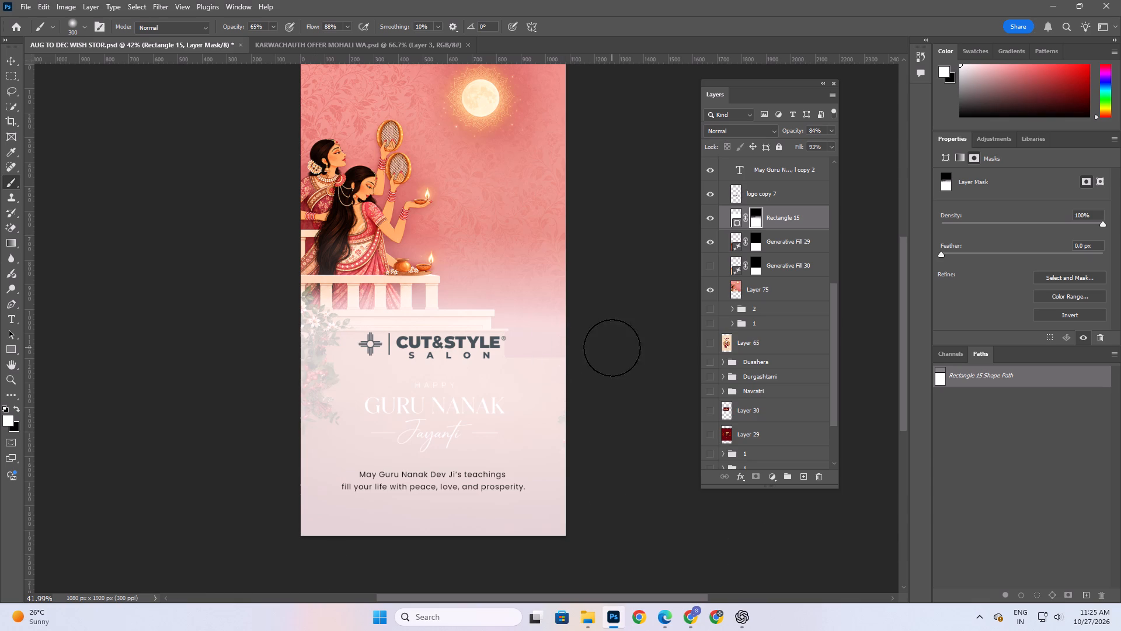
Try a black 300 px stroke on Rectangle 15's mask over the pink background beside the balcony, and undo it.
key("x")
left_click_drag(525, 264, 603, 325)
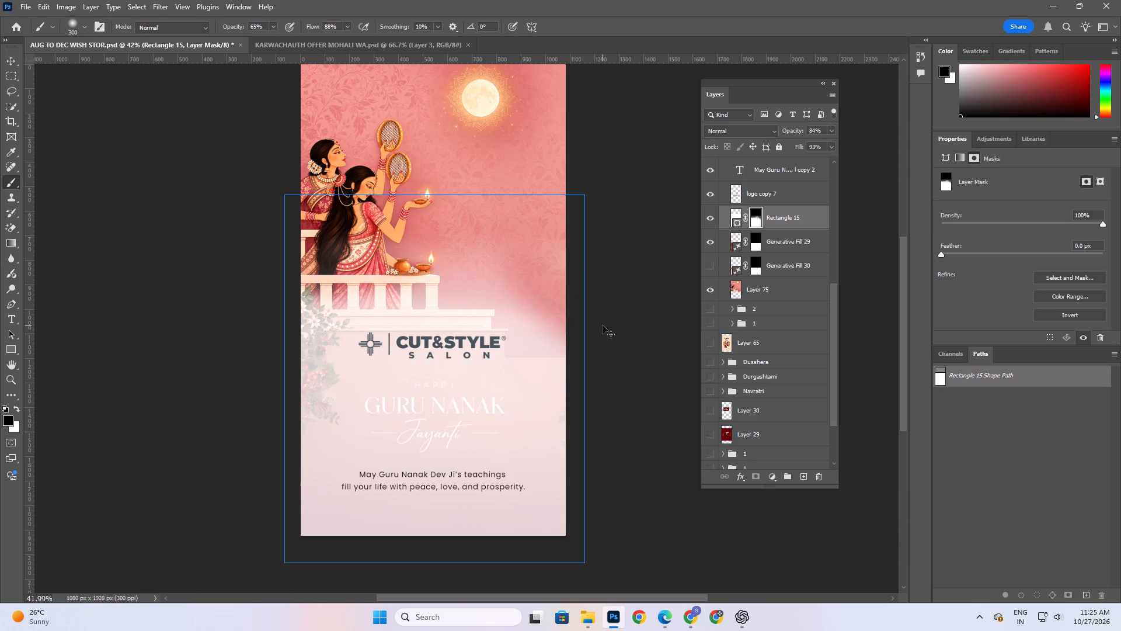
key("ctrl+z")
Set the brush to 35% opacity and 38% flow and paint black on Rectangle 15's mask over the background beside the balcony and the women.
left_click_drag(318, 29, 302, 31)
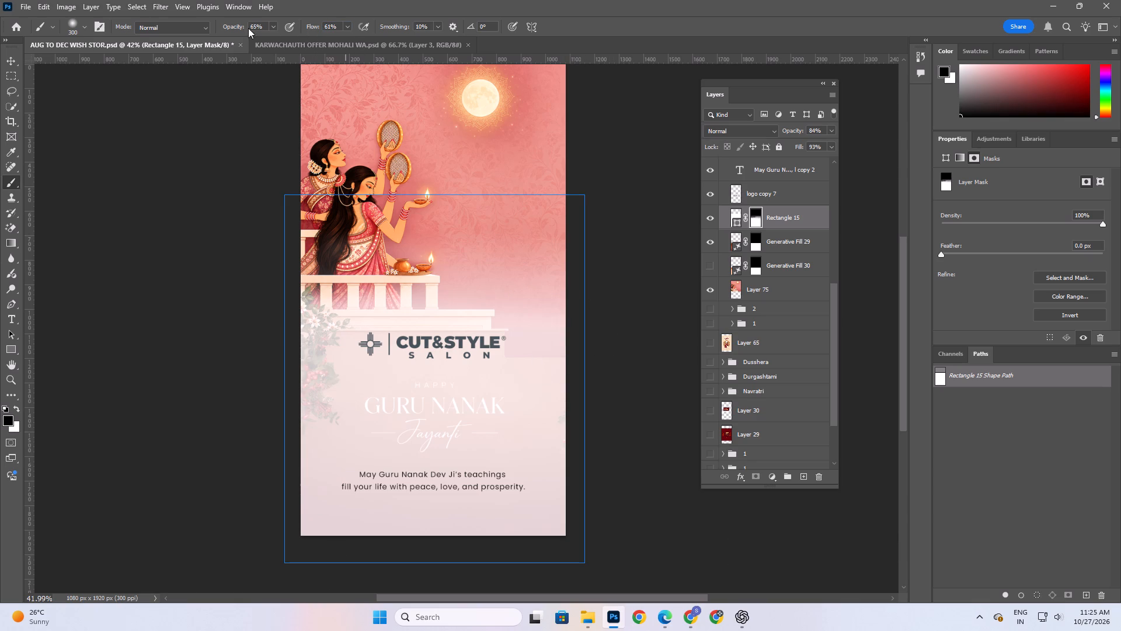
left_click_drag(244, 28, 227, 25)
left_click_drag(314, 26, 300, 25)
left_click_drag(515, 249, 458, 256)
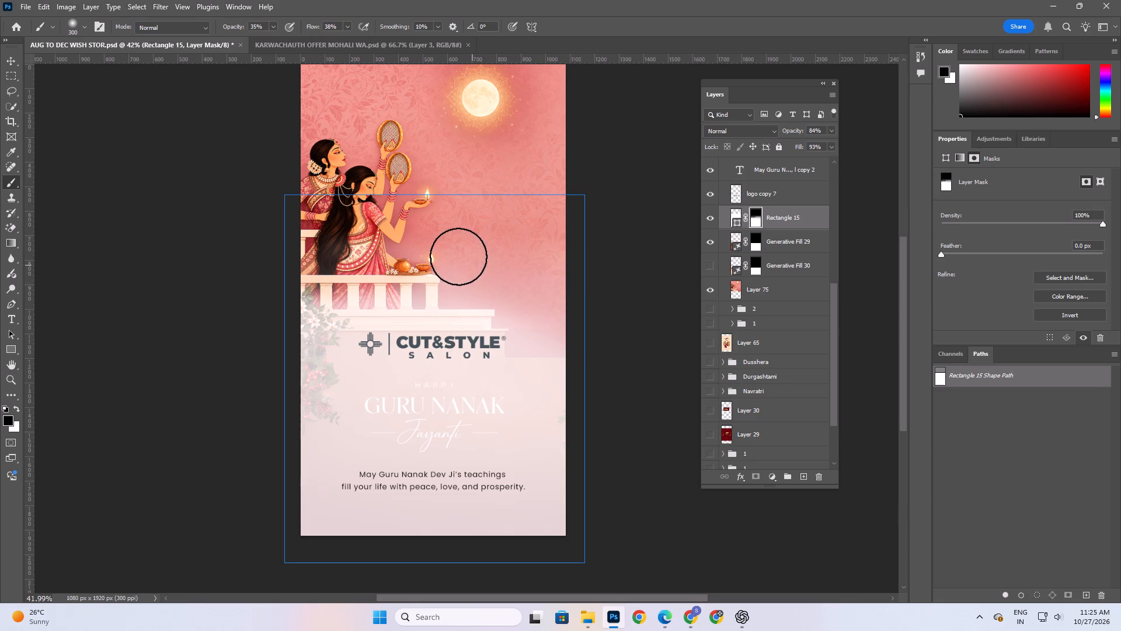
left_click_drag(458, 256, 715, 336)
left_click_drag(572, 320, 549, 325)
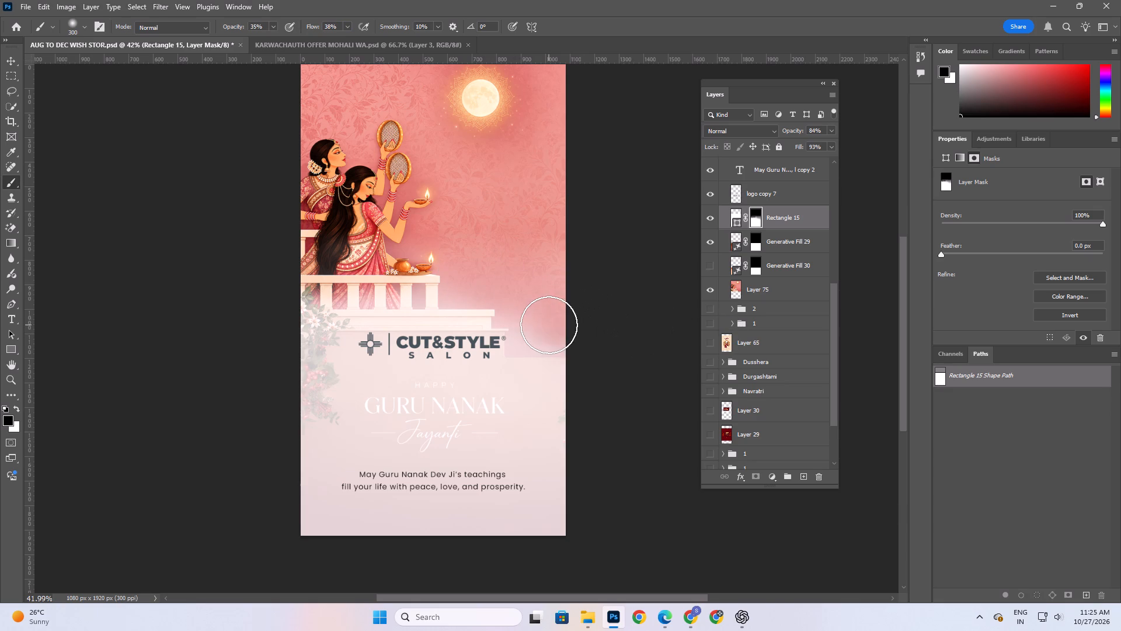
left_click_drag(549, 325, 621, 332)
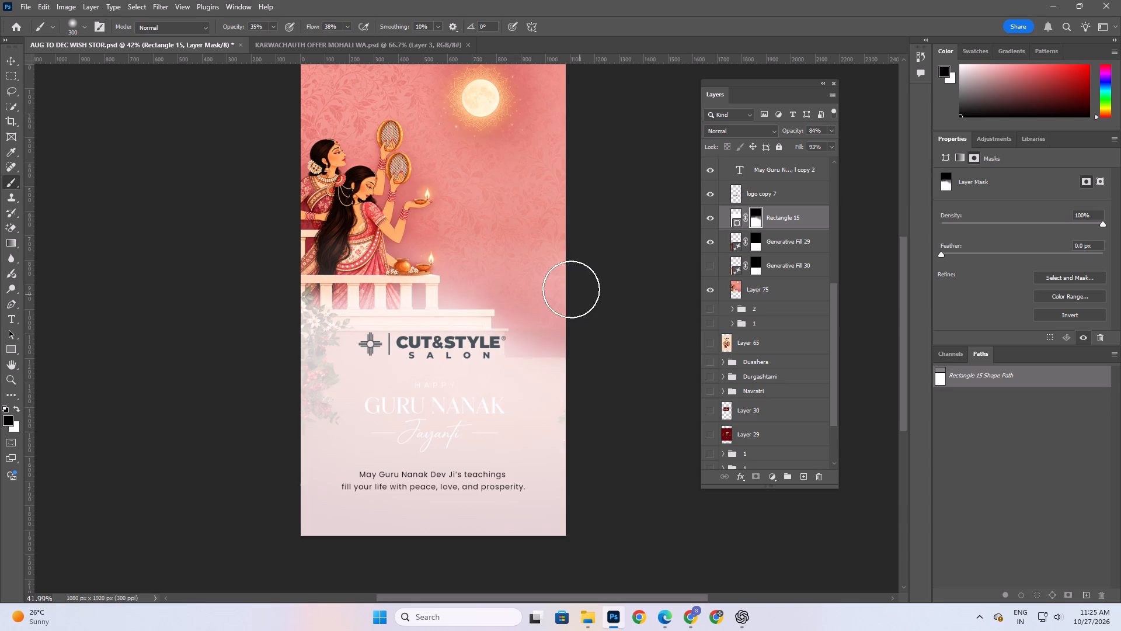
left_click_drag(564, 286, 579, 198)
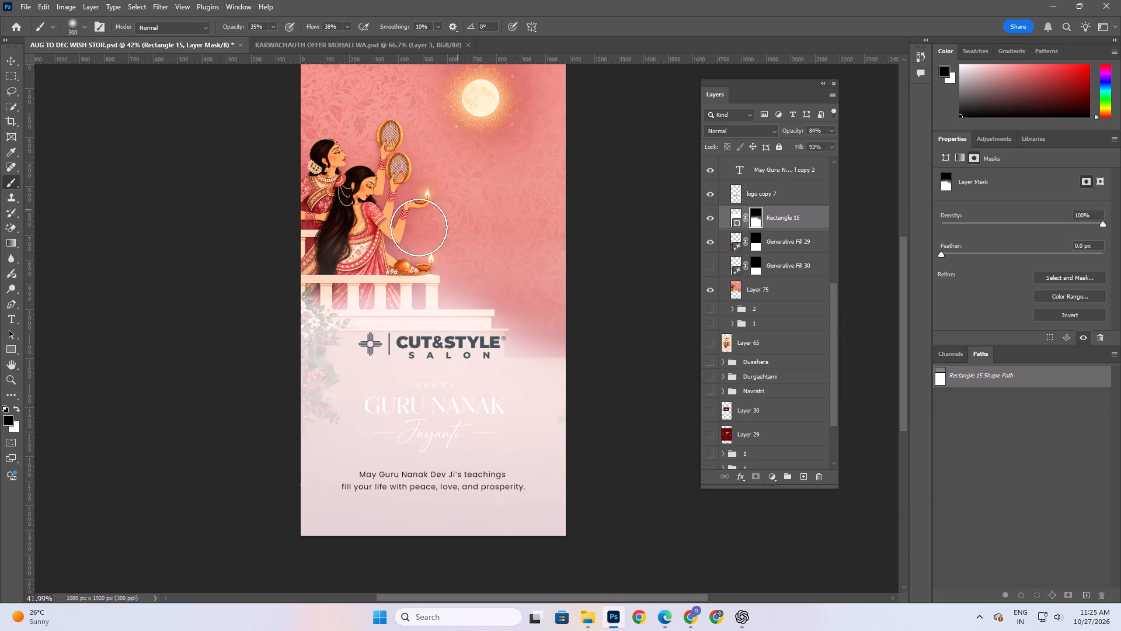
left_click_drag(387, 279, 210, 280)
left_click_drag(345, 214, 297, 250)
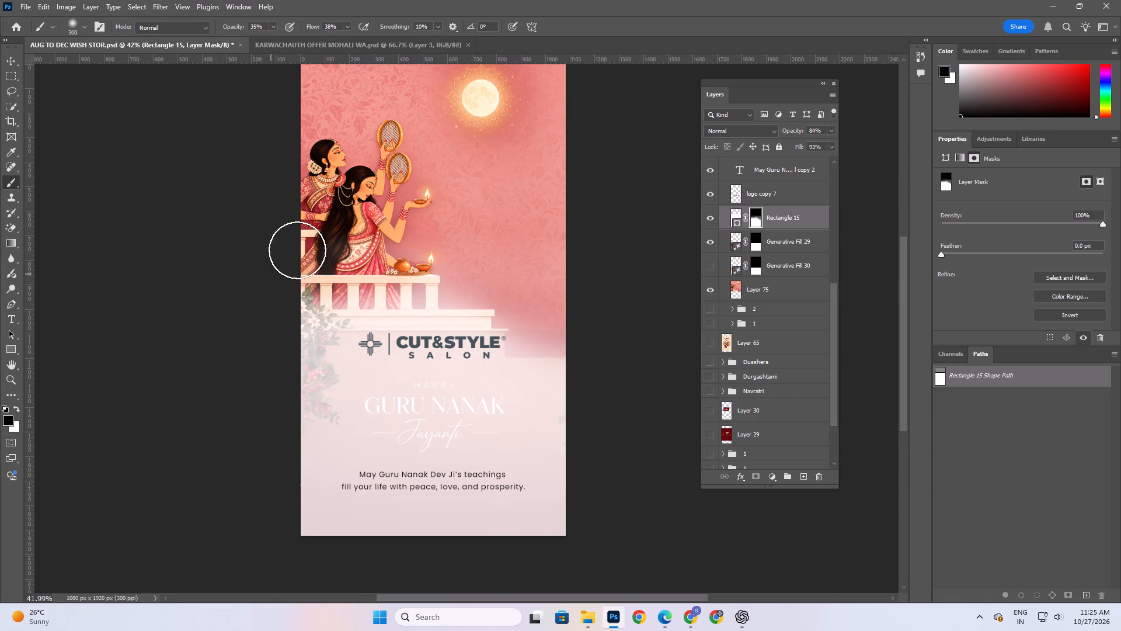
Brush more black on Rectangle 15's mask across the balcony and the pink background beside it, and undo the last few strokes.
left_click_drag(297, 250, 279, 276)
left_click_drag(375, 270, 645, 281)
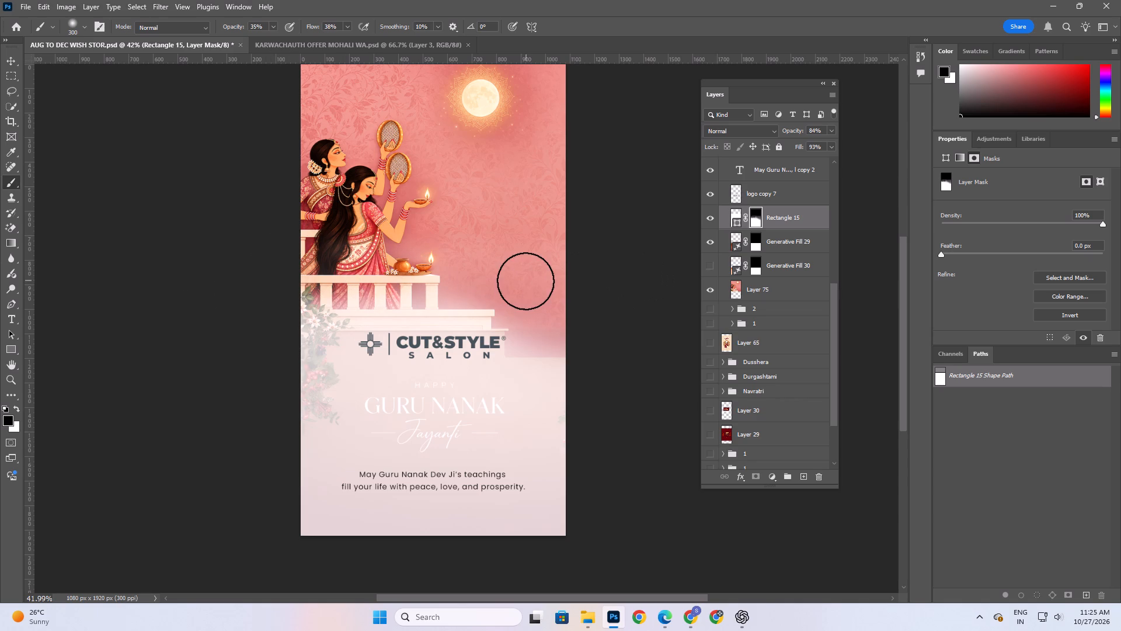
left_click_drag(525, 281, 71, 300)
left_click_drag(517, 286, 694, 312)
left_click_drag(553, 318, 754, 433)
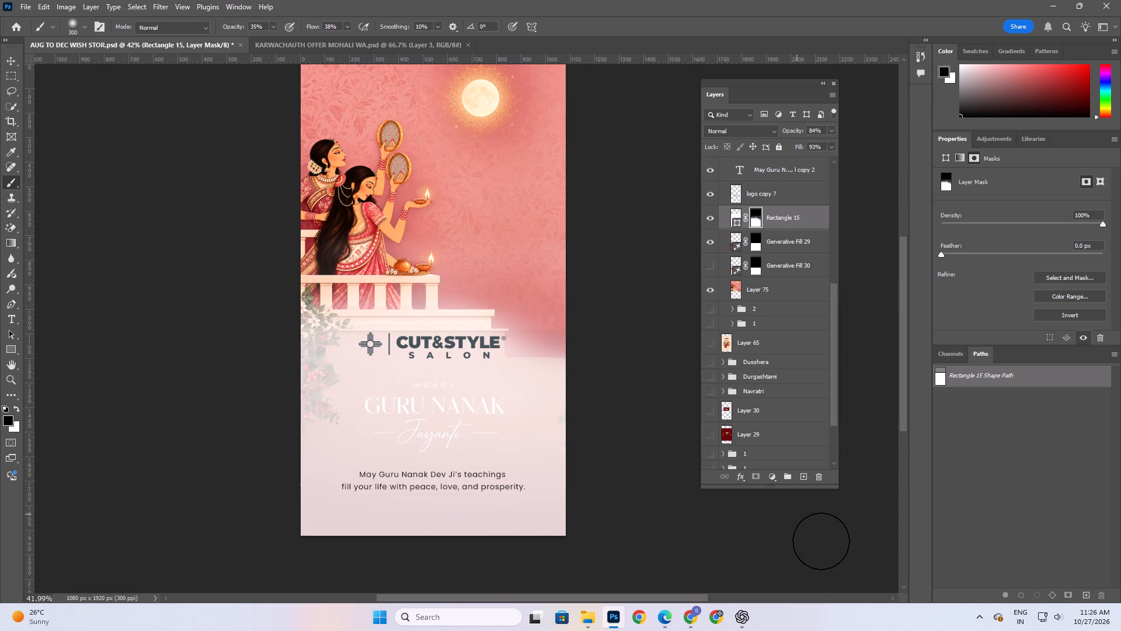
key("ctrl+z")
key("ctrl+z")
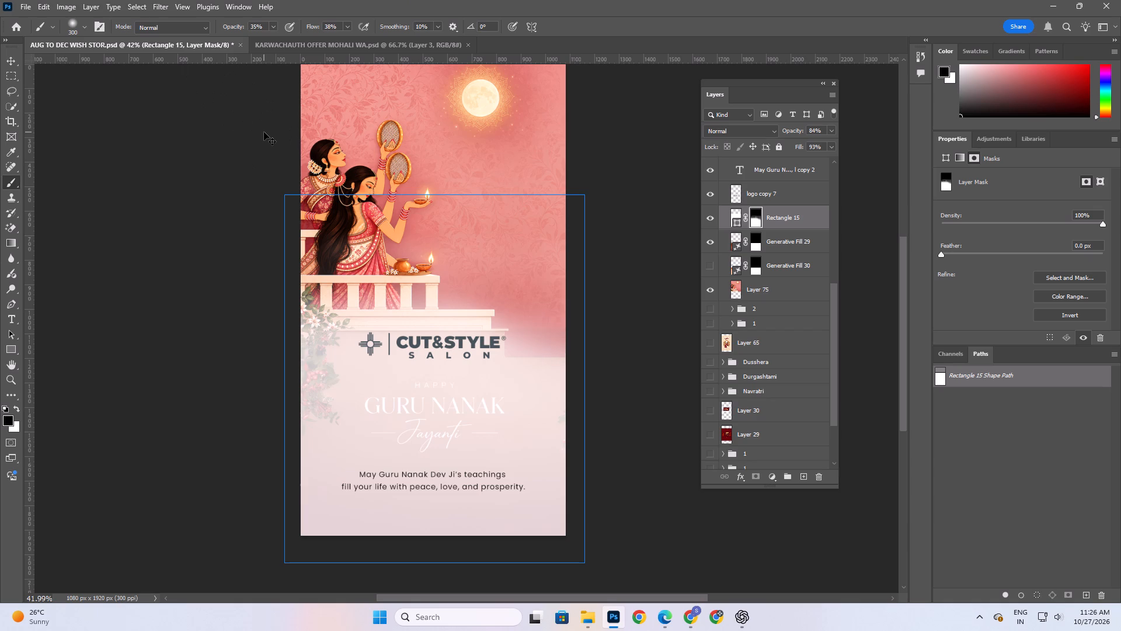
key("ctrl+z")
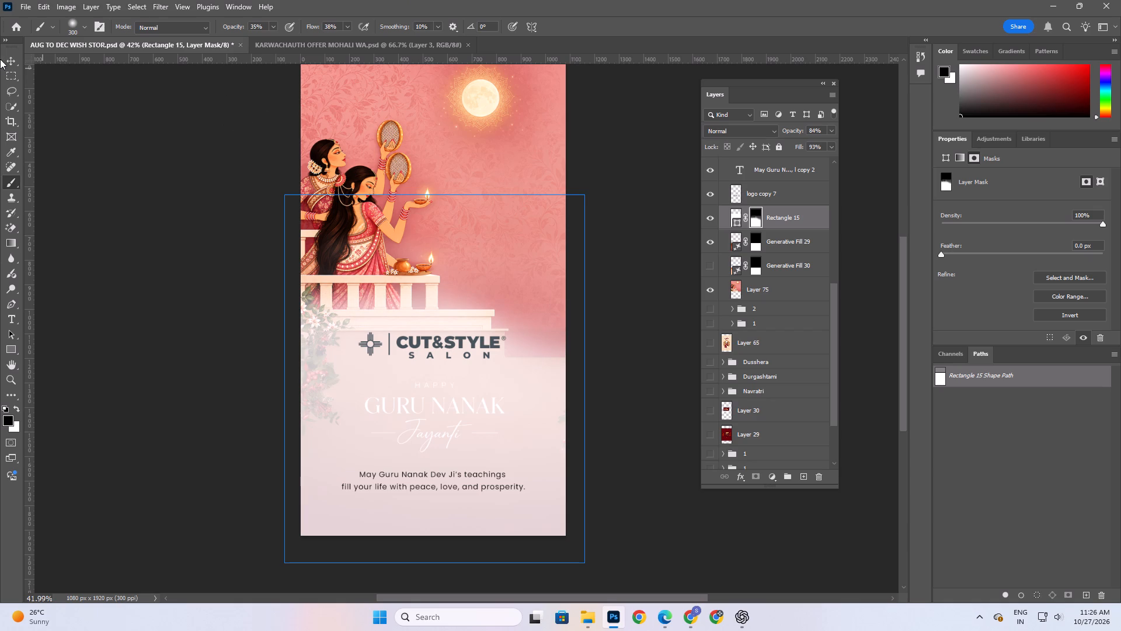
Hide Generative Fill 29, show Generative Fill 30 in its place, and clear the layer selection.
left_click(0, 59)
left_click(9, 60)
left_click(85, 317)
left_click(363, 167)
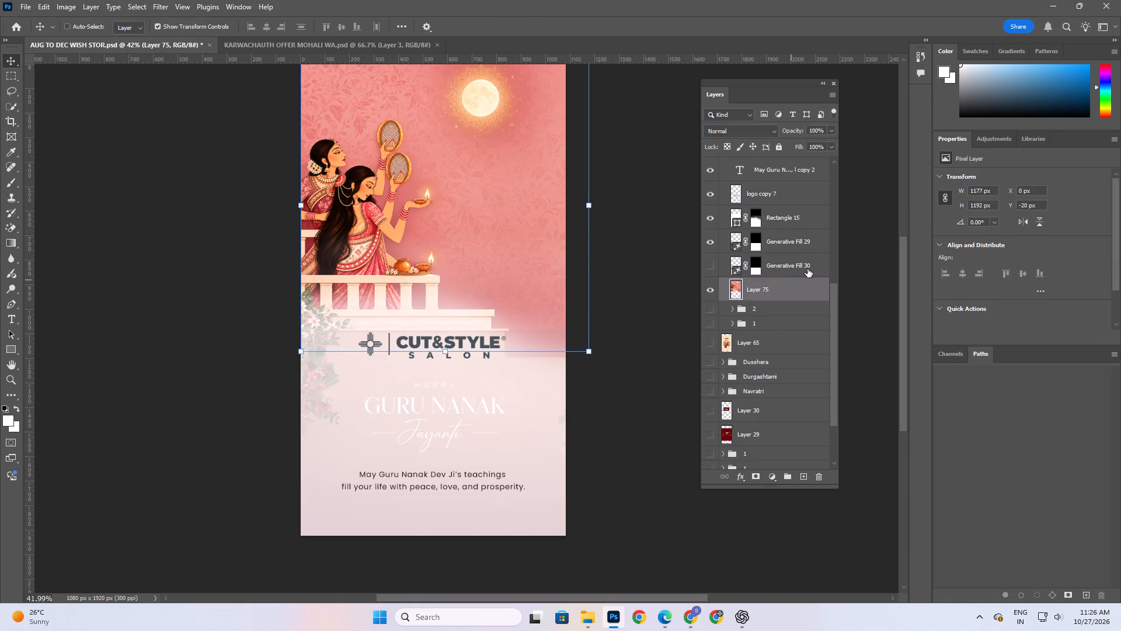
left_click(816, 247, "ctrl")
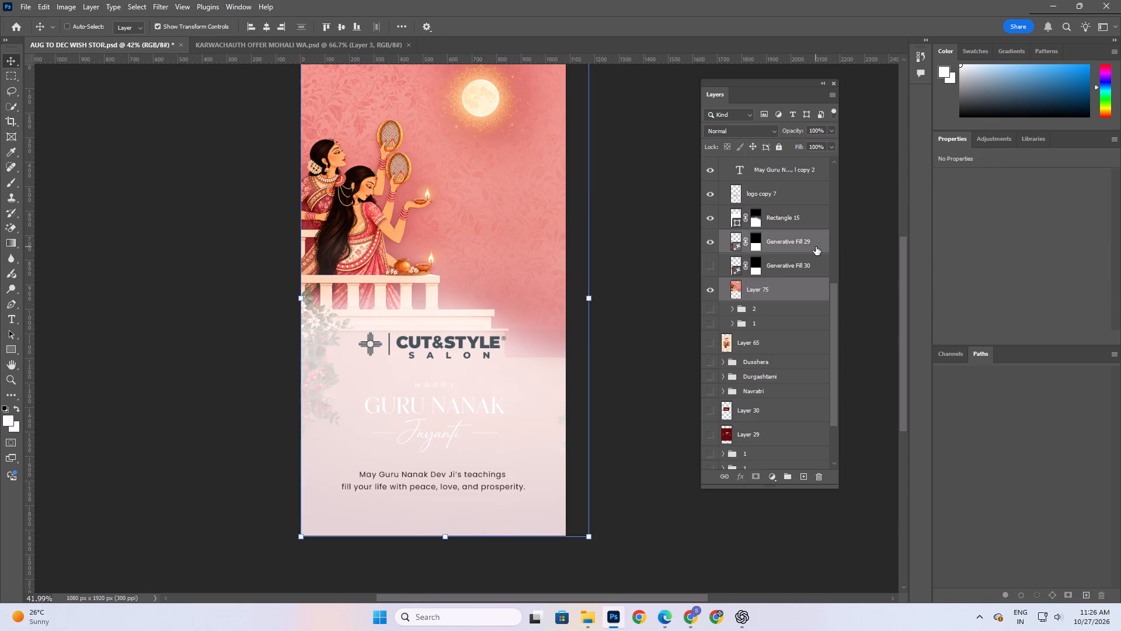
left_click(711, 246)
left_click(710, 266)
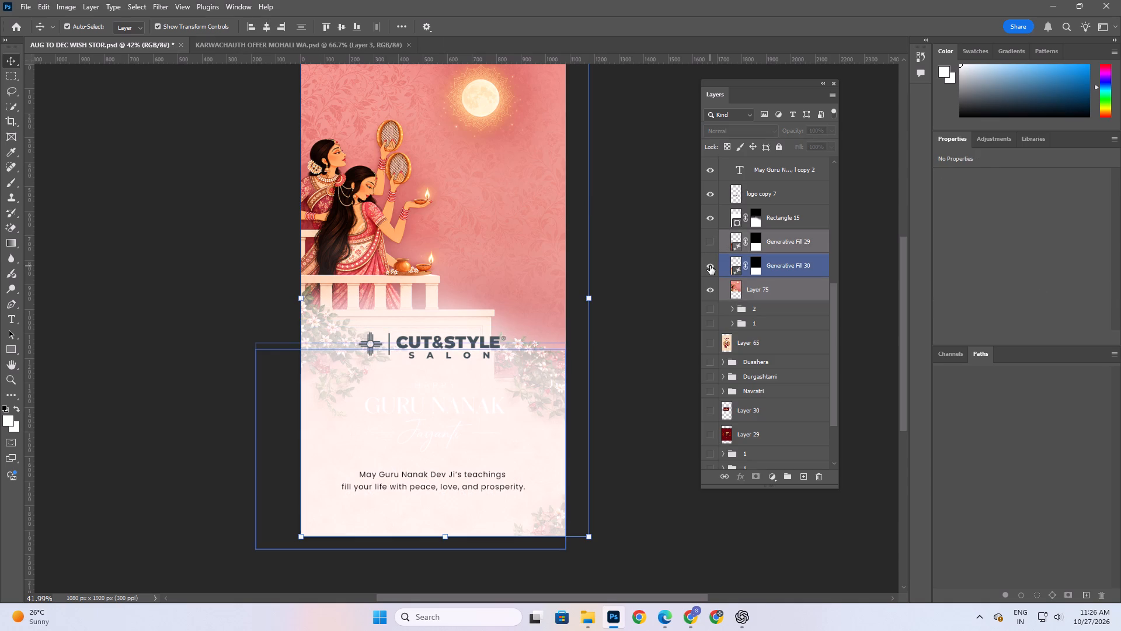
left_click(637, 531)
Examine the whole story composition with the alternative generated floral background behind the logo and wish text.
key("space")
key("space")
key("space")
key("space")
key("space")
key("space")
key("space")
key("space")
key("space")
key("space")
key("space")
key("space")
key("space")
key("space")
key("space")
key("space")
key("space")
key("space")
key("space")
key("space")
left_click_drag(577, 540, 574, 541)
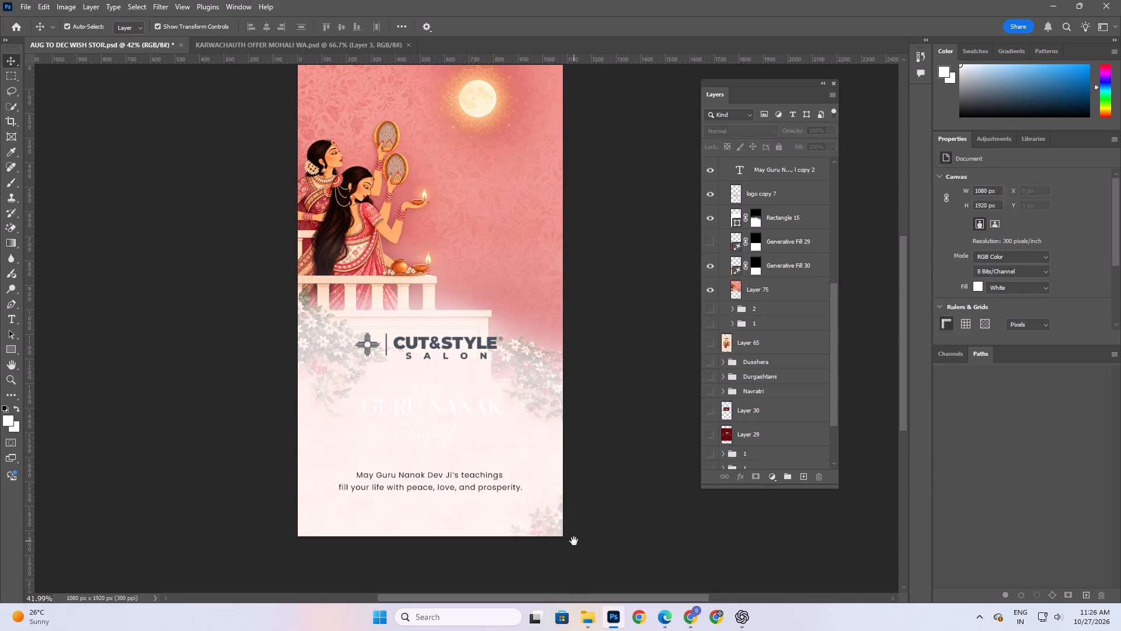
left_click_drag(574, 541, 596, 542)
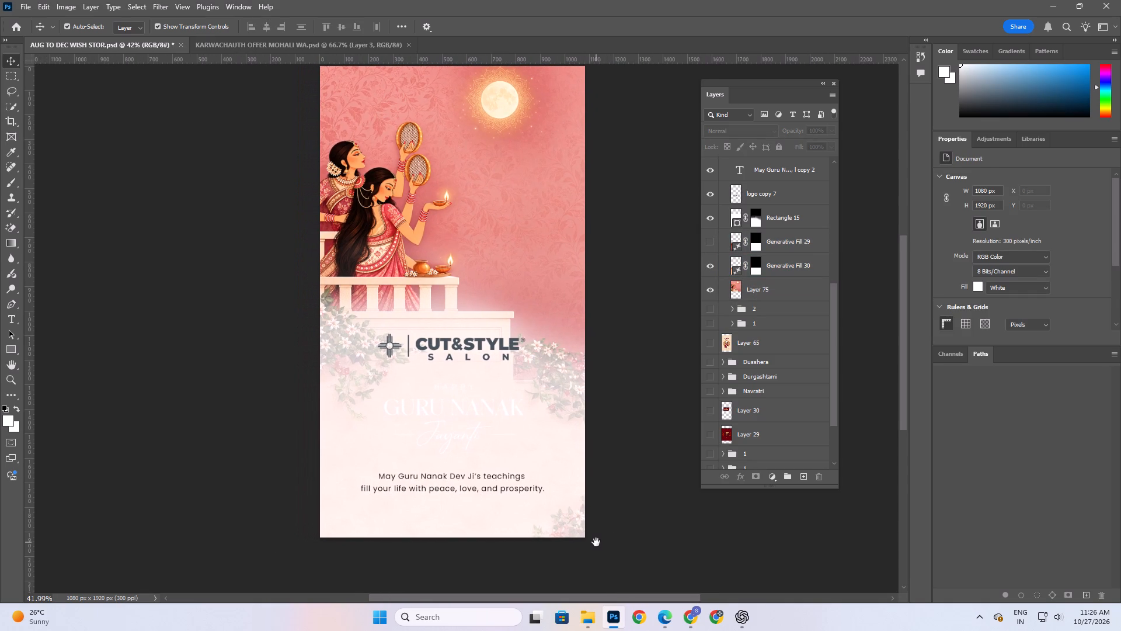
left_click_drag(596, 542, 595, 540)
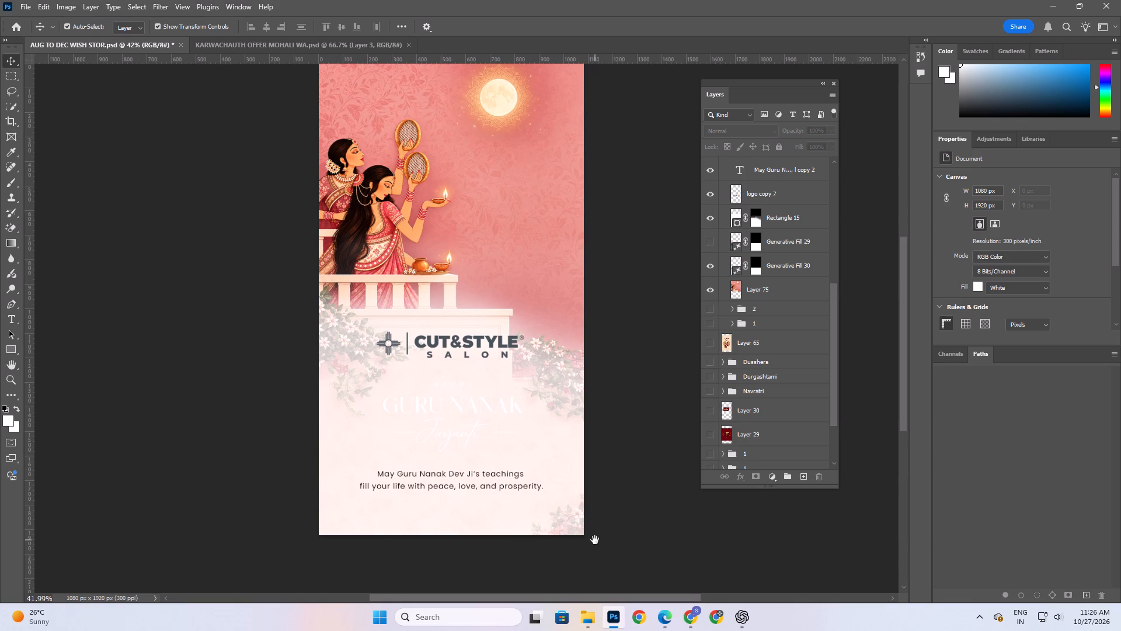
left_click_drag(595, 540, 594, 539)
scroll(546, 449, "up", 3)
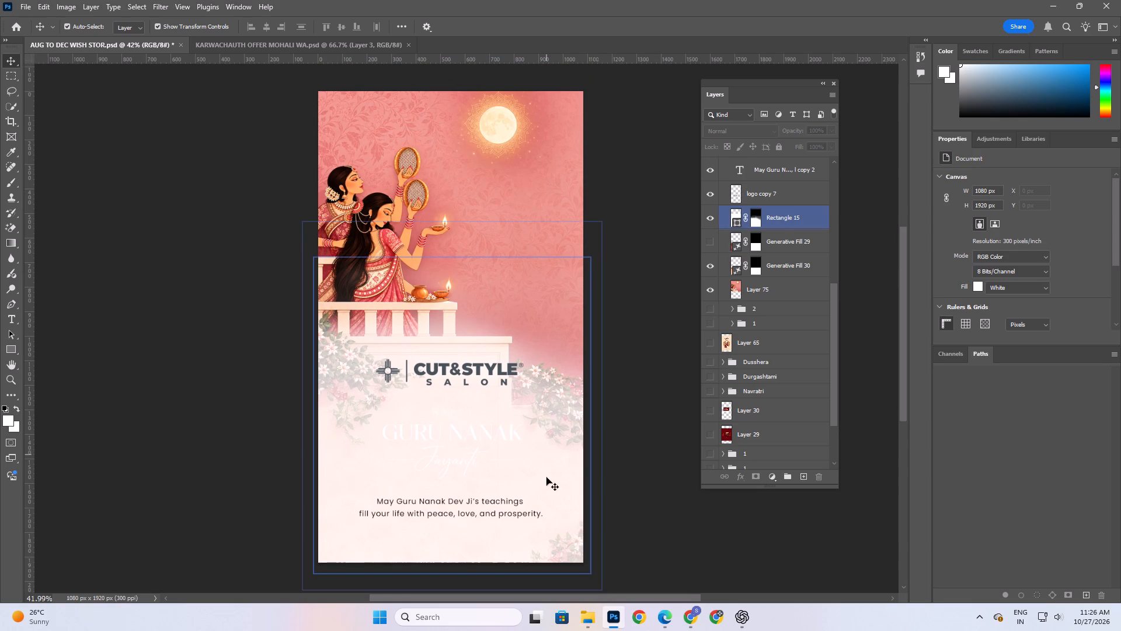
key("space")
key("space")
key("space")
key("space")
key("space")
key("space")
key("space")
key("space")
key("space")
key("space")
key("space")
key("space")
key("space")
key("space")
key("space")
key("space")
key("space")
key("space")
key("space")
key("space")
left_click_drag(545, 498, 538, 483)
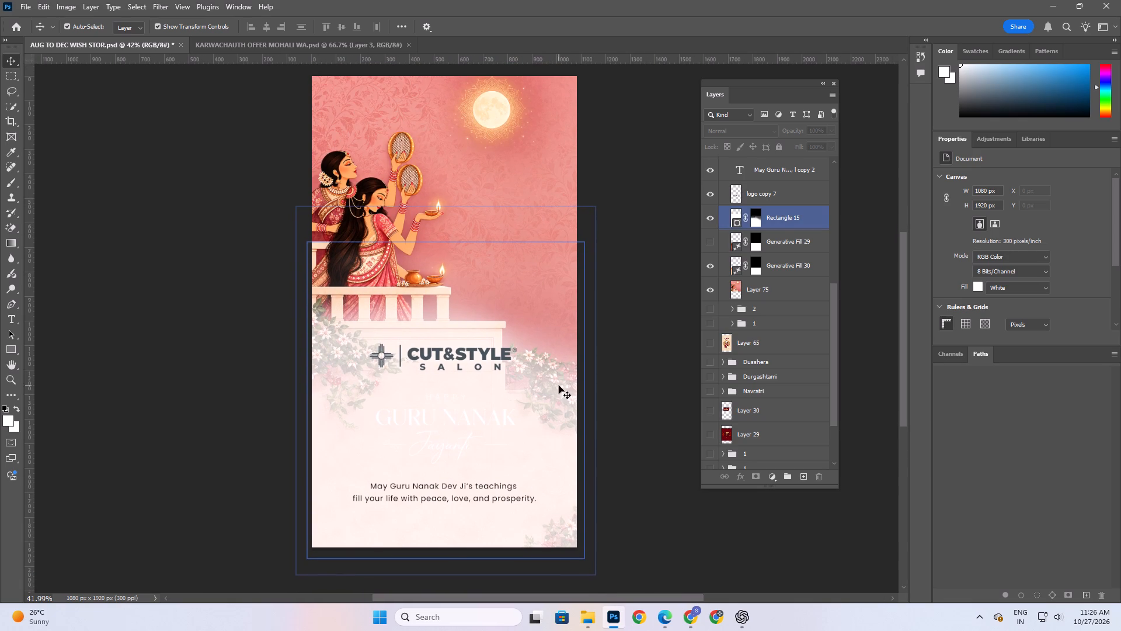
Duplicate Layer 75, hide the original, and merge the copy with Generative Fill 30.
left_click(790, 299)
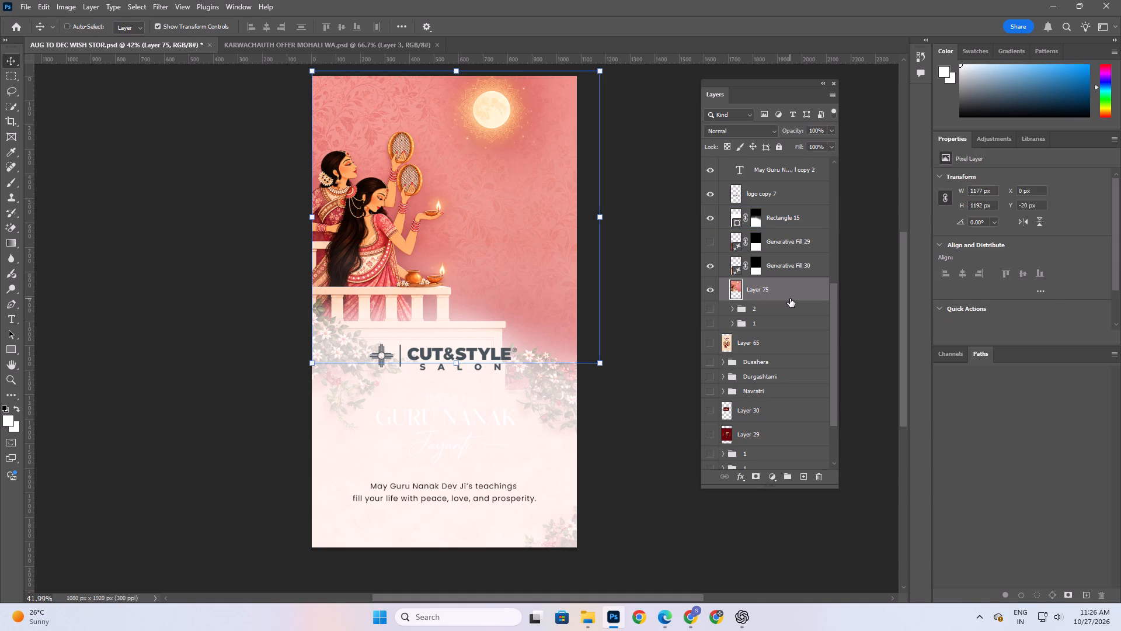
key("ctrl+j")
left_click(706, 312)
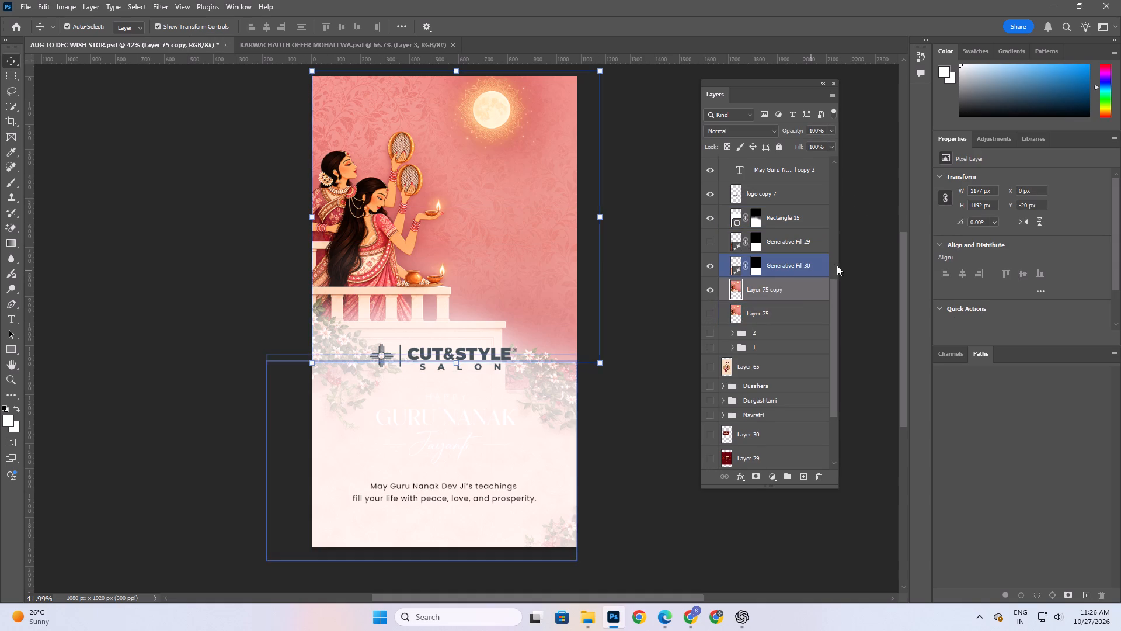
left_click(800, 290)
left_click(803, 278, "ctrl")
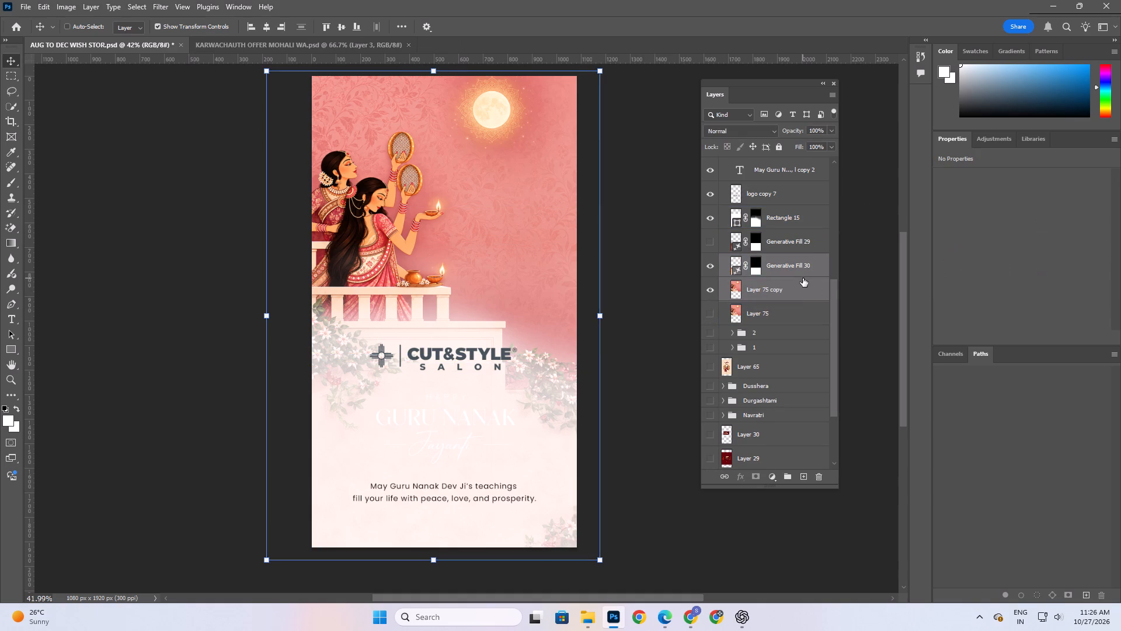
key("ctrl+e")
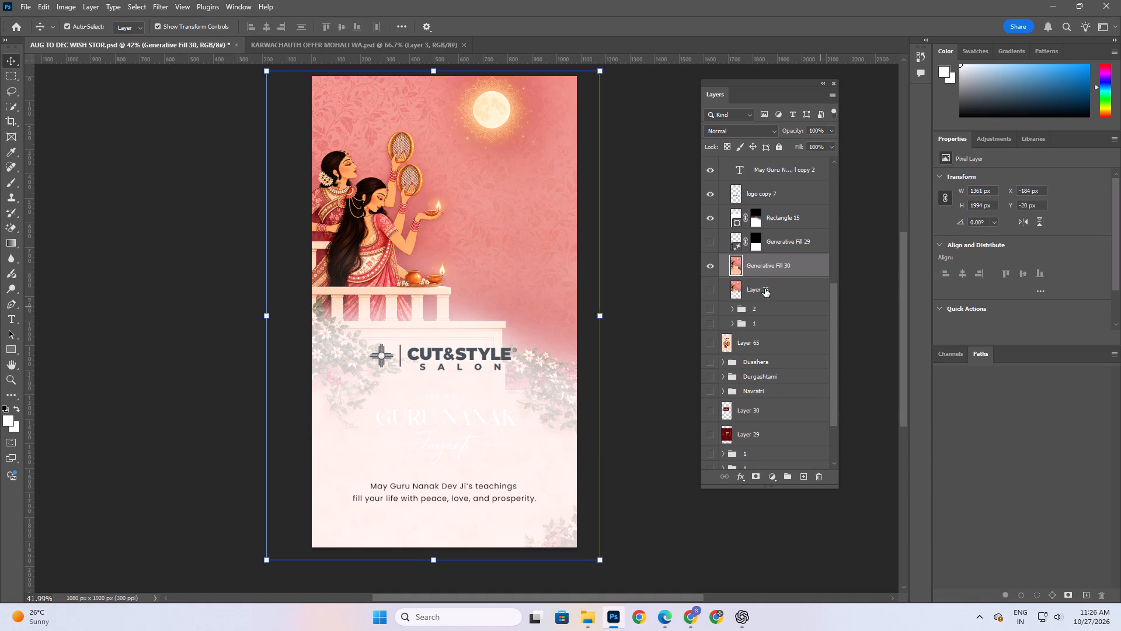
Add a layer mask to the merged Generative Fill 30 and draw a vertical black-to-transparent linear gradient from the wish text to just below the moon.
left_click(745, 269)
left_click(749, 477)
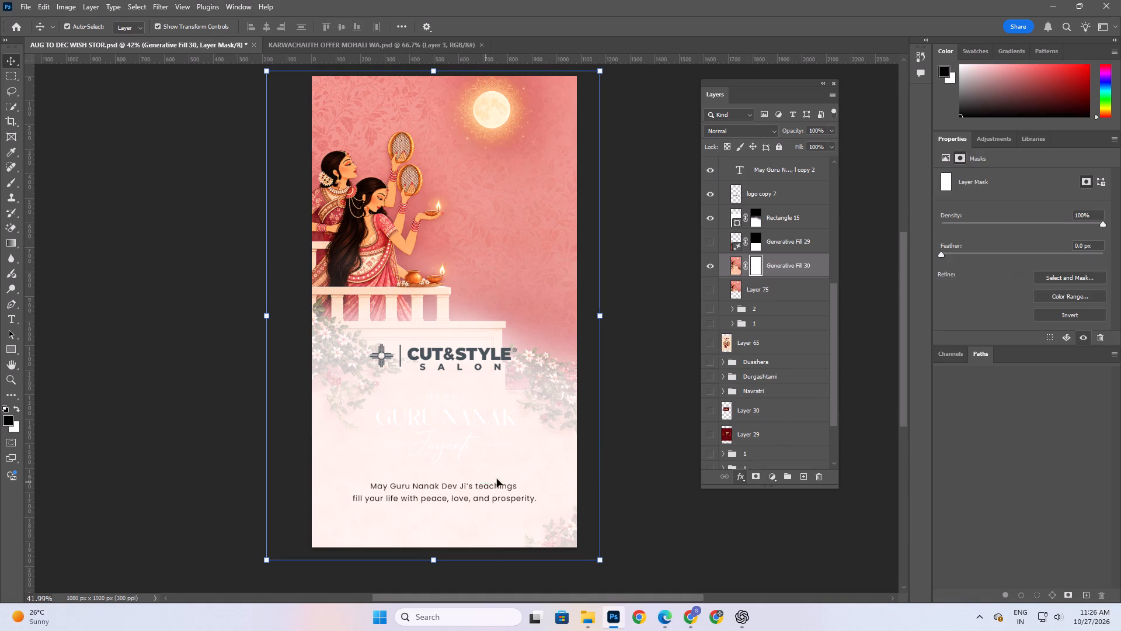
left_click(11, 238)
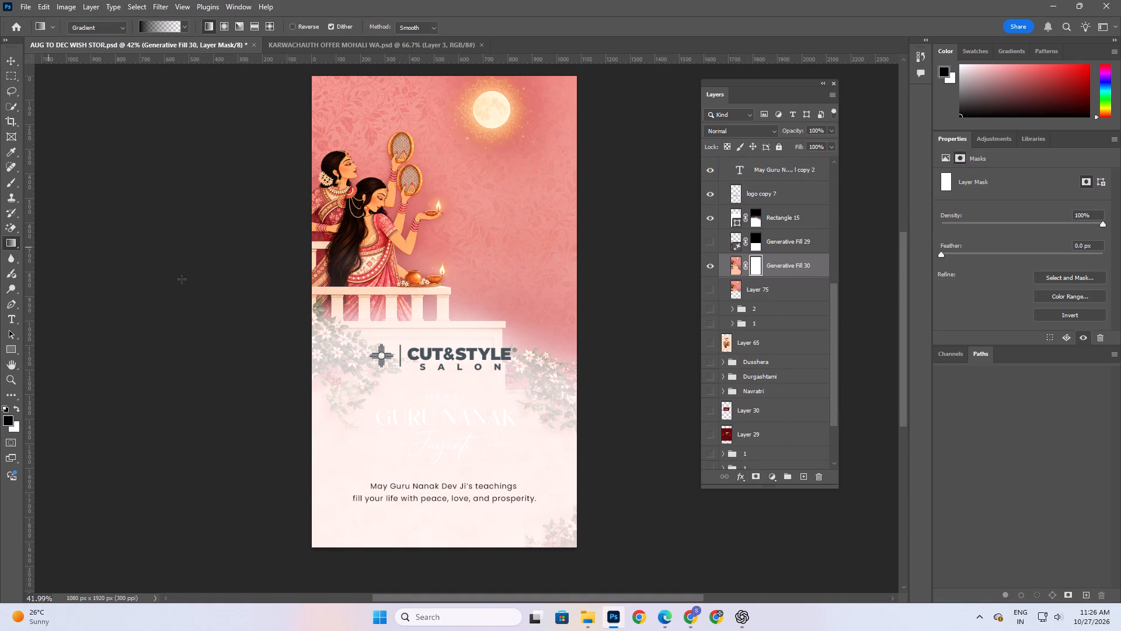
left_click_drag(492, 498, 493, 207)
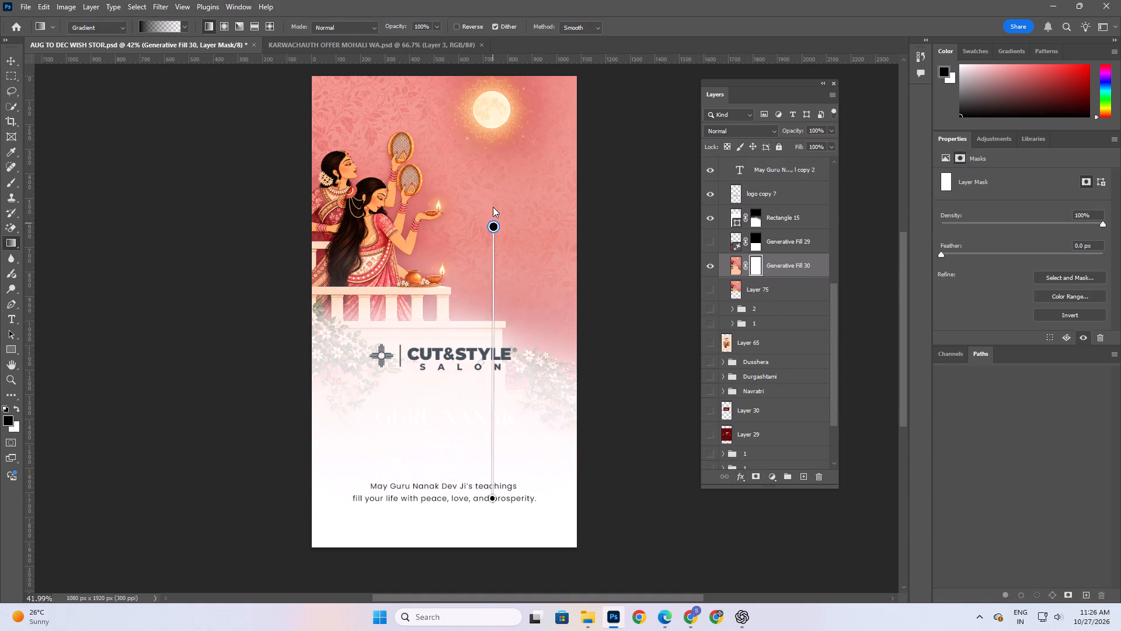
left_click_drag(493, 207, 493, 171)
left_click_drag(492, 271, 492, 249)
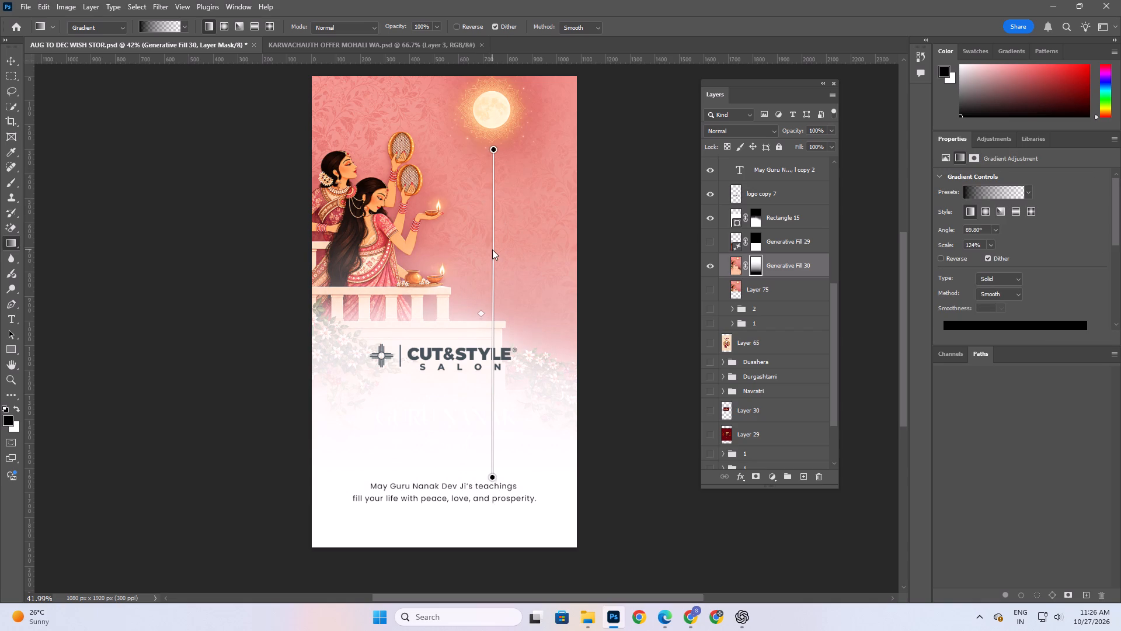
left_click_drag(492, 249, 492, 259)
Reposition the mask gradient's lower end well below the canvas, keeping it near vertical with a scale of about 162%.
left_click_drag(494, 485, 490, 449)
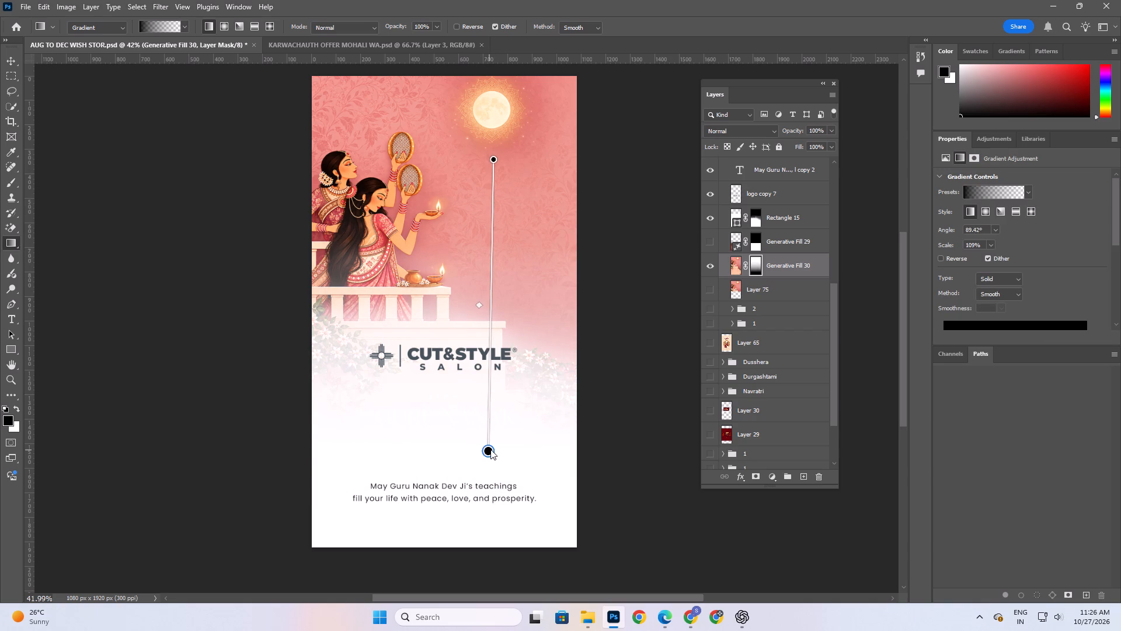
left_click_drag(490, 449, 493, 488)
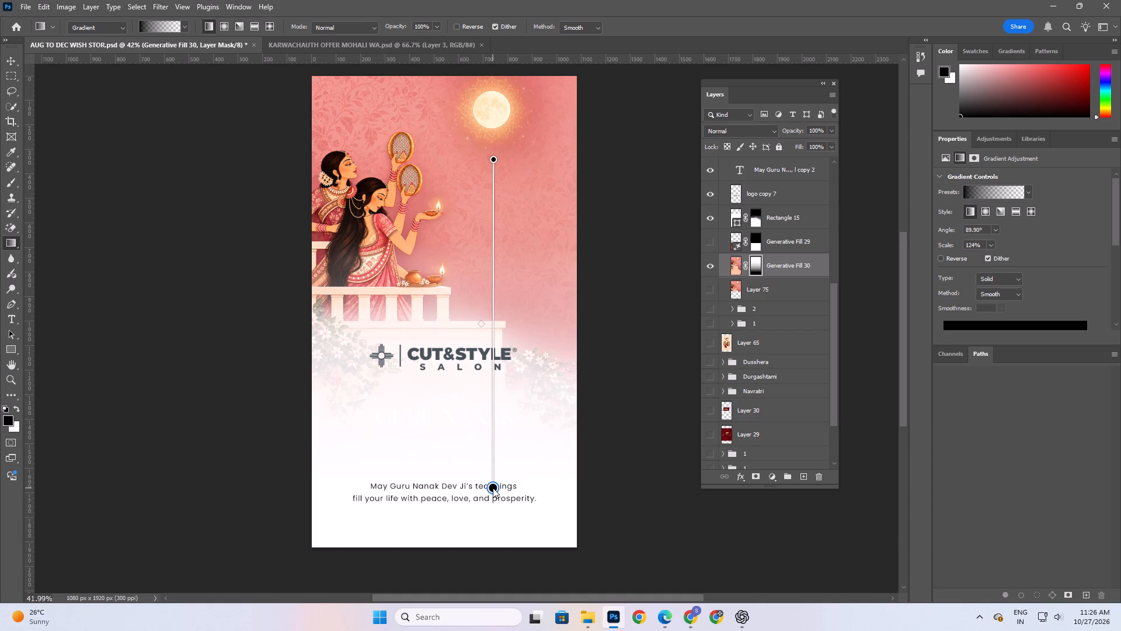
left_click_drag(493, 488, 497, 477)
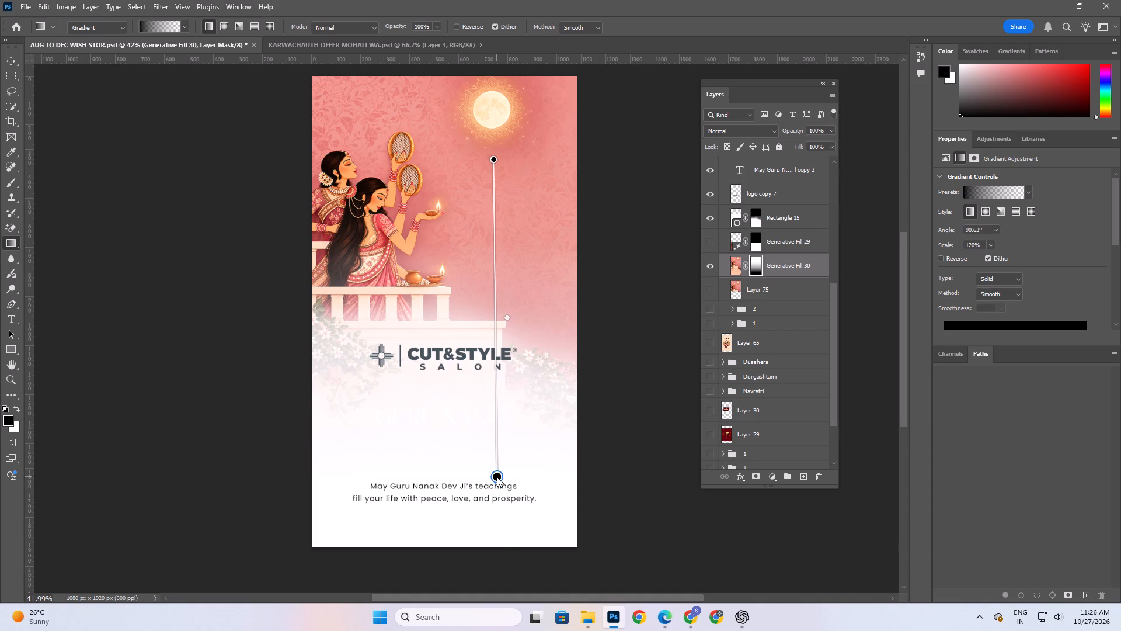
left_click_drag(497, 477, 499, 568)
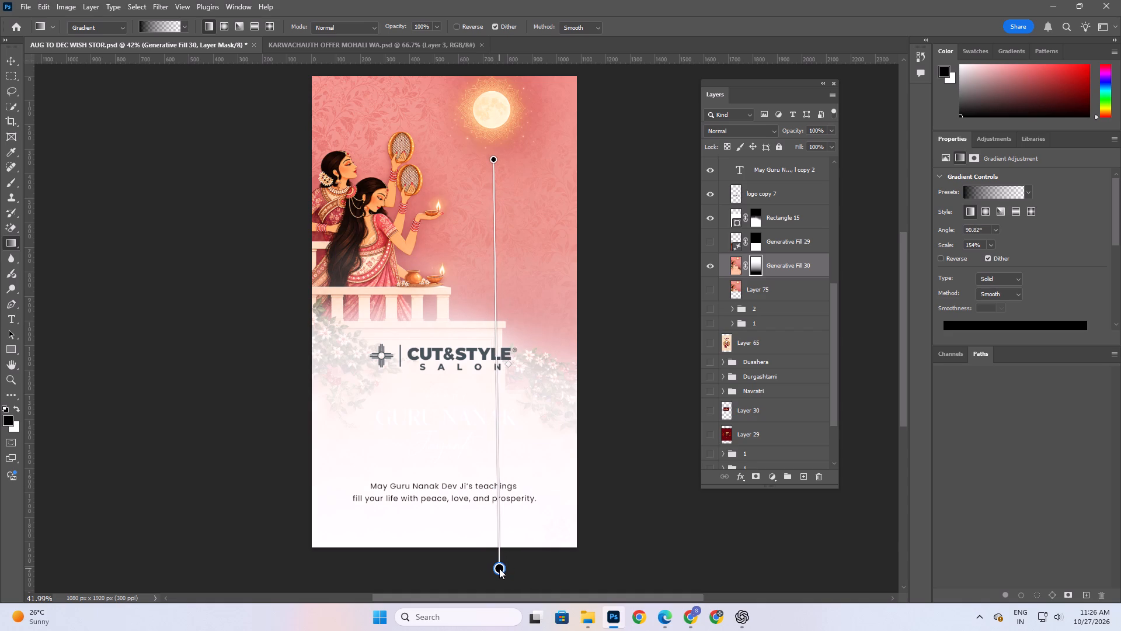
left_click_drag(499, 568, 497, 572)
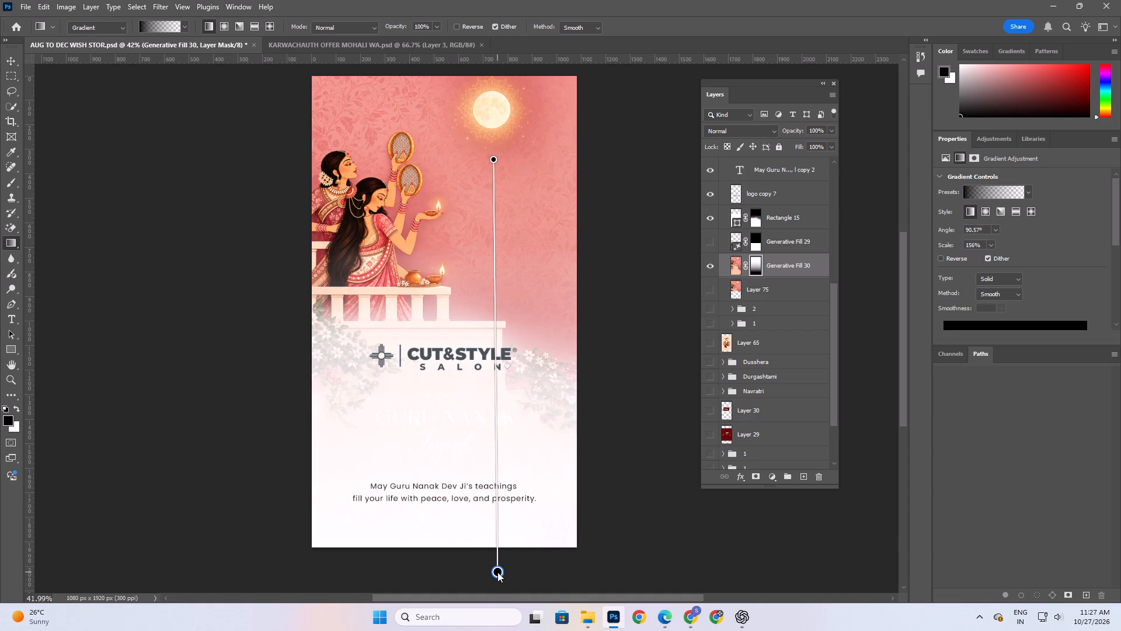
left_click_drag(497, 572, 497, 571)
left_click_drag(490, 253, 493, 235)
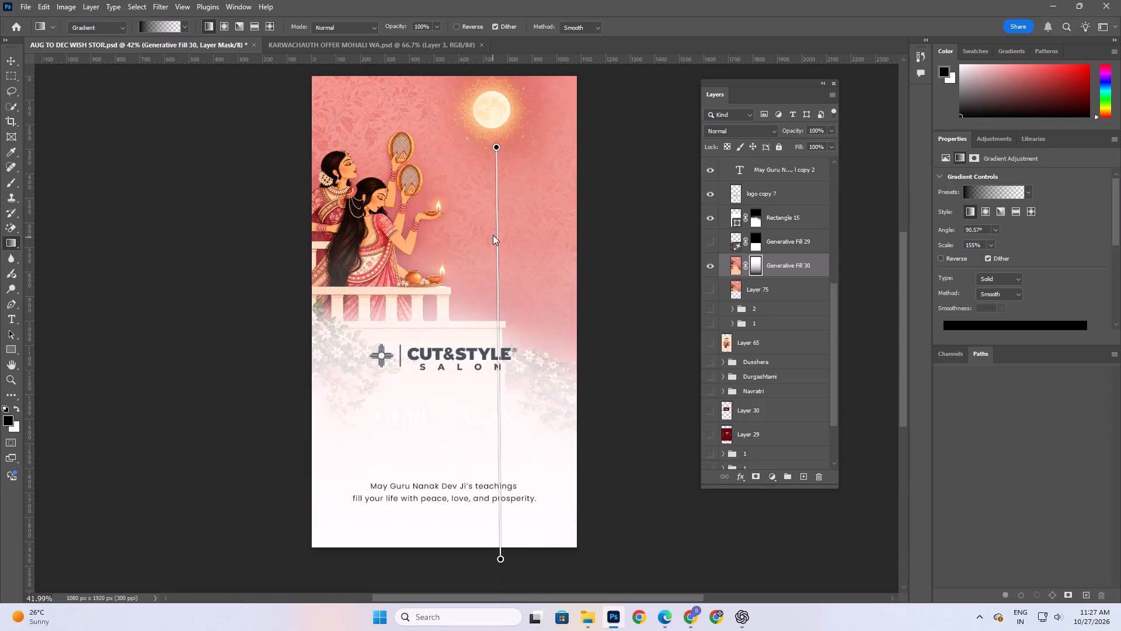
left_click_drag(493, 235, 495, 235)
scroll(529, 353, "down", 5)
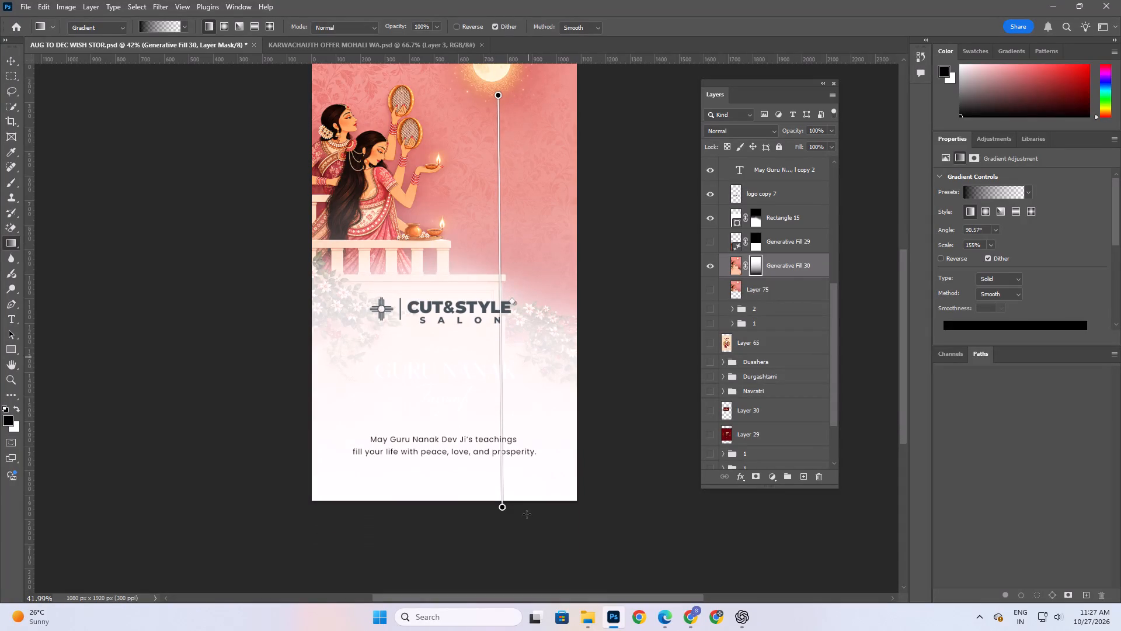
scroll(525, 575, "down", 2)
left_click_drag(502, 489, 499, 523)
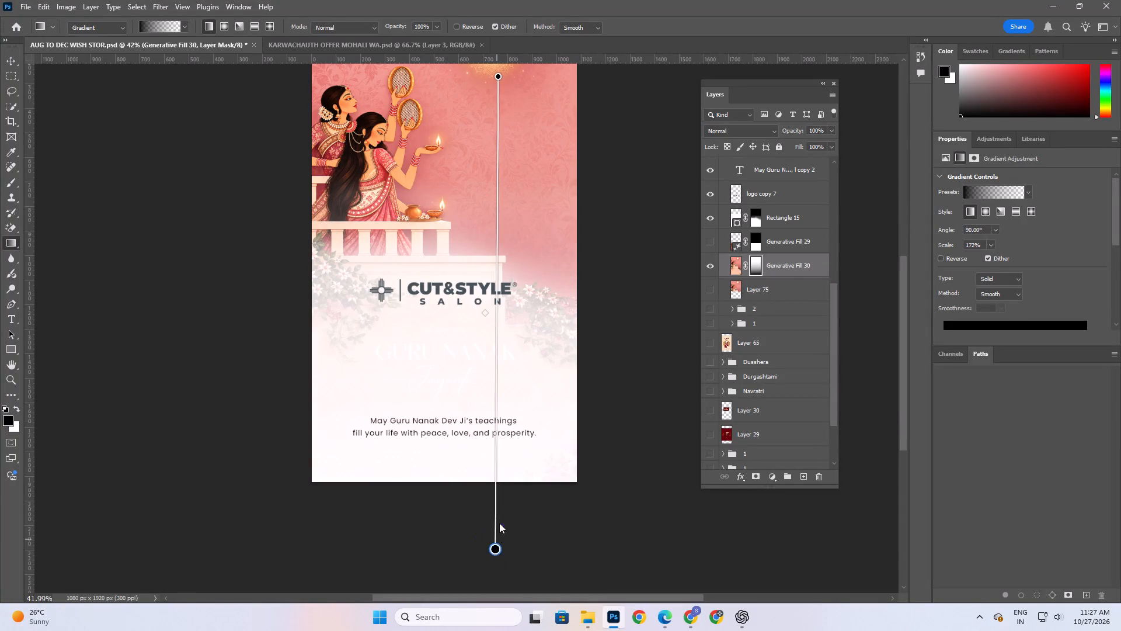
left_click_drag(499, 523, 495, 507)
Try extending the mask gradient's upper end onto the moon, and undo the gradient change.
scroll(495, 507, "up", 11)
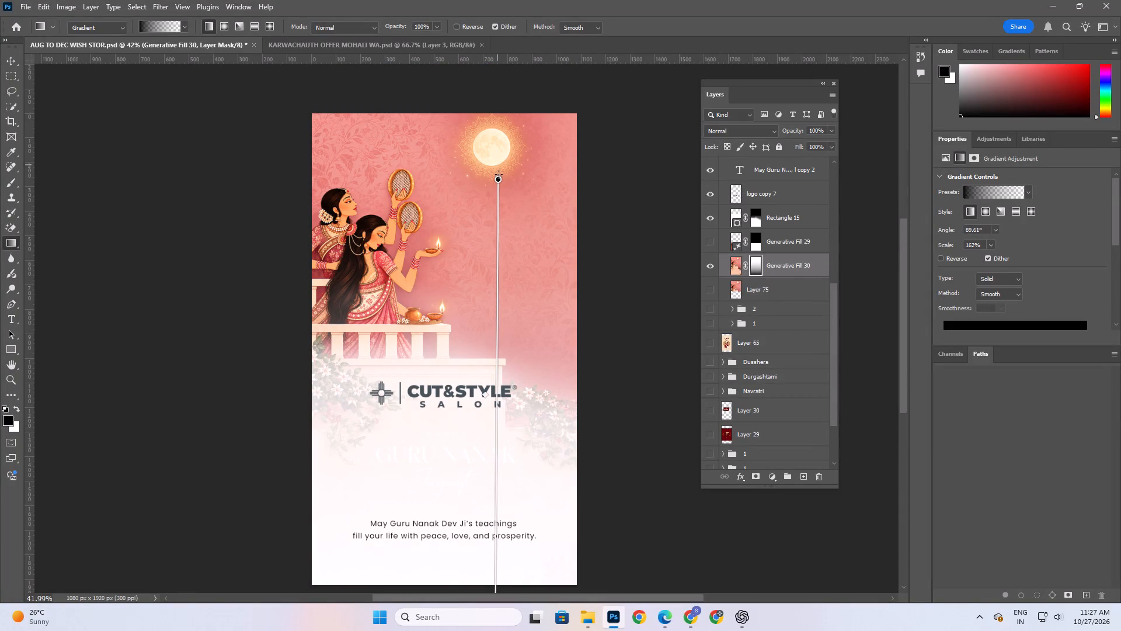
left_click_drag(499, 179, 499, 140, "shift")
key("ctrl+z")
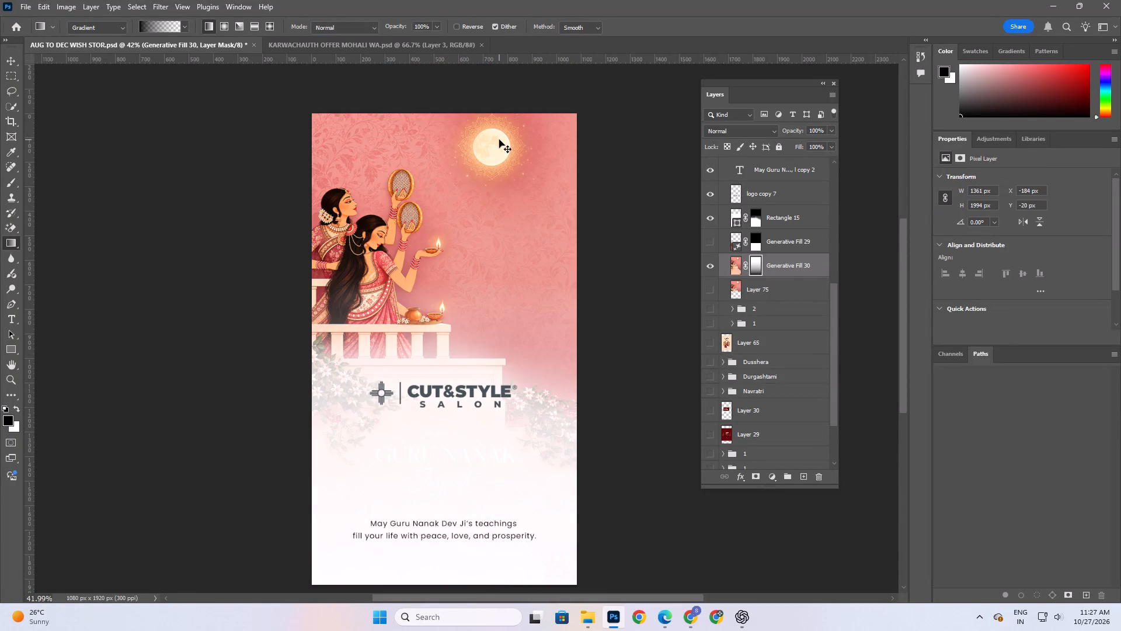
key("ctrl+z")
Draw a new near-vertical gradient on Generative Fill 30's mask from the canvas's bottom edge to below the moon, scale about 138%.
left_click(484, 439)
left_click_drag(470, 588, 479, 191)
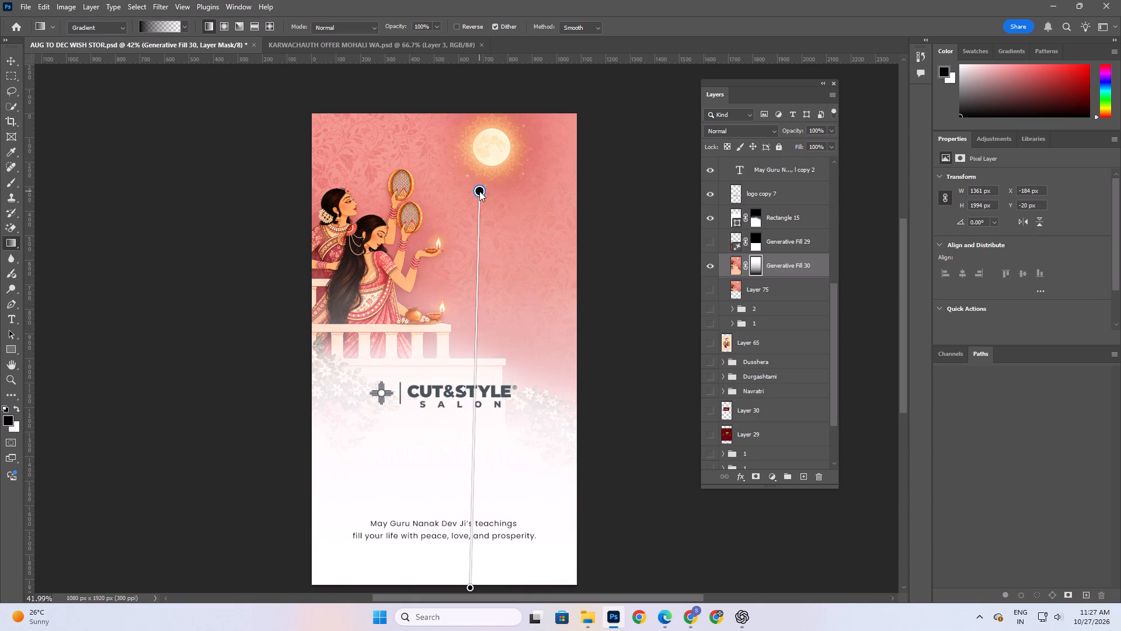
left_click_drag(479, 191, 473, 221)
scroll(482, 275, "down", 2)
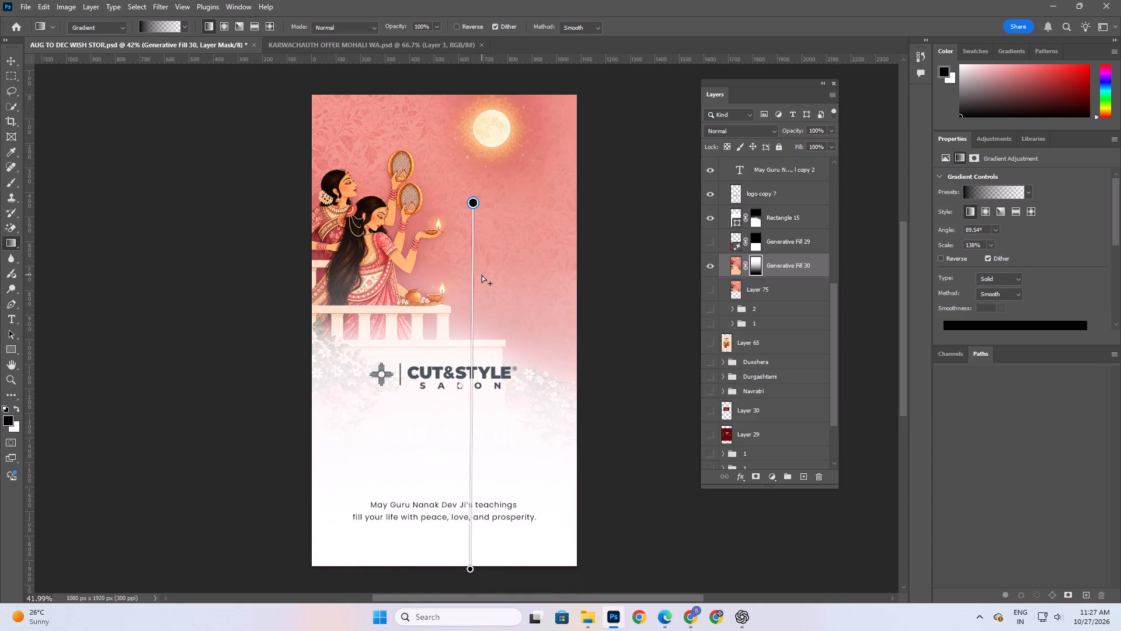
scroll(482, 275, "down", 1)
left_click_drag(471, 317, 471, 330)
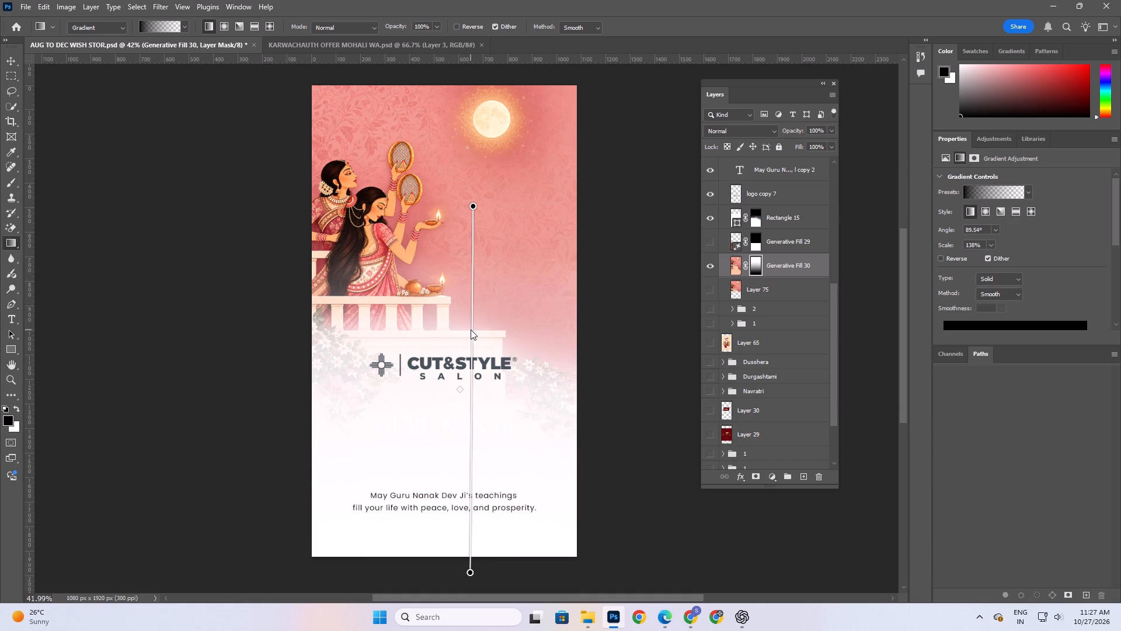
Shift Generative Fill 30's mask gradient slightly toward the canvas's right edge, deselect the layer and save the document.
left_click_drag(471, 330, 471, 325)
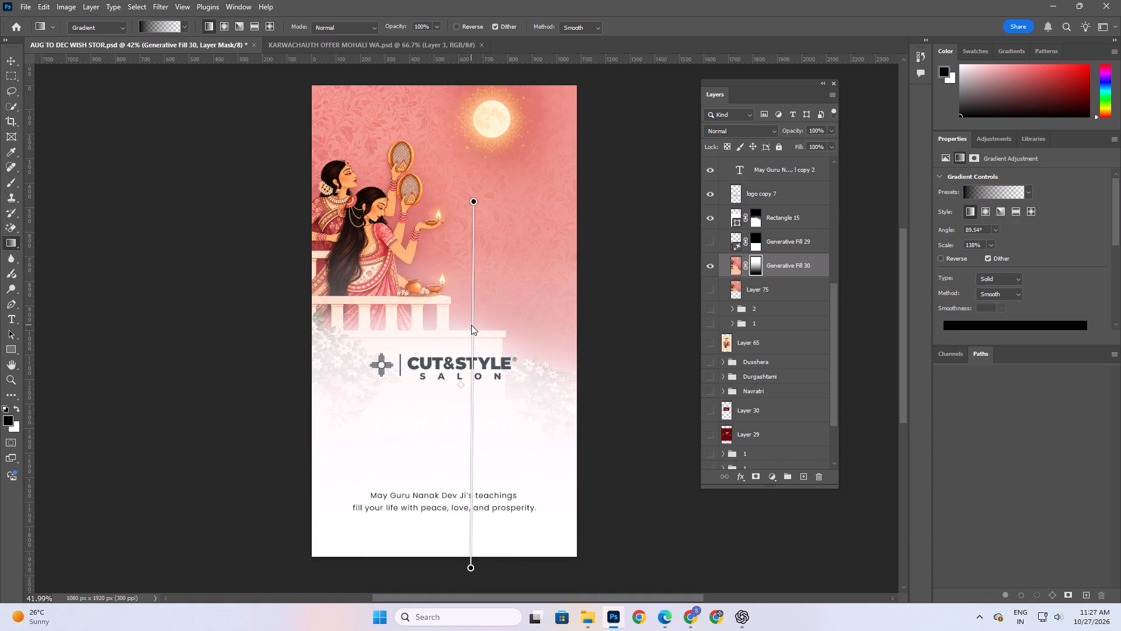
left_click_drag(471, 325, 496, 332)
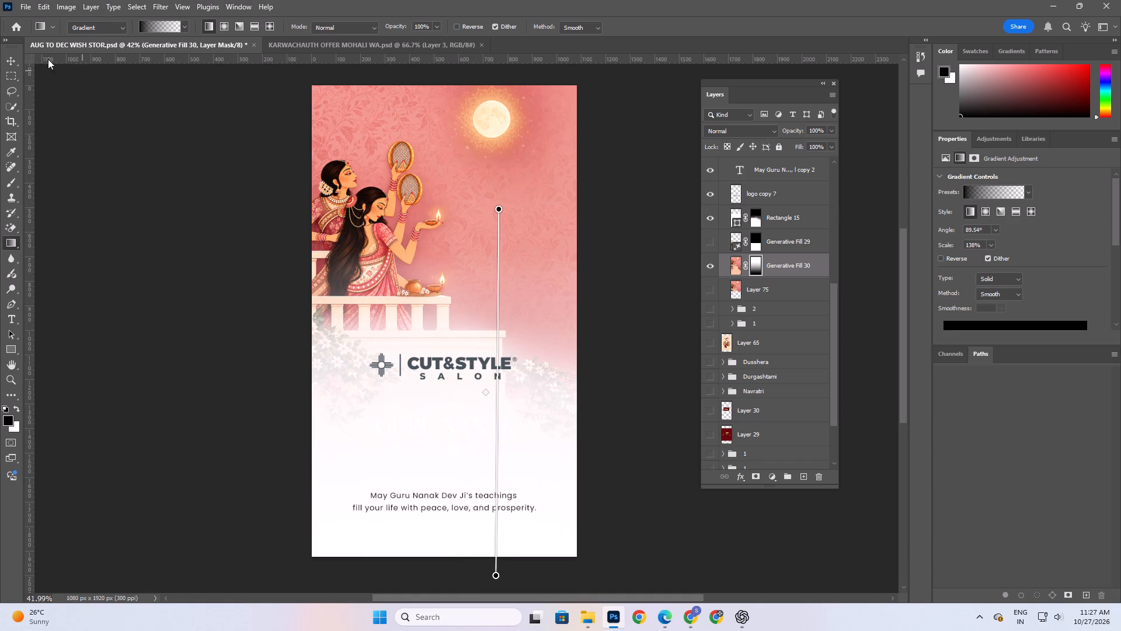
left_click(9, 55)
left_click(145, 154)
key("ctrl+s")
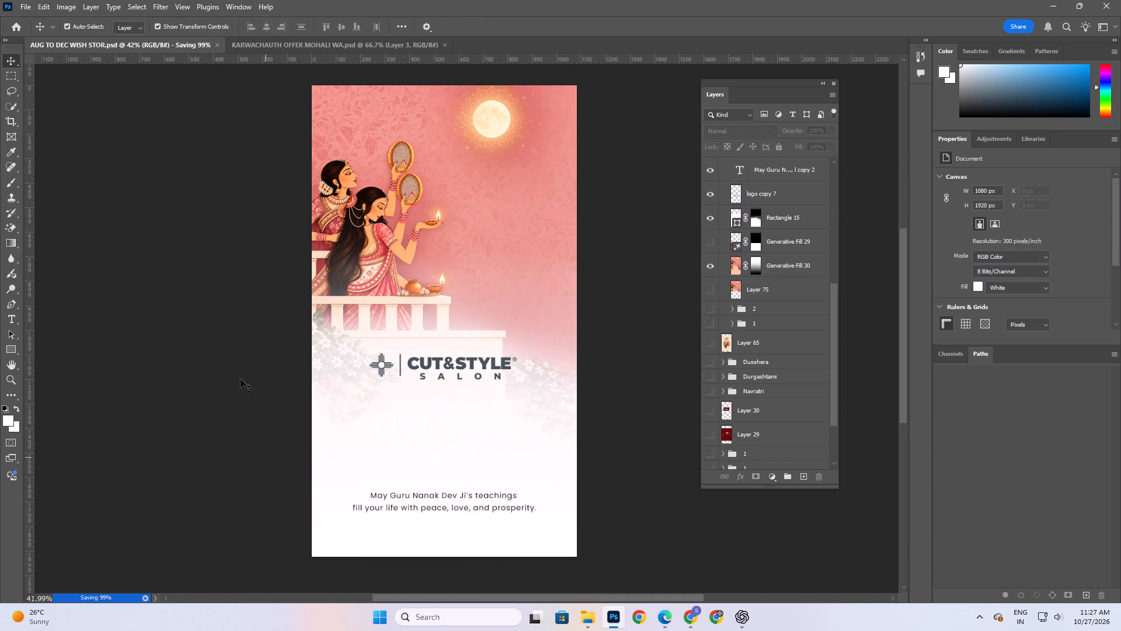
Move the Cut&Style Salon logo slightly down, keeping it roughly centred above the wish text.
scroll(208, 343, "down", 2)
key("space")
key("space")
key("space")
key("space")
key("space")
key("space")
key("space")
key("space")
key("space")
key("space")
left_click_drag(543, 380, 551, 379)
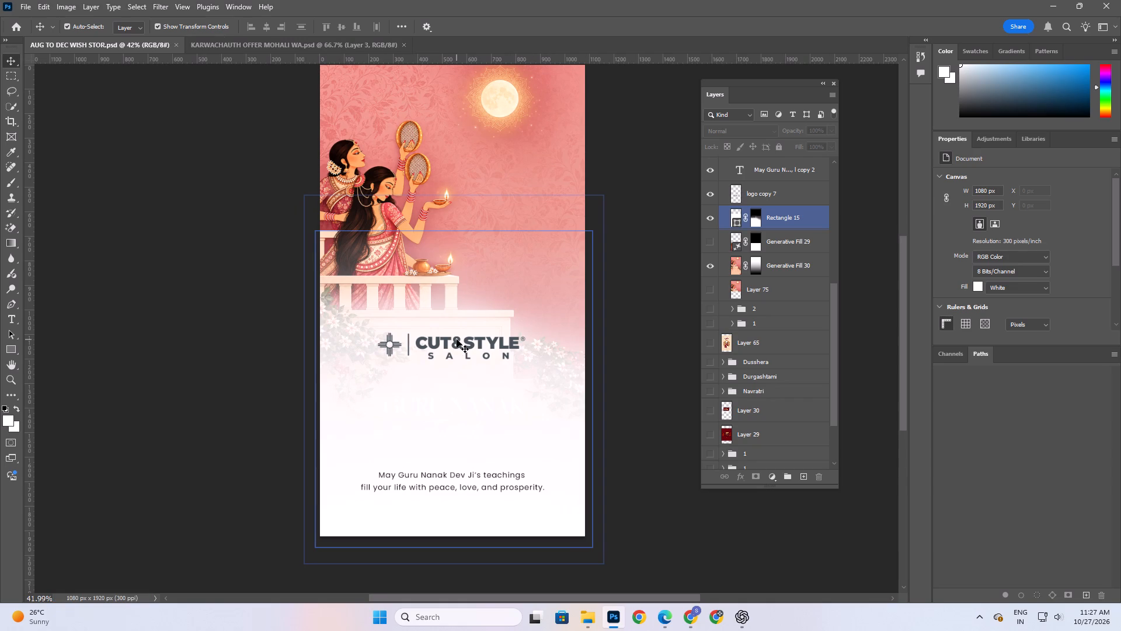
left_click(455, 345)
left_click(226, 328)
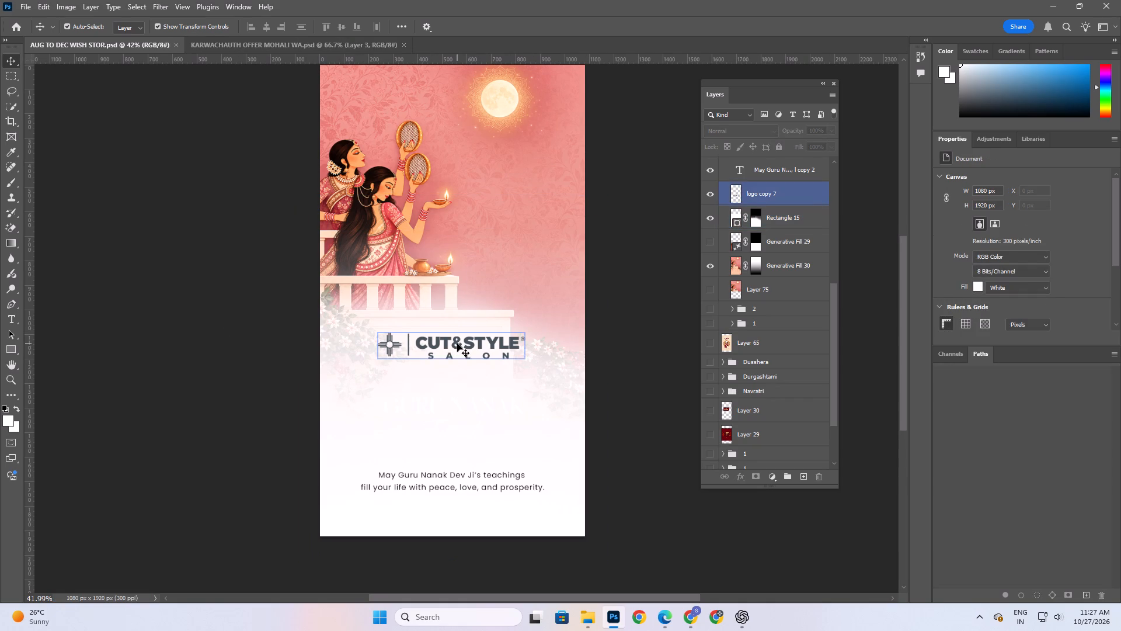
left_click_drag(457, 344, 455, 355)
Delete the white lettering layer, Layer 73 copy, between the logo and the wish text, and save the document.
left_click(458, 409)
left_click(479, 414)
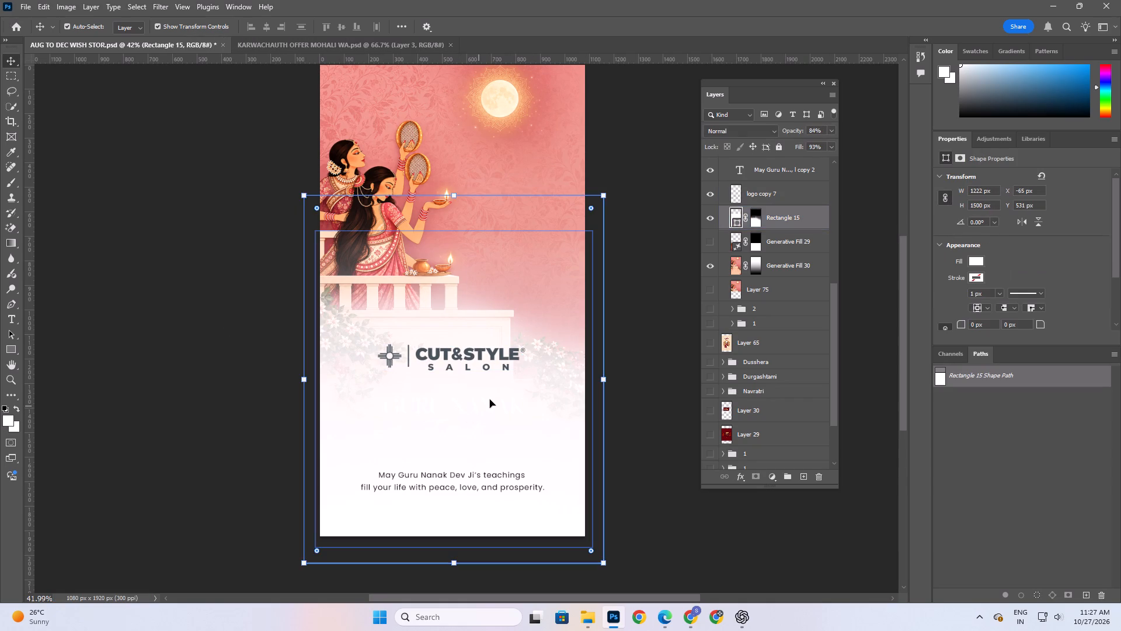
left_click(490, 400)
left_click(488, 407)
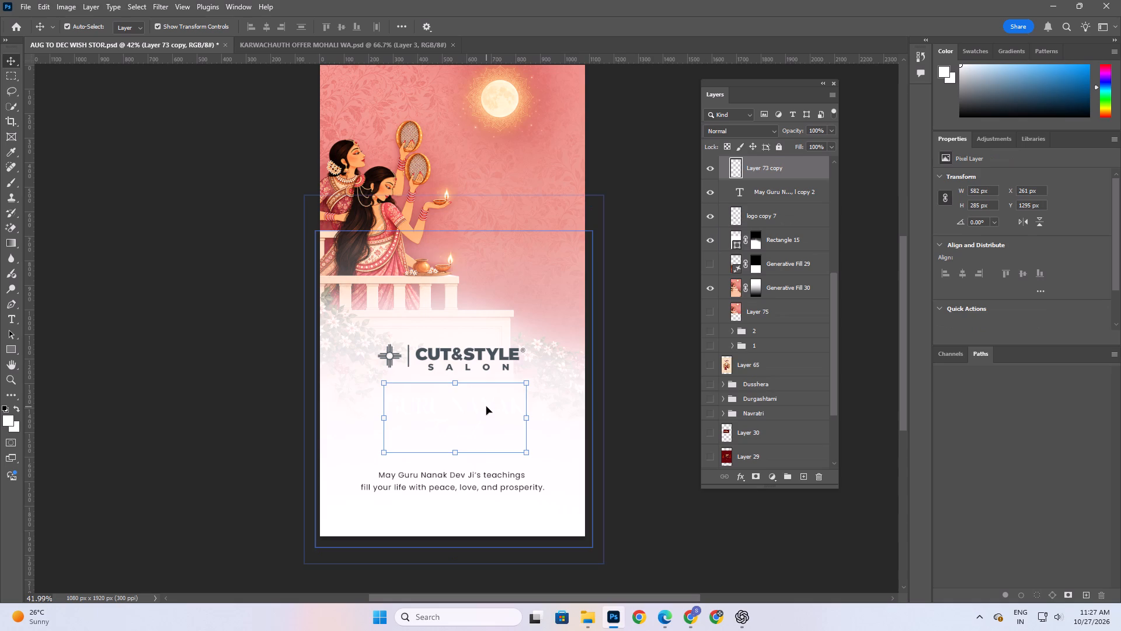
key("Delete")
scroll(561, 301, "up", 2)
key("space")
left_click_drag(479, 446, 455, 436)
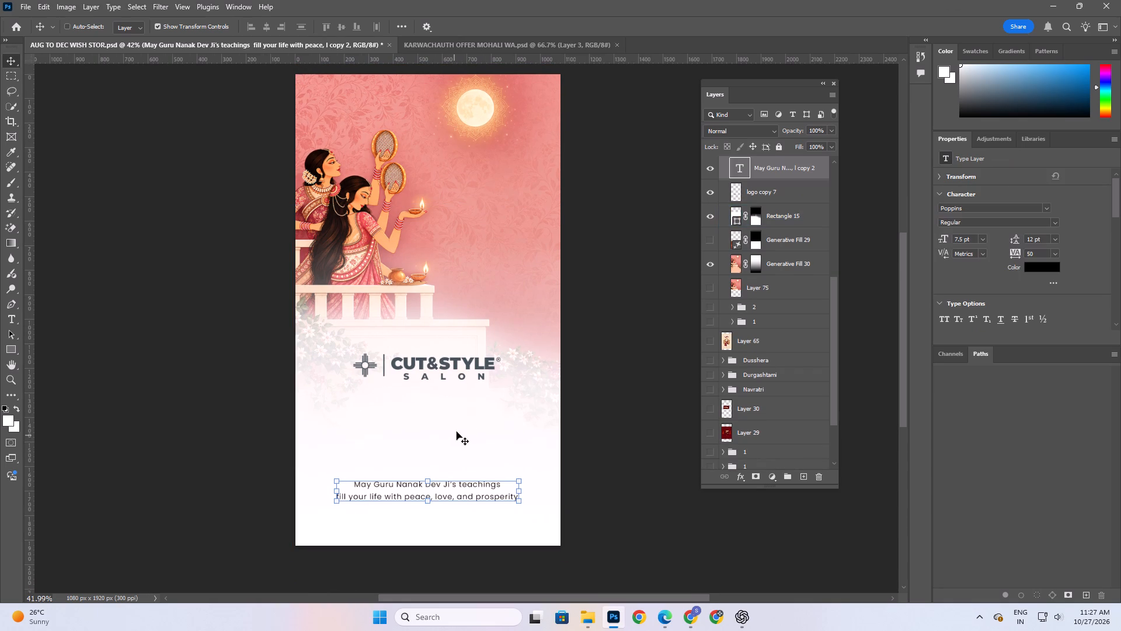
key("ctrl+s")
Paint black with a soft brush on Generative Fill 30's mask to fade the flowers on both sides of the logo.
key("space")
key("space")
key("space")
key("space")
key("space")
key("space")
key("space")
key("space")
key("space")
left_click_drag(547, 309, 560, 309)
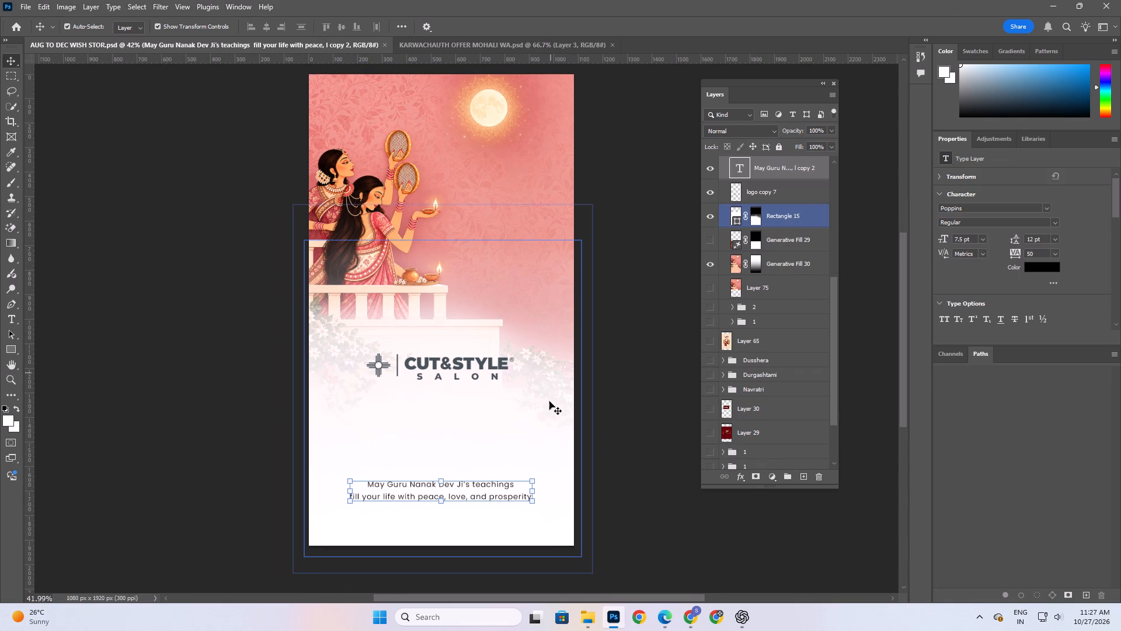
key("space")
key("space")
key("space")
key("space")
key("space")
key("space")
key("space")
key("space")
key("space")
key("space")
key("space")
key("space")
left_click_drag(550, 382, 565, 378)
left_click(560, 385)
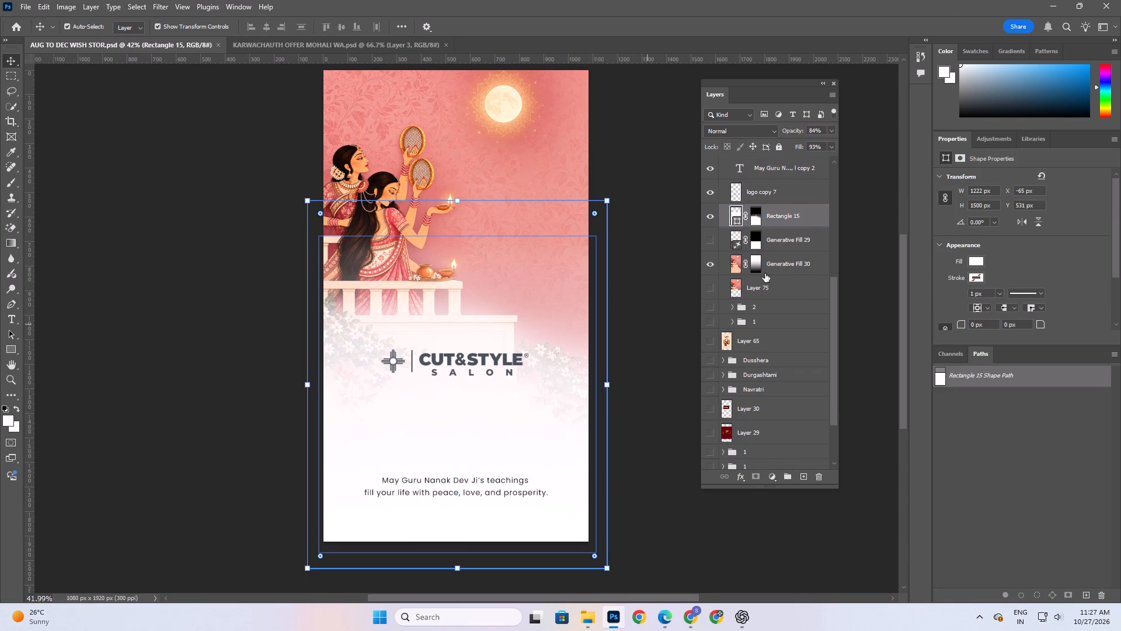
left_click(734, 265)
left_click(762, 266)
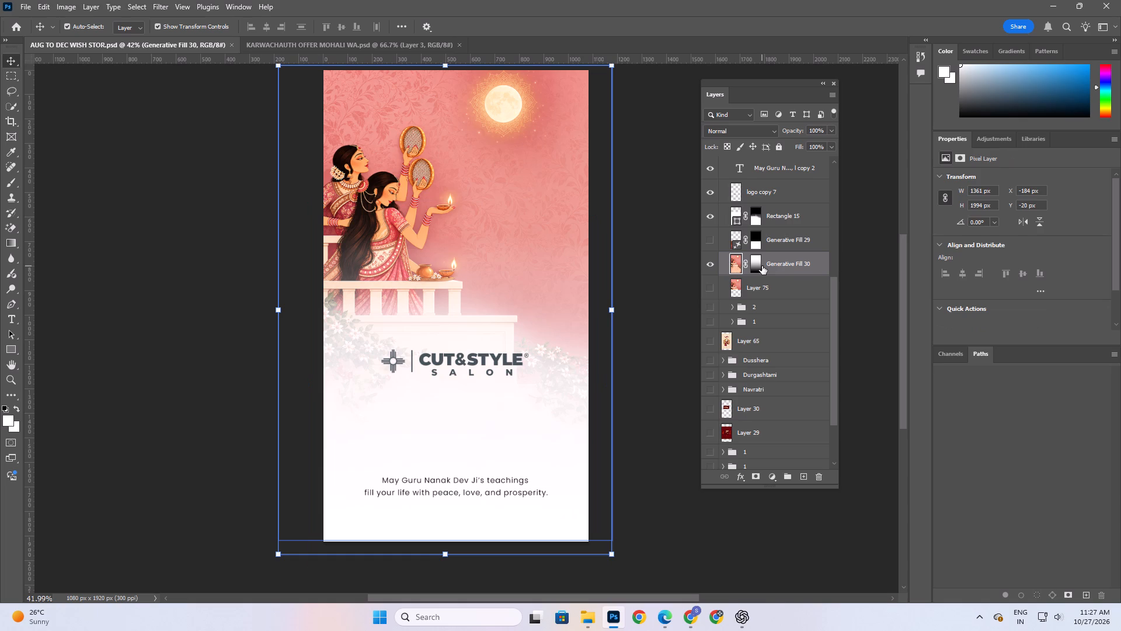
left_click(751, 269)
key("b")
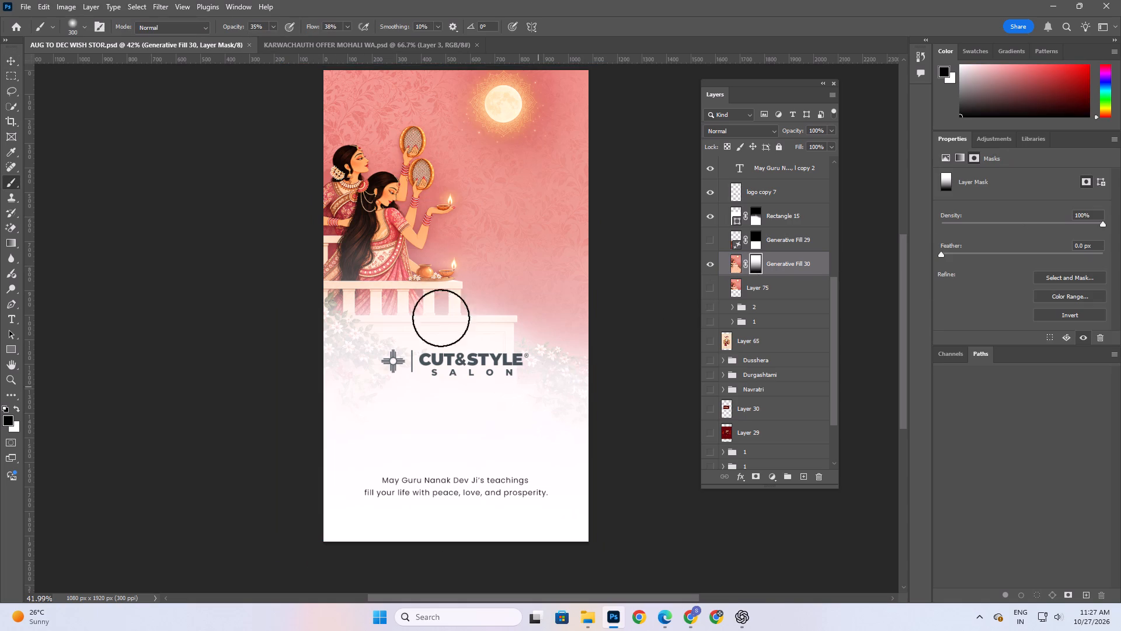
left_click_drag(524, 355, 589, 373)
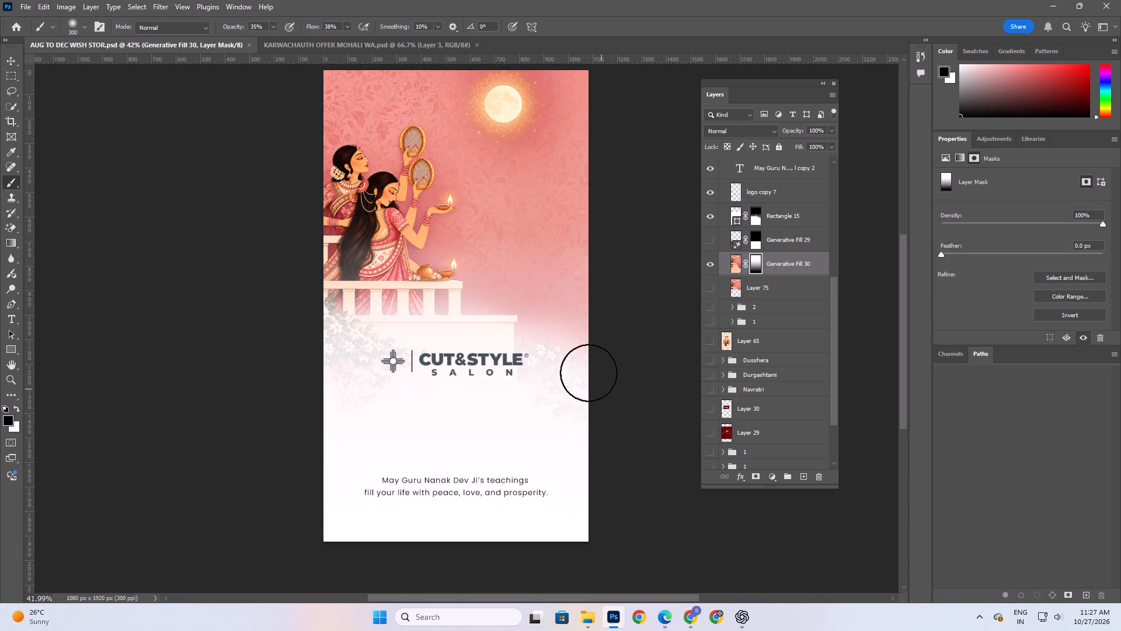
left_click_drag(589, 373, 332, 360)
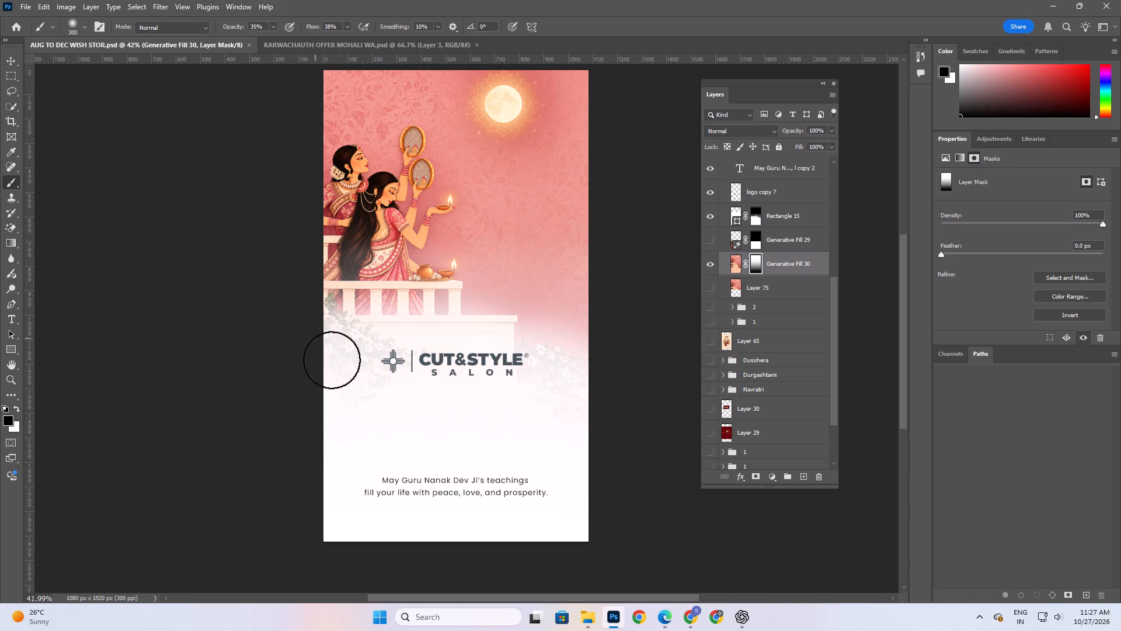
left_click_drag(332, 360, 484, 424)
left_click_drag(531, 363, 566, 355)
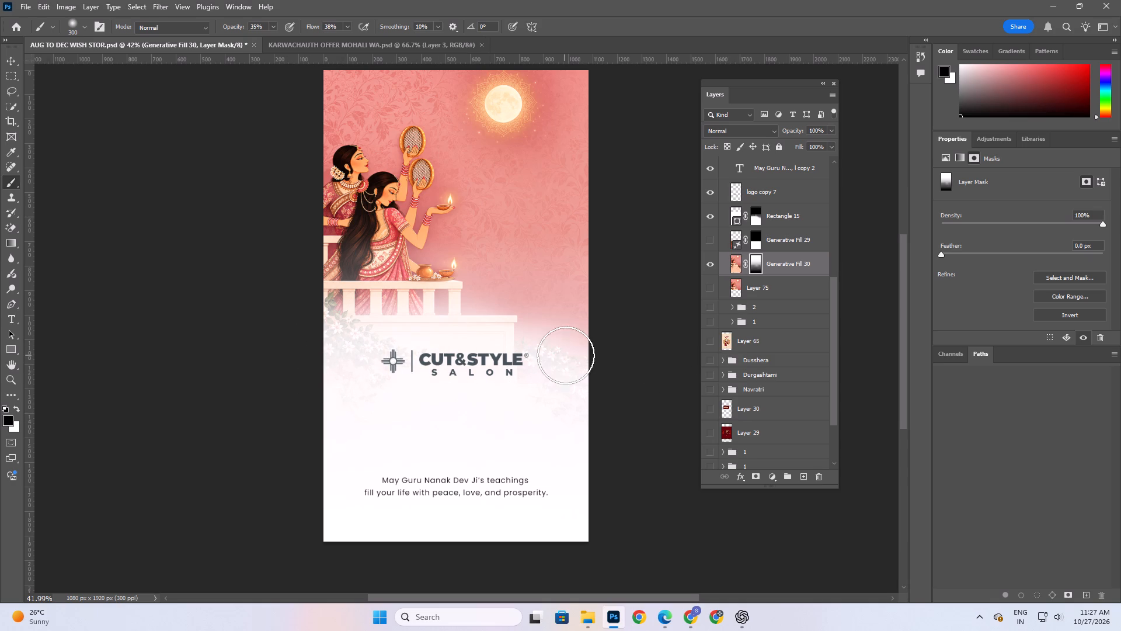
left_click_drag(566, 355, 726, 449)
left_click_drag(333, 361, 319, 345)
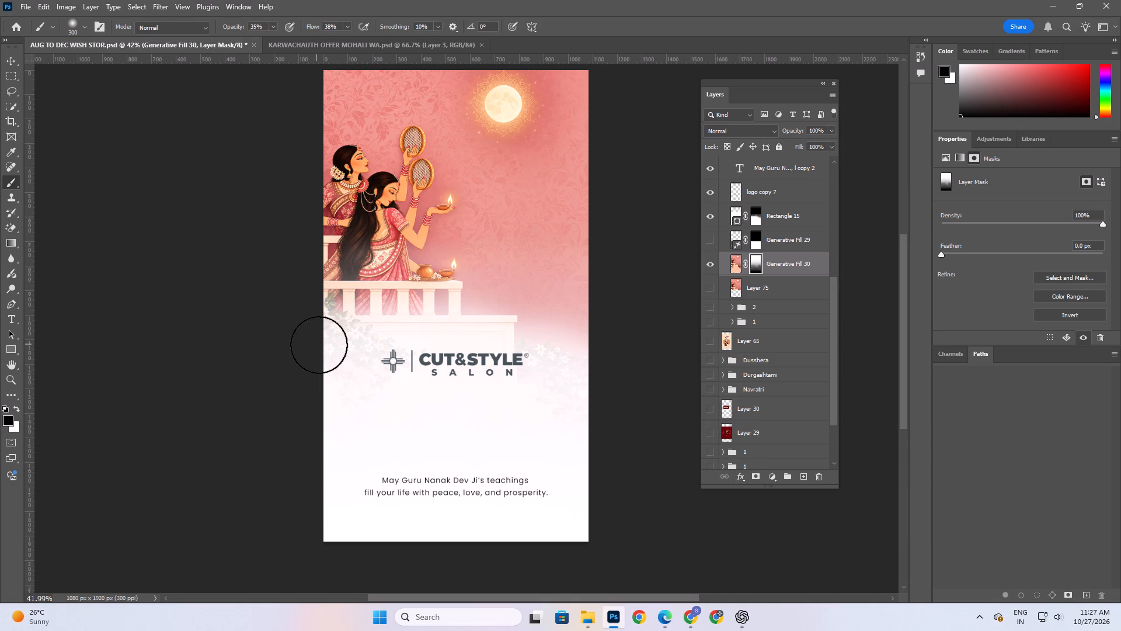
left_click_drag(319, 345, 326, 475)
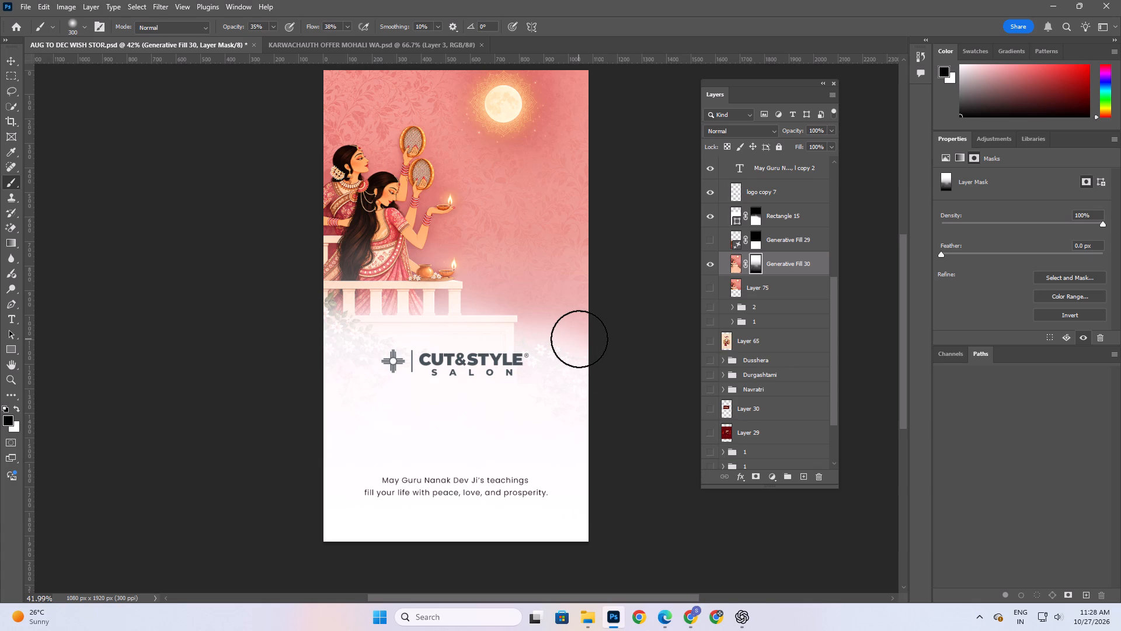
With brush opacity at 9% and flow at 7%, softly paint the mask across the balcony base, flowers and pink wall's lower edge.
left_click_drag(318, 26, 308, 26)
left_click_drag(308, 26, 300, 27)
left_click_drag(233, 25, 218, 28)
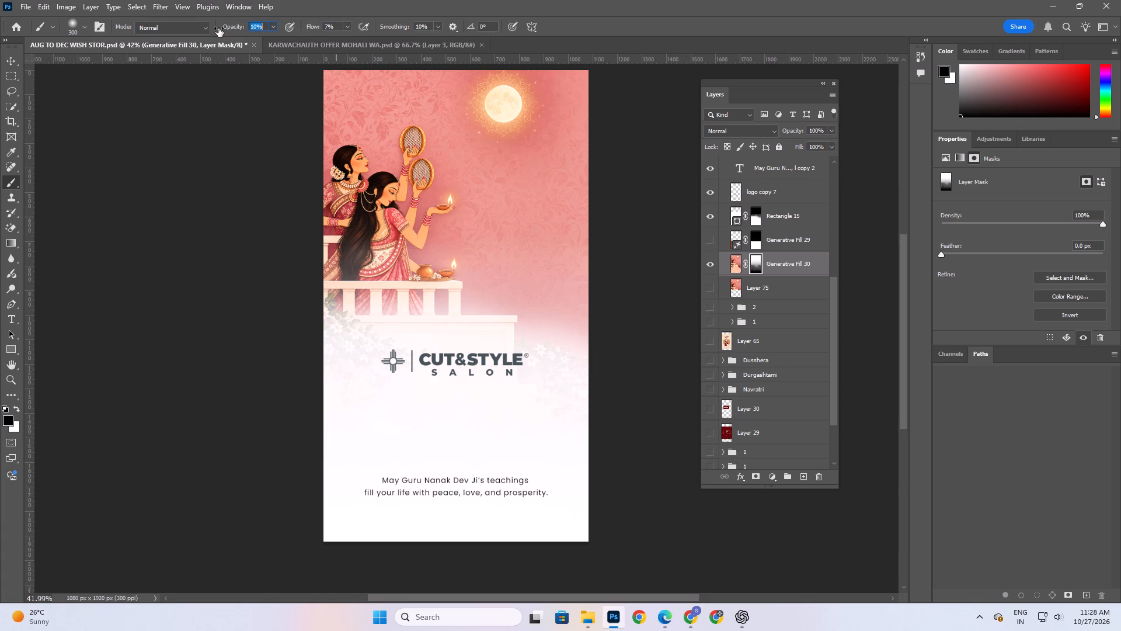
left_click_drag(218, 28, 218, 27)
left_click_drag(552, 308, 561, 359)
left_click_drag(478, 323, 477, 323)
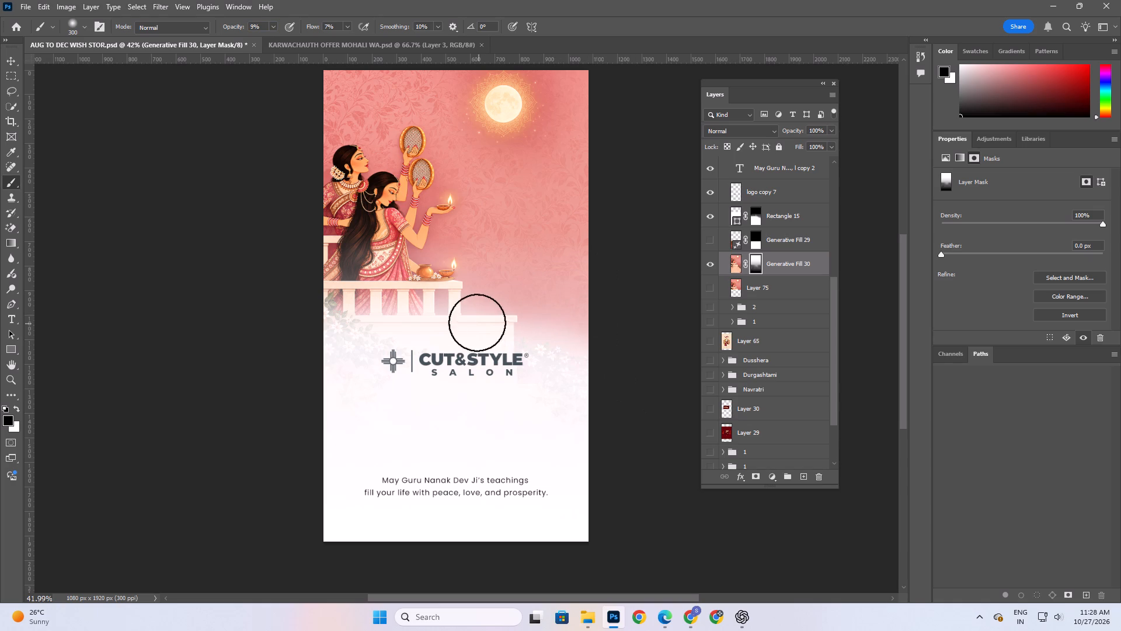
left_click_drag(477, 323, 335, 294)
left_click_drag(337, 287, 368, 335)
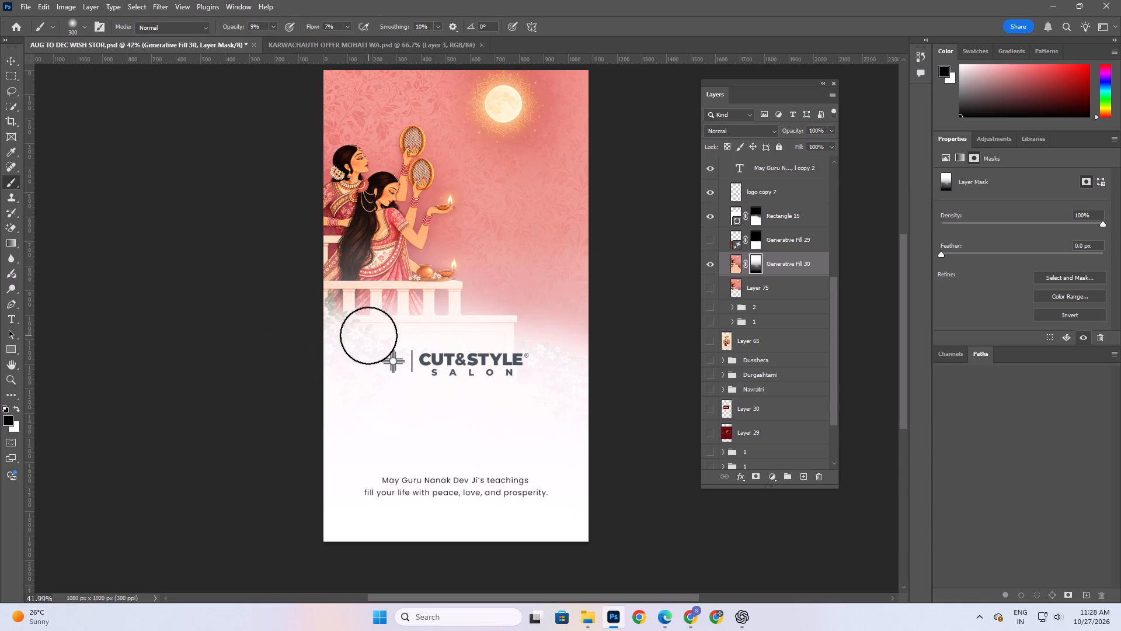
left_click_drag(368, 335, 626, 409)
left_click_drag(591, 359, 565, 341)
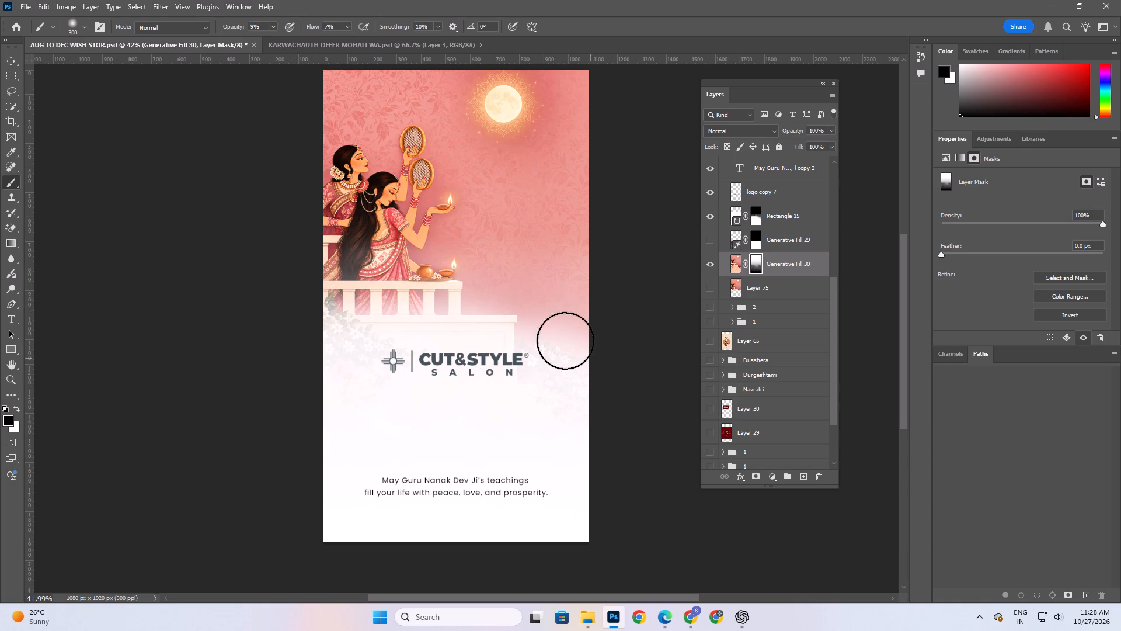
left_click_drag(565, 341, 676, 460)
left_click_drag(324, 345, 531, 387)
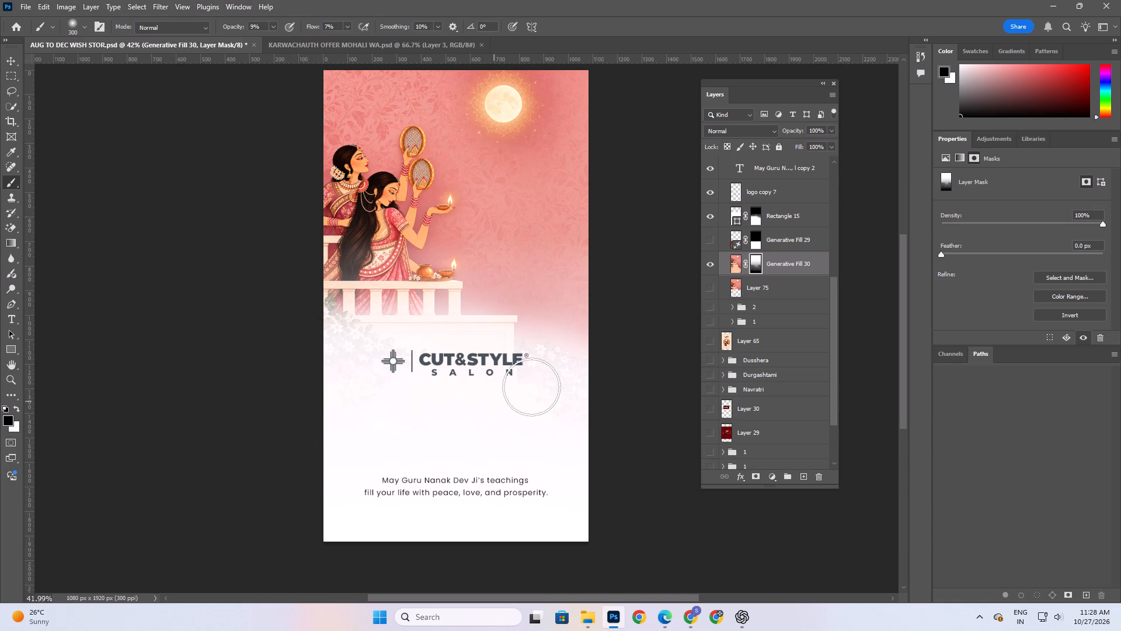
left_click_drag(531, 387, 636, 466)
left_click_drag(573, 337, 636, 447)
left_click_drag(636, 447, 750, 535)
left_click_drag(429, 335, 279, 271)
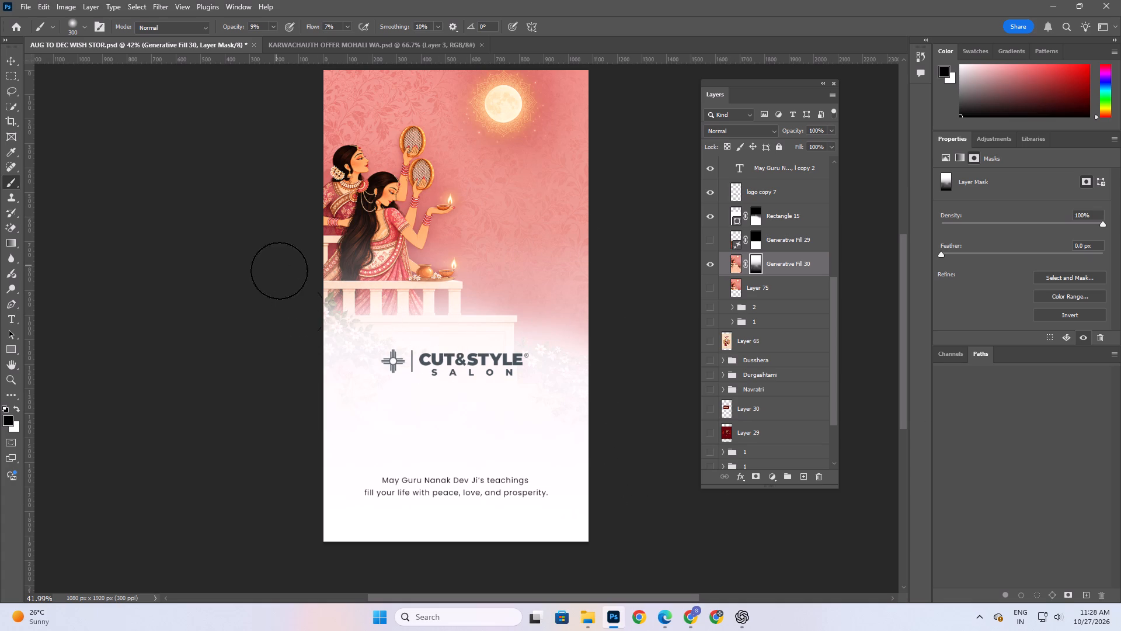
left_click_drag(279, 271, 375, 494)
left_click_drag(431, 316, 600, 325)
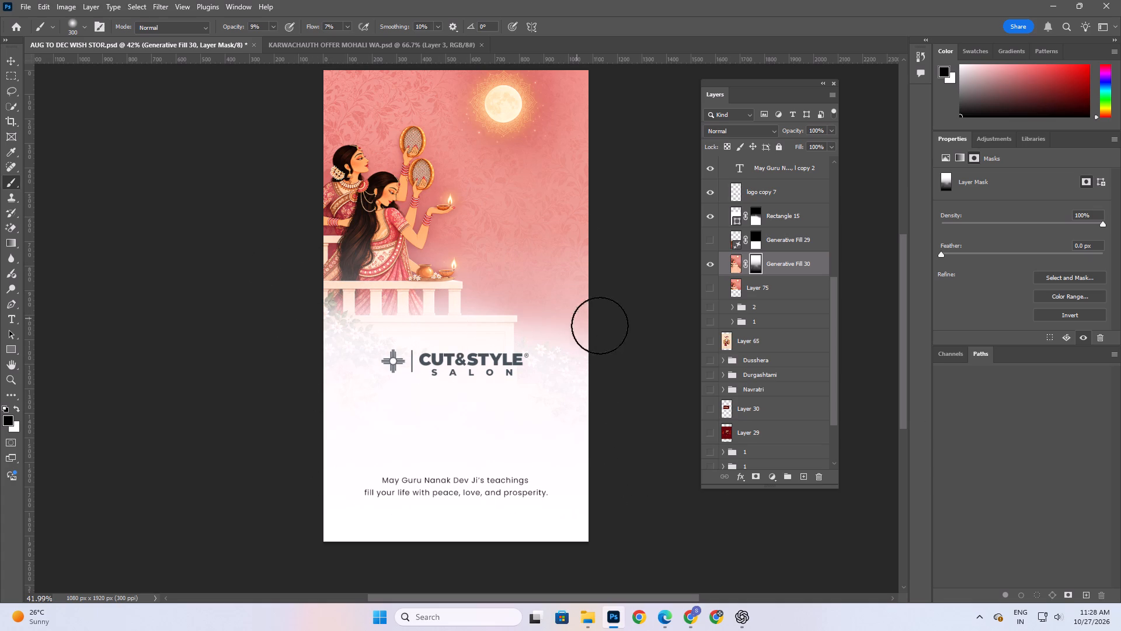
left_click_drag(600, 325, 690, 348)
Draw a white rectangle of about 1102 × 1940 px covering the whole canvas, directly above Layer 75 and beneath Generative Fill 30.
key("space")
key("space")
key("space")
key("space")
key("space")
key("space")
key("space")
key("space")
key("space")
key("space")
key("space")
key("space")
key("space")
key("space")
key("space")
key("space")
key("space")
key("space")
key("space")
key("space")
left_click_drag(566, 408, 565, 400)
scroll(563, 427, "up", 1)
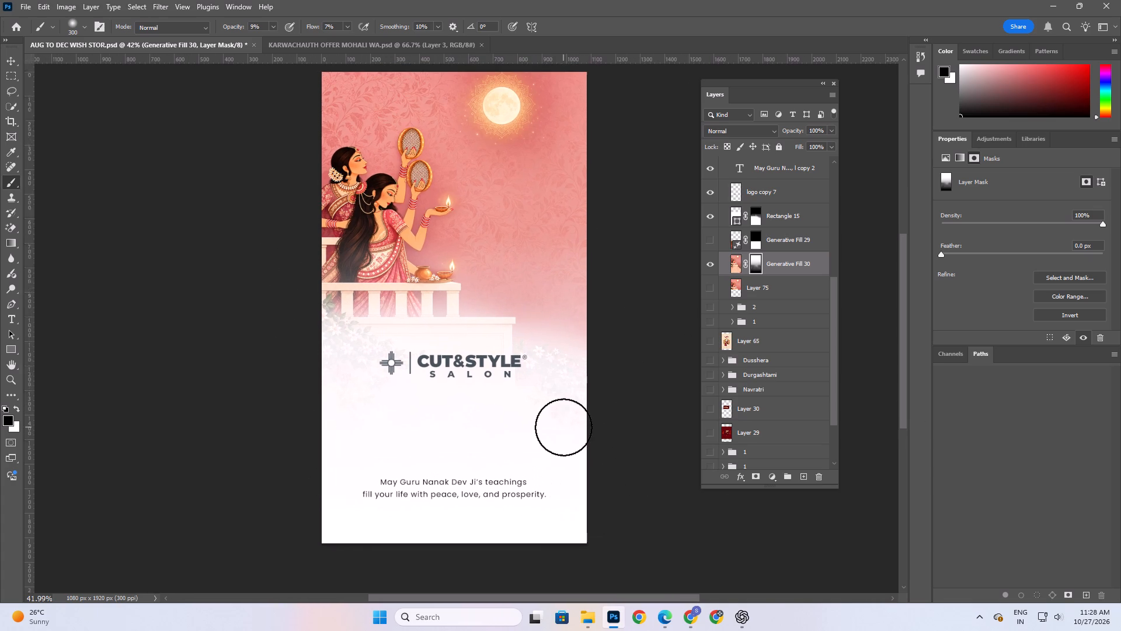
scroll(563, 427, "up", 1)
left_click(5, 61)
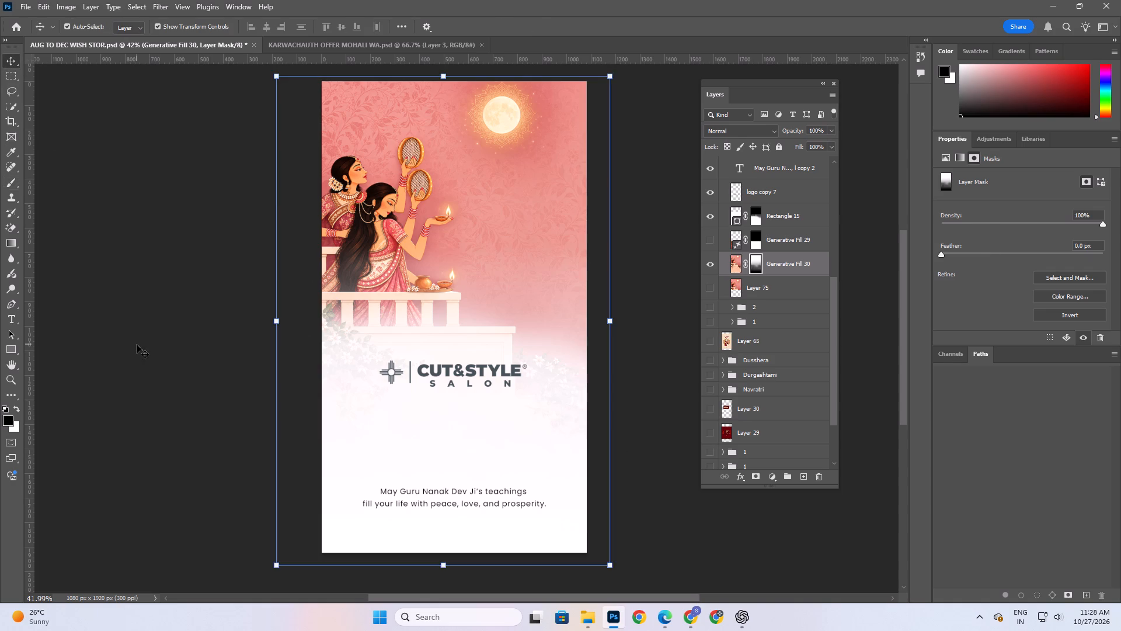
left_click(137, 345)
left_click(765, 278)
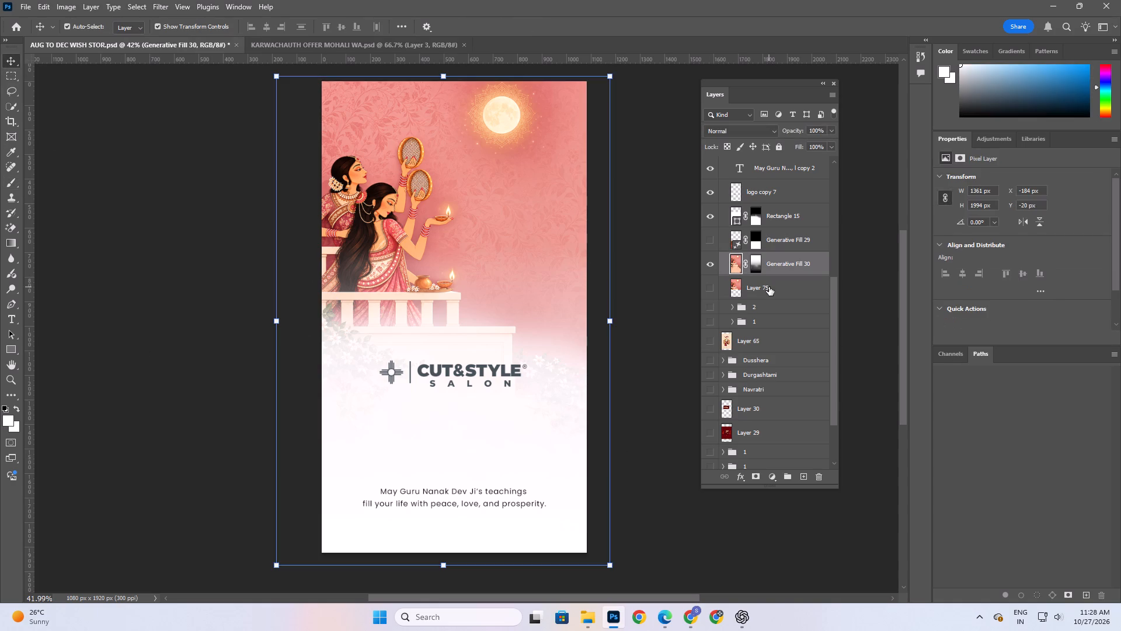
left_click(769, 287)
left_click(8, 348)
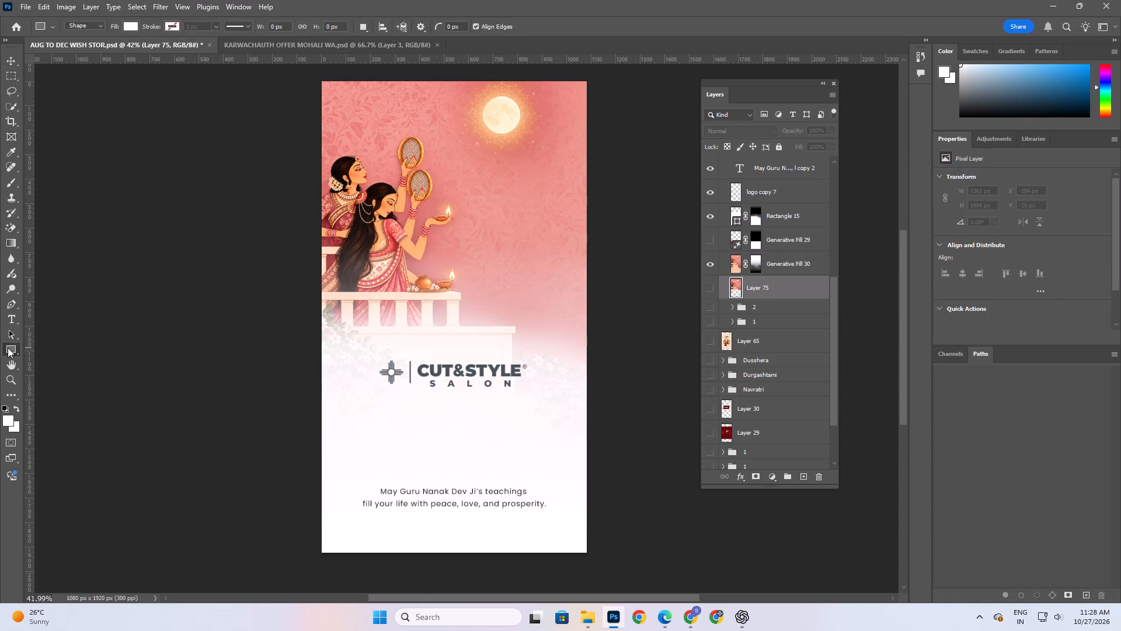
left_click_drag(319, 78, 530, 454)
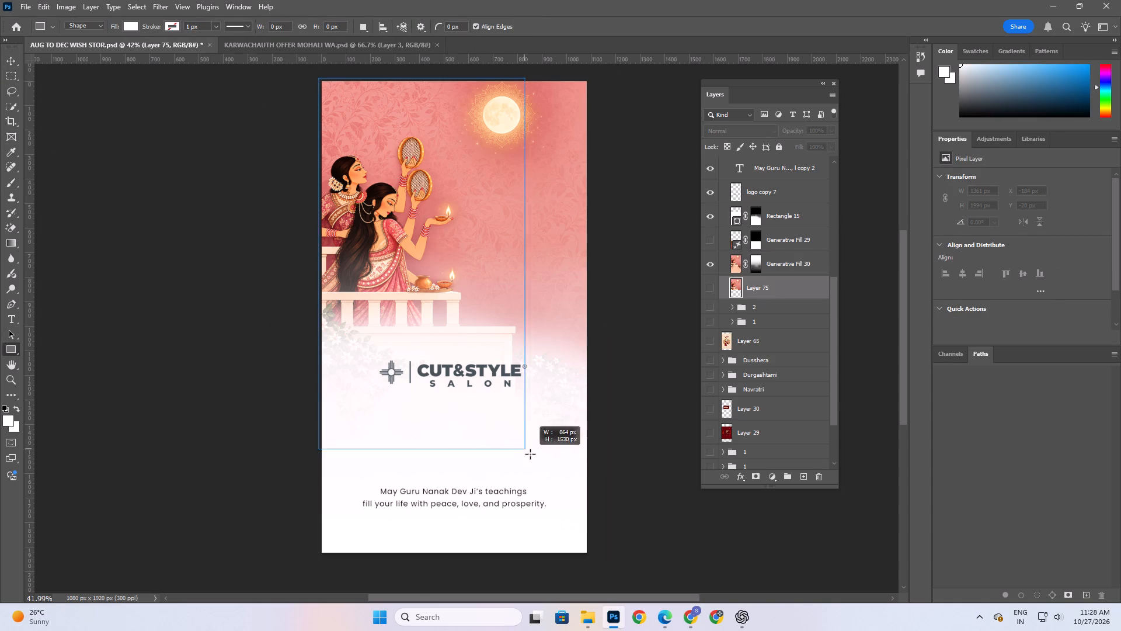
left_click_drag(530, 454, 590, 554)
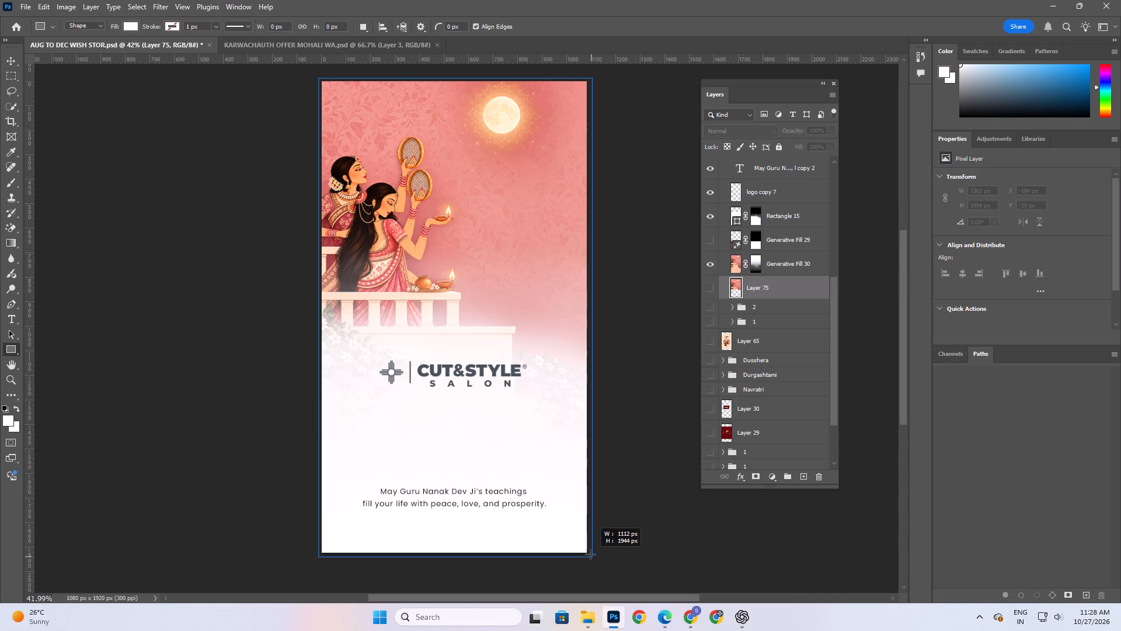
left_click_drag(590, 554, 589, 554)
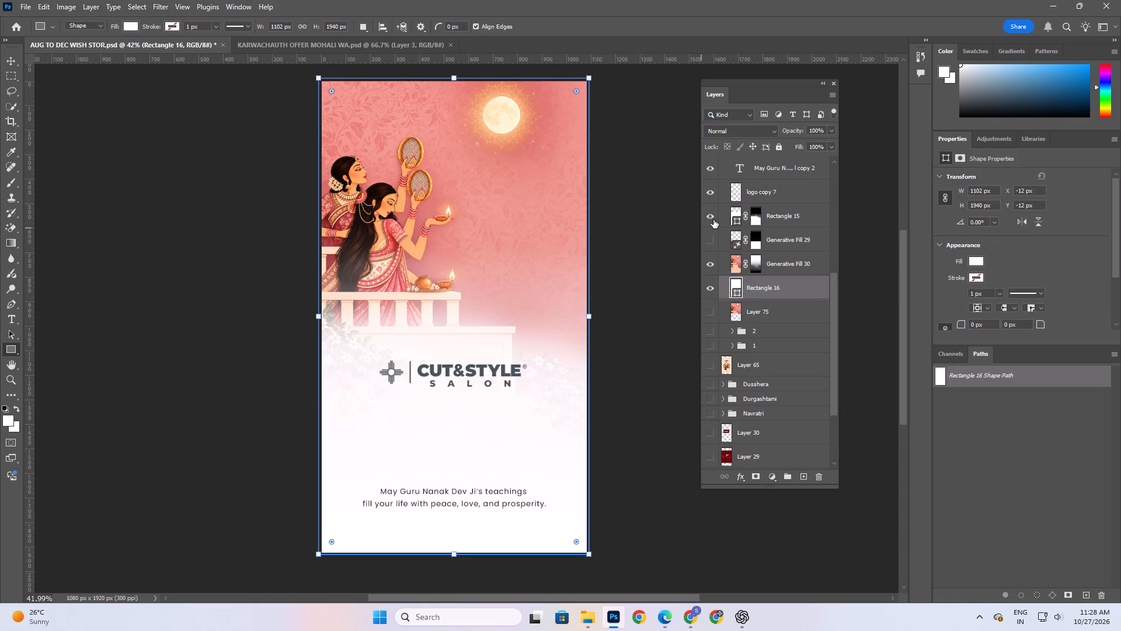
Hide the white fade layer, Rectangle 15.
left_click(713, 220)
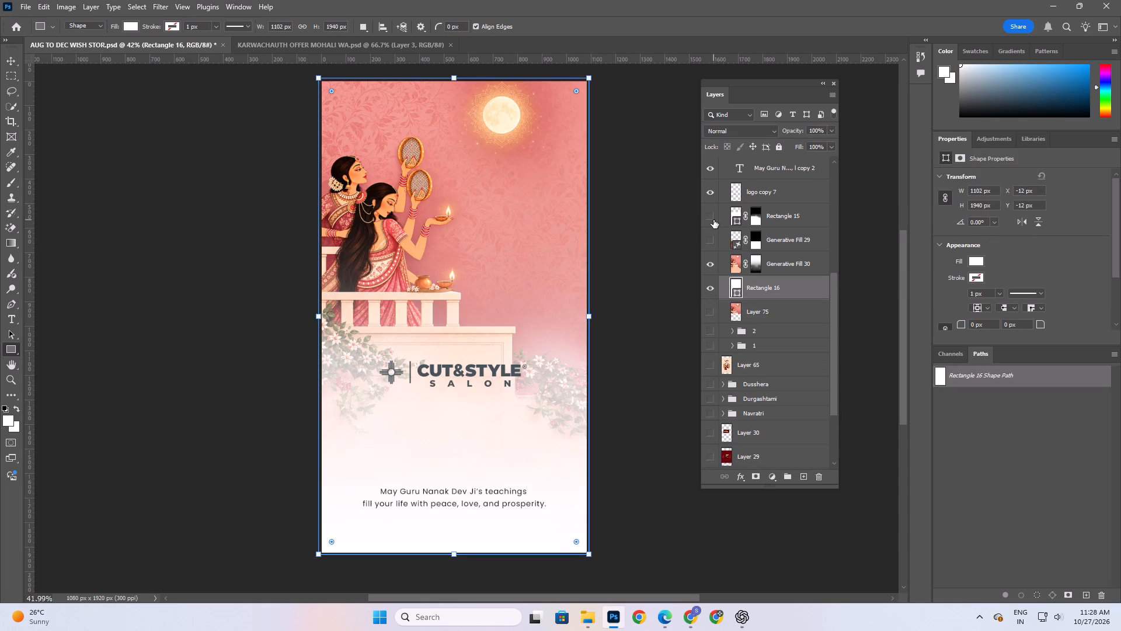
Recolour the full-canvas backing rectangle, Rectangle 16, to the warm off-white #fffbf6 and copy its hex code.
double_click(737, 292)
left_click(458, 332)
left_click_drag(789, 177, 786, 174)
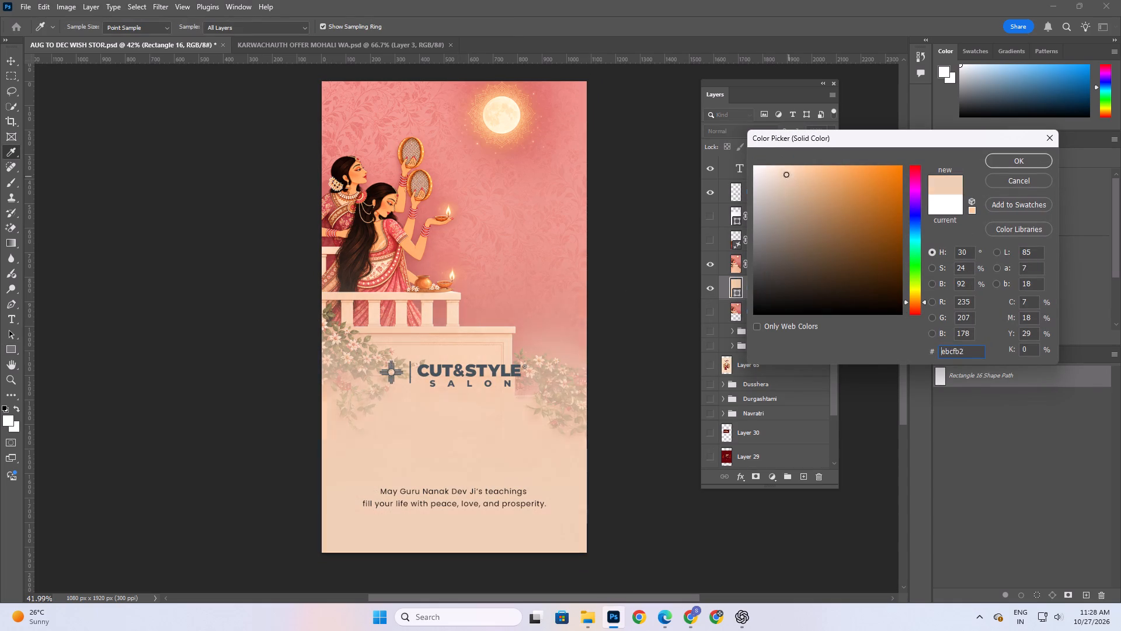
left_click_drag(786, 174, 757, 155)
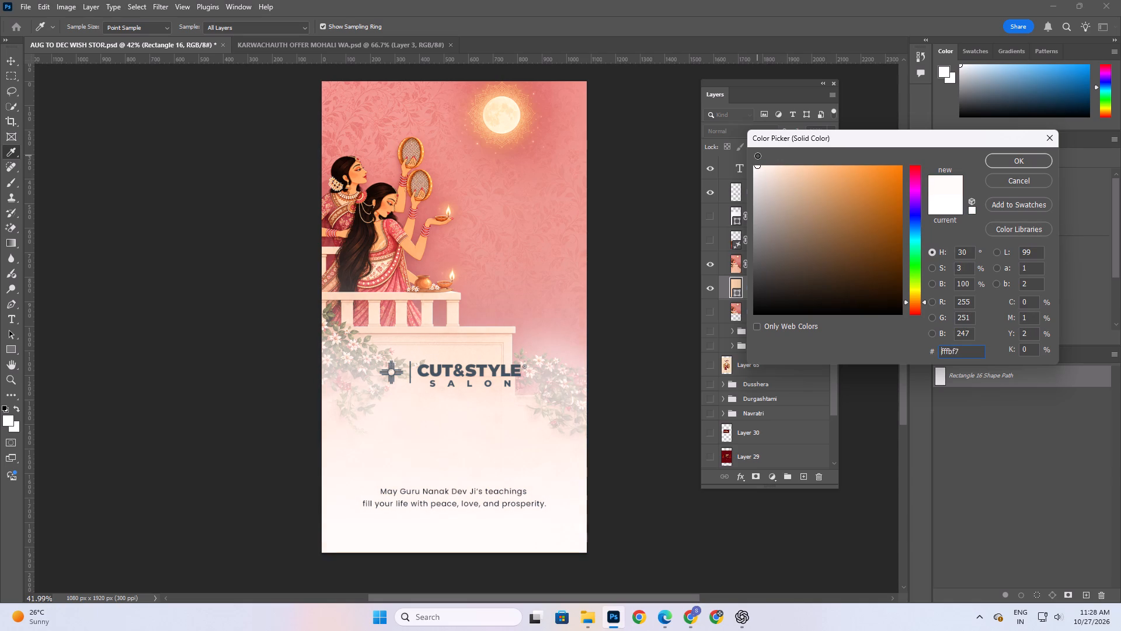
left_click_drag(757, 155, 758, 155)
left_click_drag(990, 353, 974, 352)
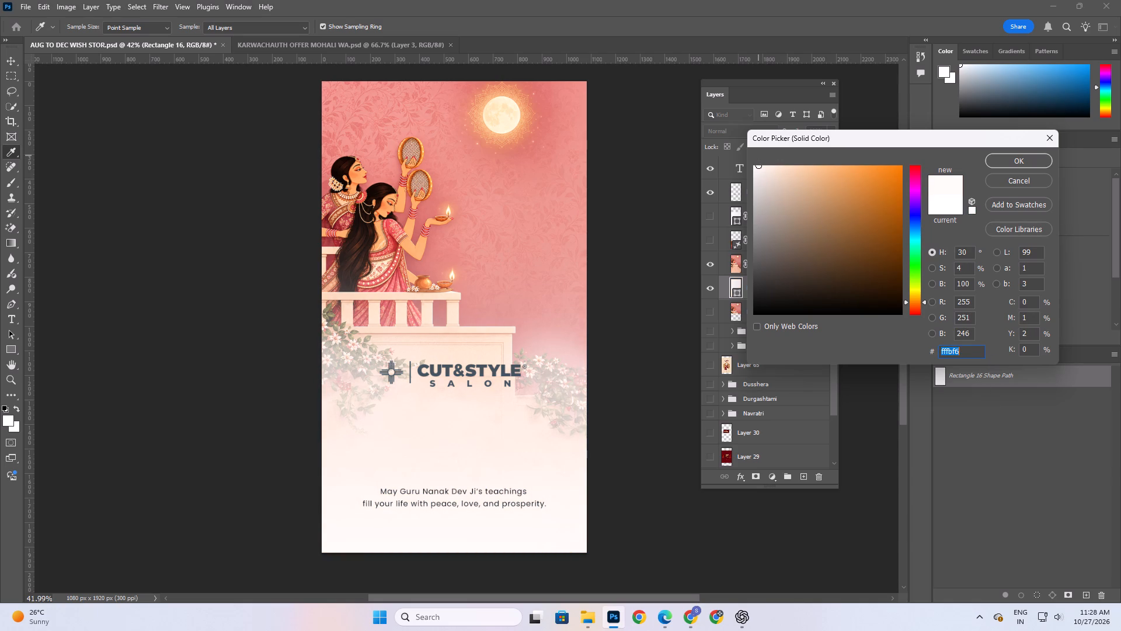
key("ctrl+c")
left_click(1014, 161)
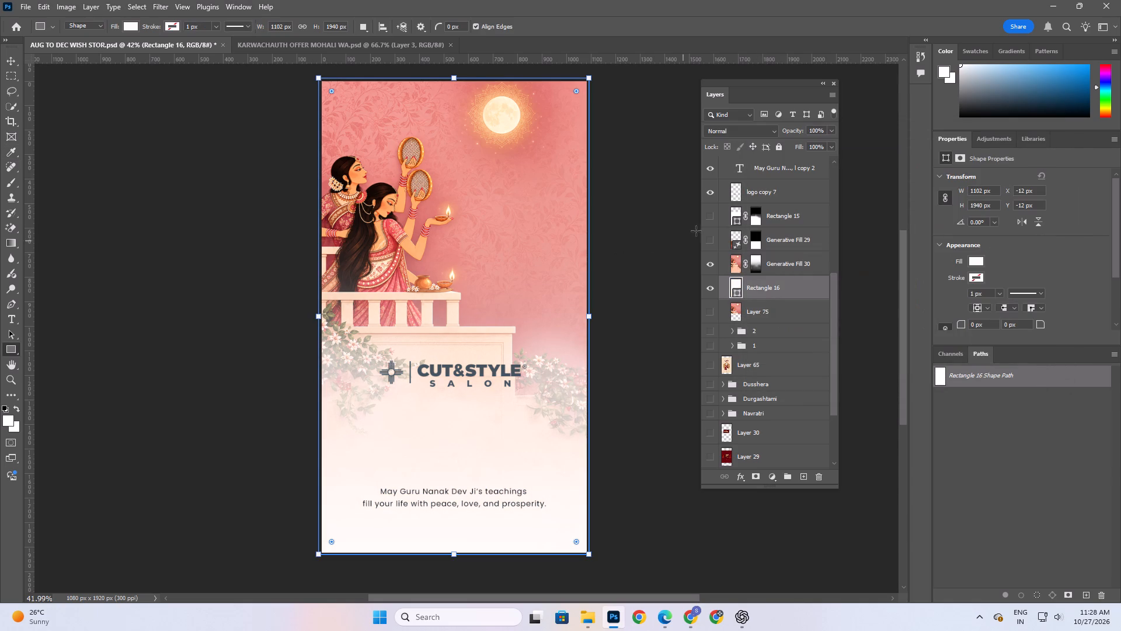
Show the fade layer Rectangle 15 and set its fill to the copied off-white #fffbf6.
left_click(710, 216)
double_click(737, 218)
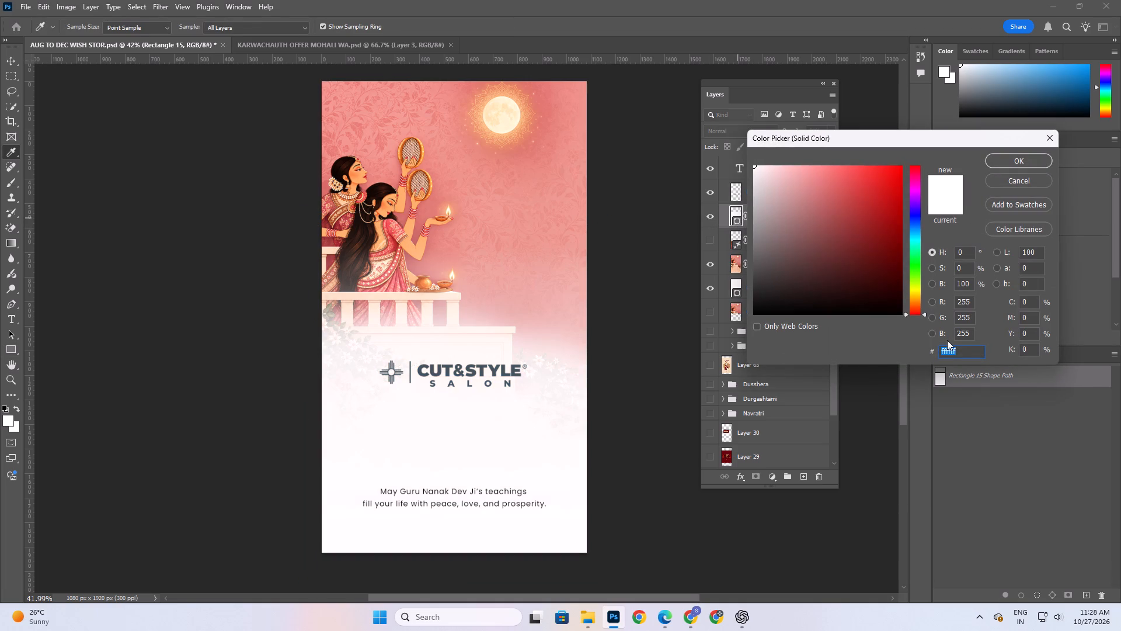
key("ctrl+v")
left_click(999, 166)
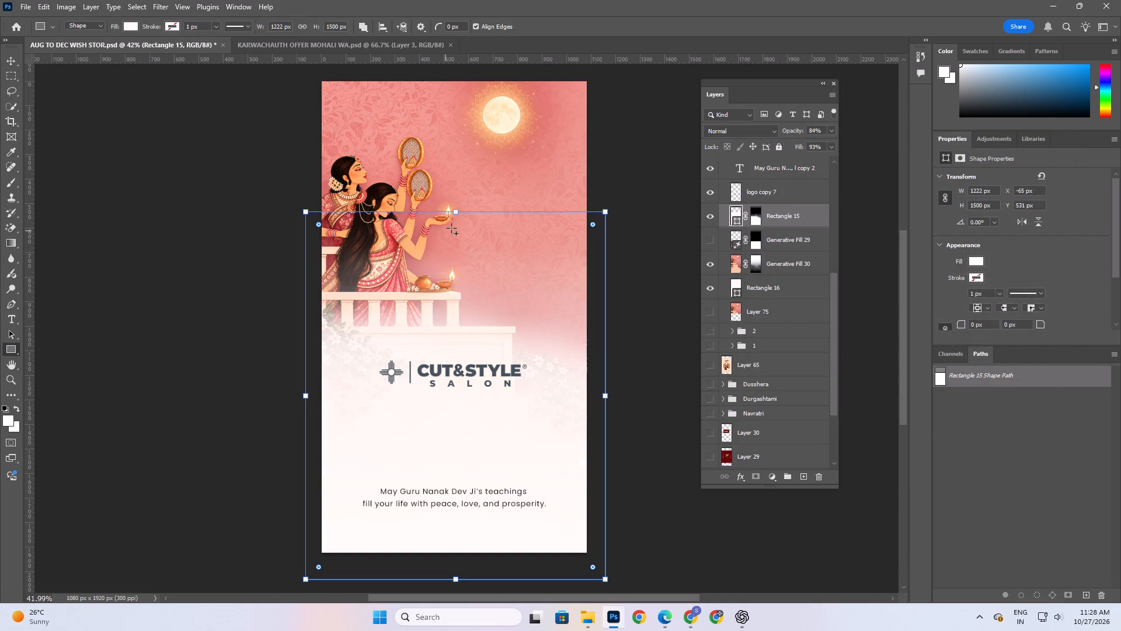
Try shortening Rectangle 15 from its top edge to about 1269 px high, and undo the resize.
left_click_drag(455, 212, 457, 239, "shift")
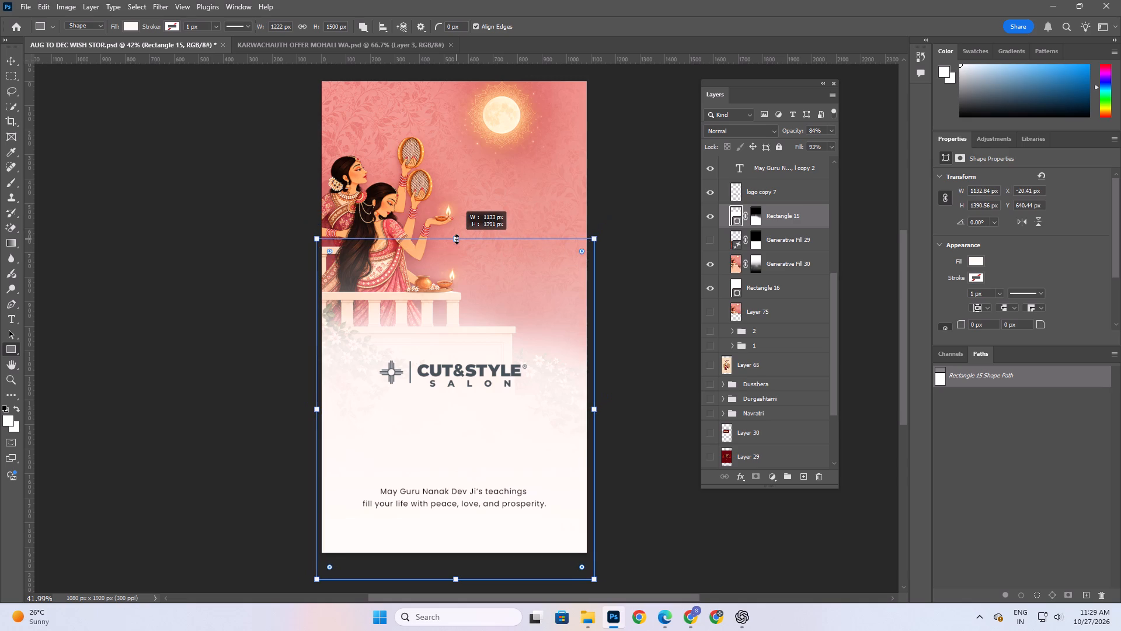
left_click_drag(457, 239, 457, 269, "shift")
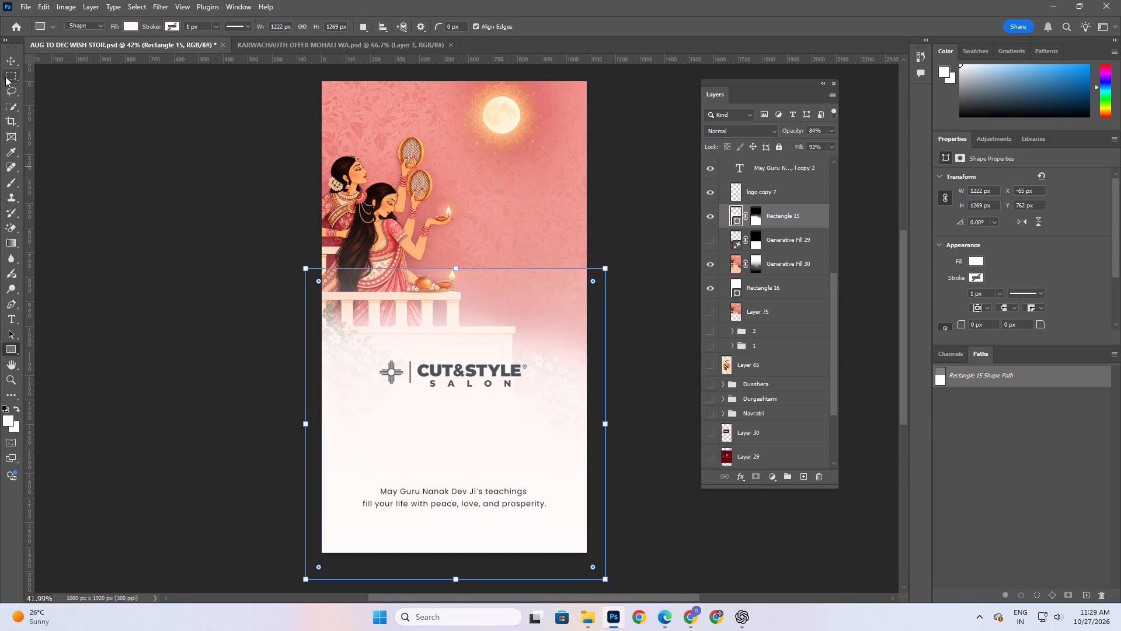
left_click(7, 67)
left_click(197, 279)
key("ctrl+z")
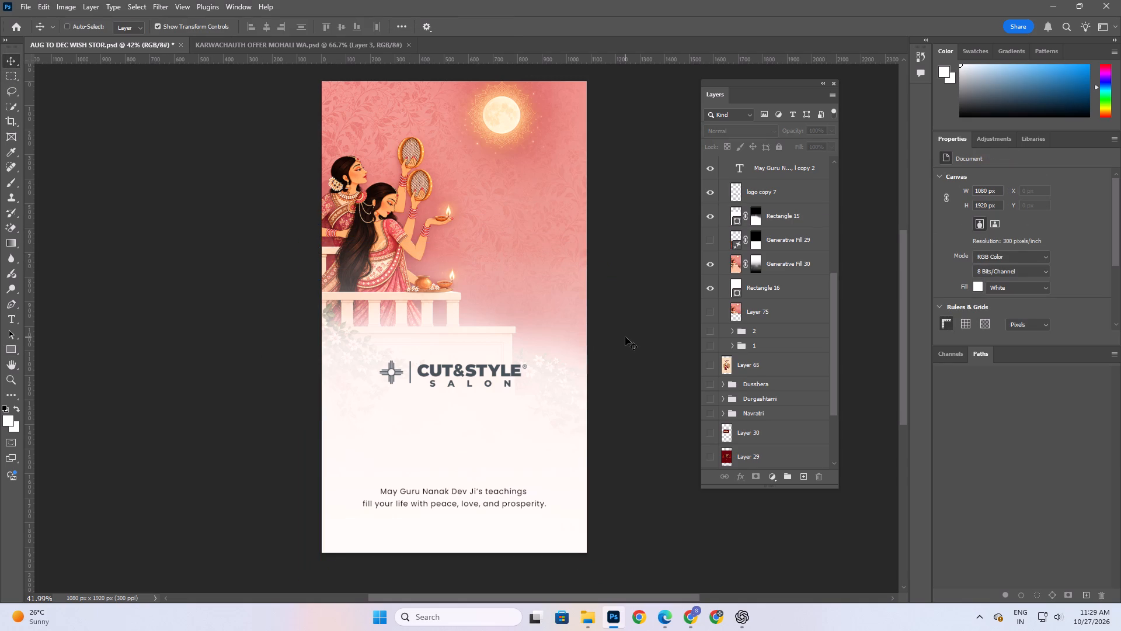
Delete the layer mask from Rectangle 15.
left_click(785, 214)
left_click(756, 218)
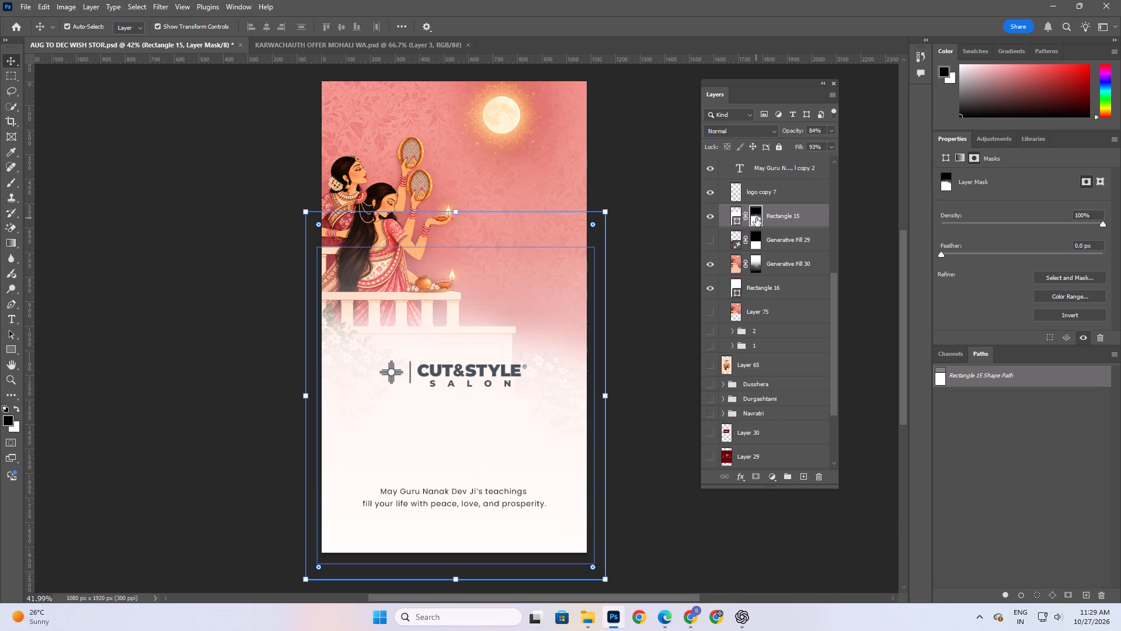
key("Delete")
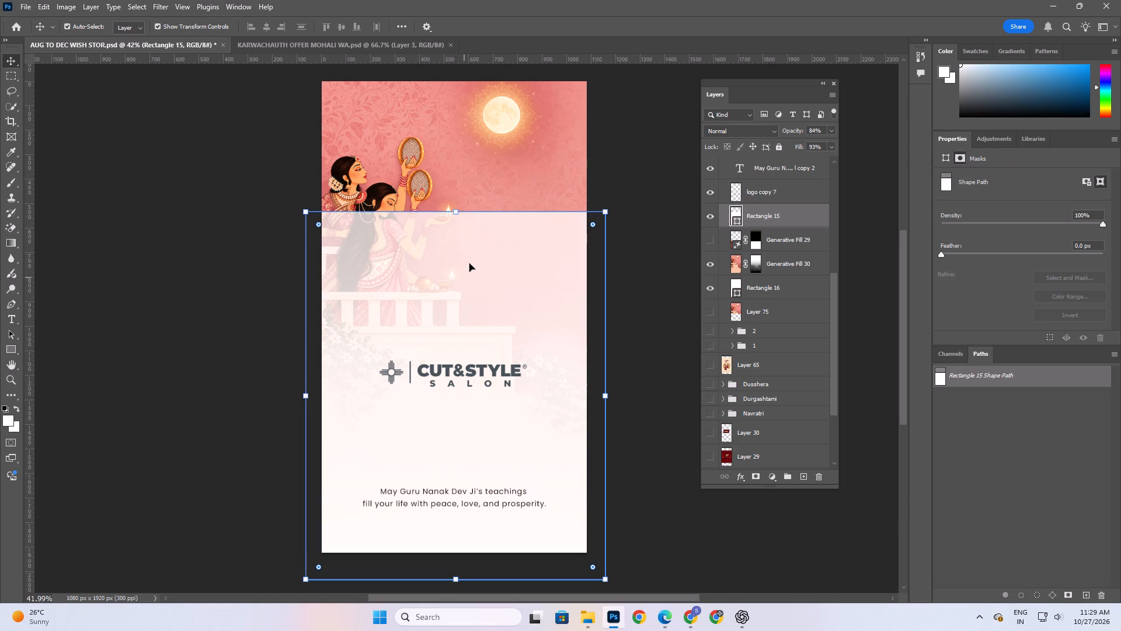
Scale Rectangle 15 to about 80.2% height and place its bottom edge level with the bottom of the canvas.
left_click_drag(469, 264, 471, 273)
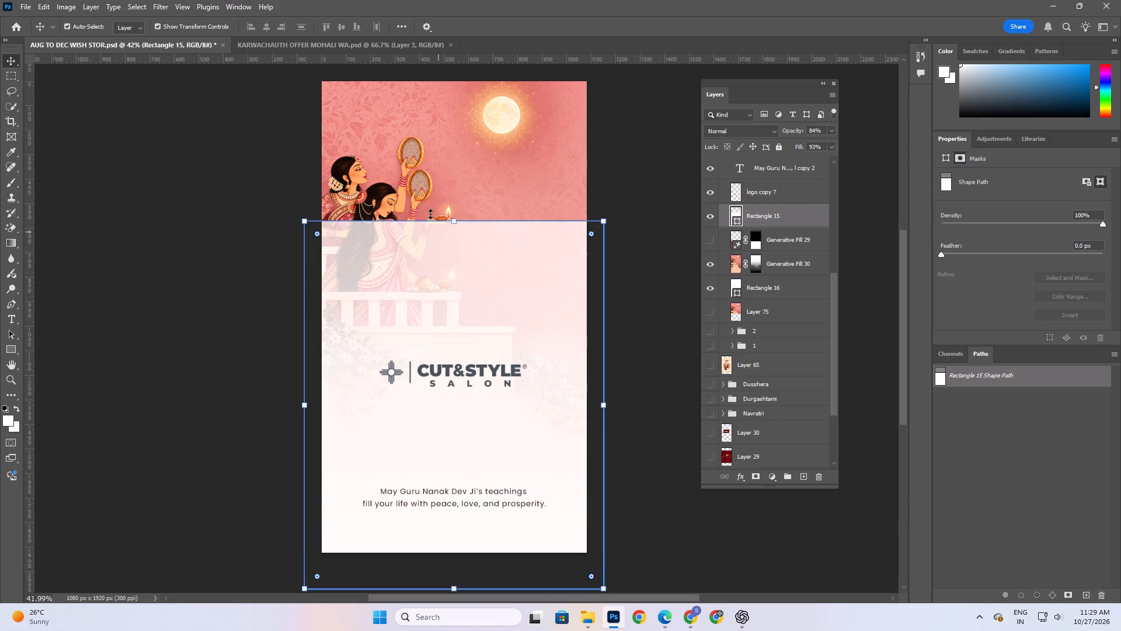
left_click_drag(453, 220, 469, 293, "shift")
left_click_drag(482, 344, 482, 331)
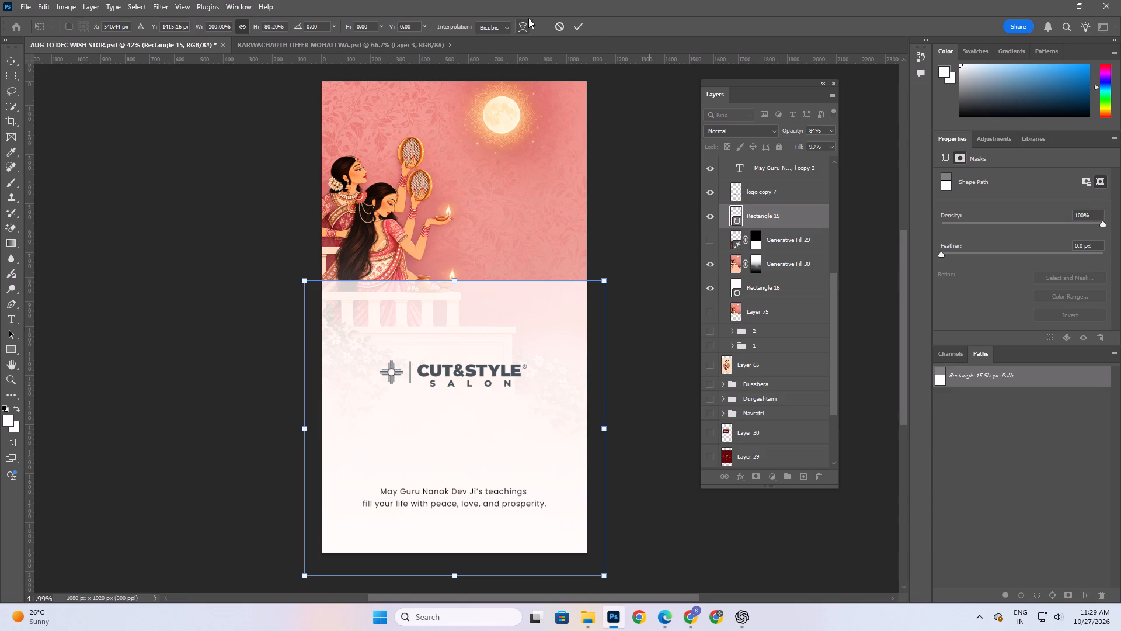
left_click(578, 24)
left_click_drag(459, 292, 459, 277)
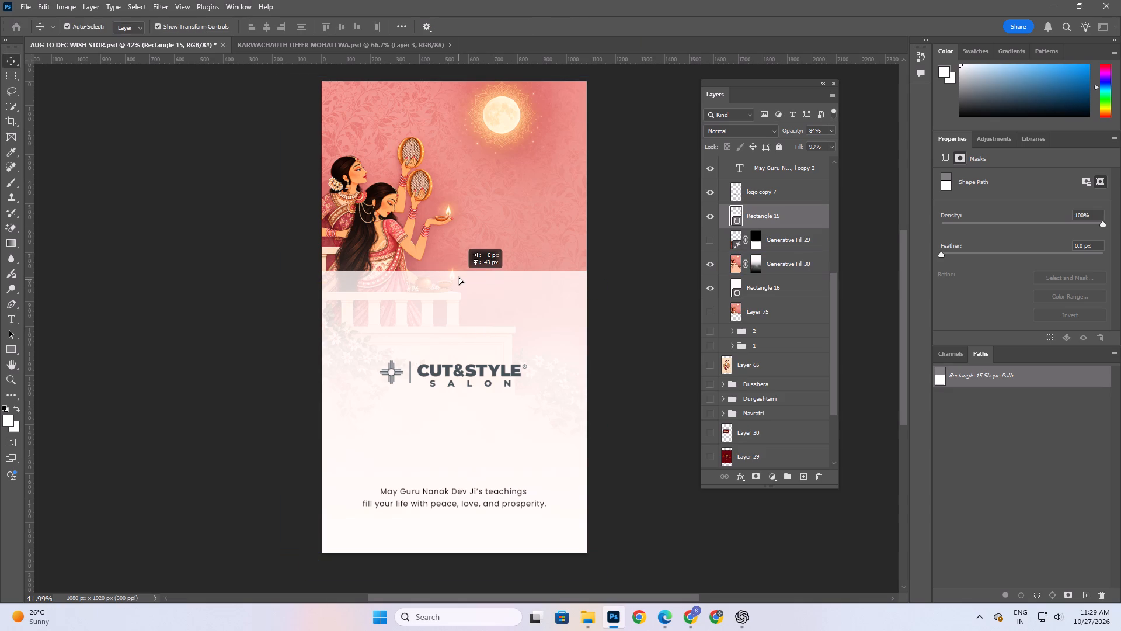
left_click_drag(459, 277, 459, 264)
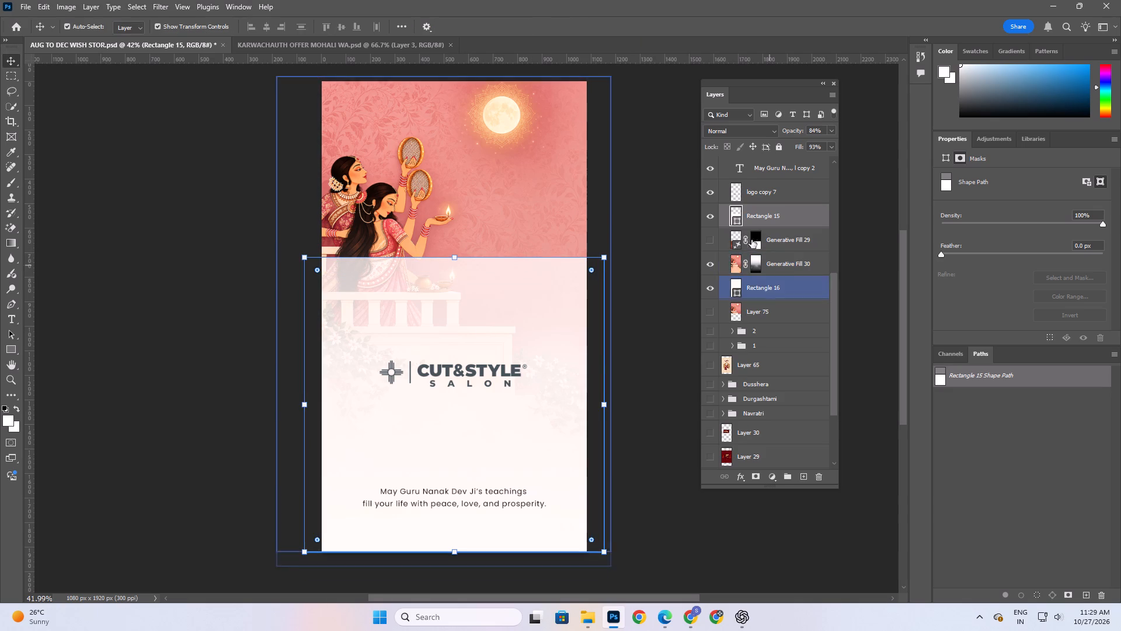
Add a layer mask to Rectangle 15 with a vertical black-to-transparent linear gradient from the balcony railing to the logo, about 28% scale.
left_click(751, 475)
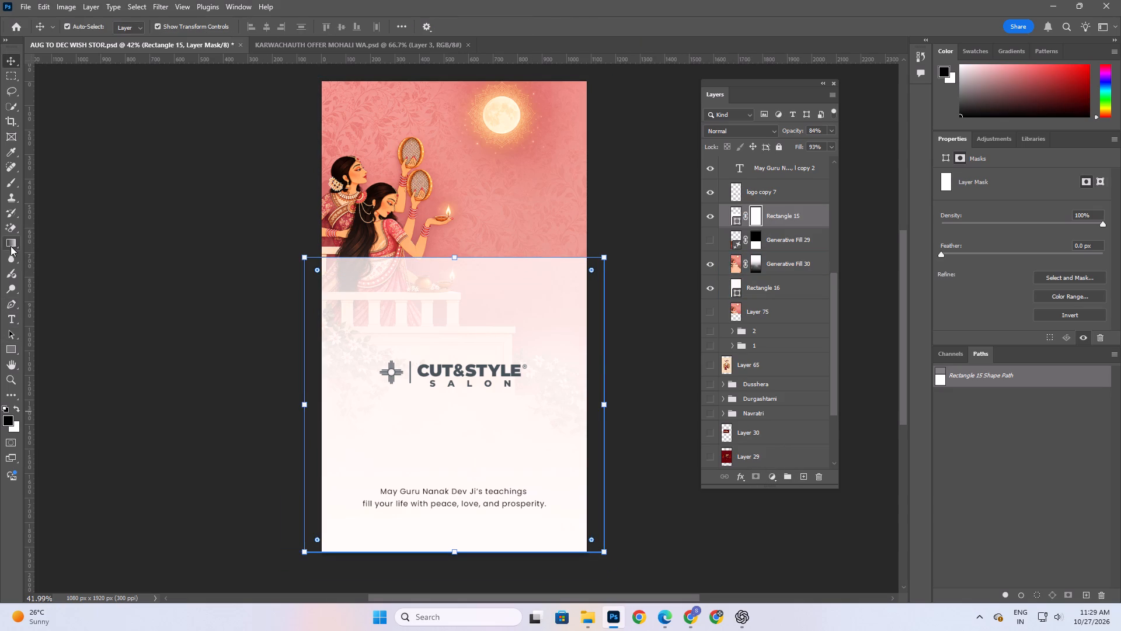
left_click(10, 247)
left_click_drag(445, 317, 461, 532)
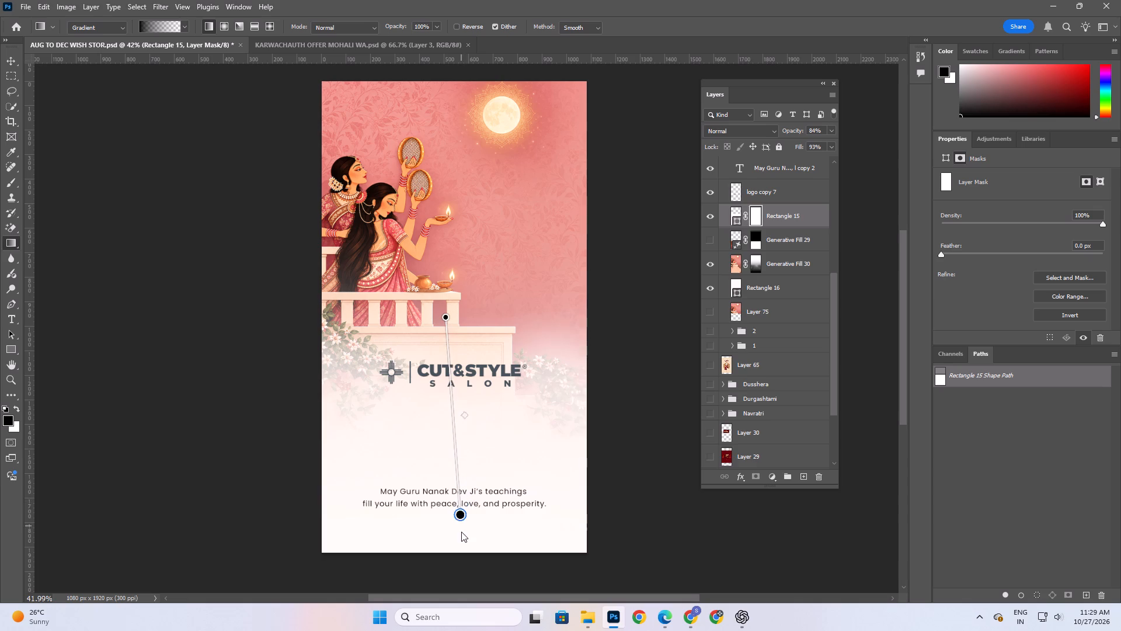
left_click_drag(461, 532, 449, 540)
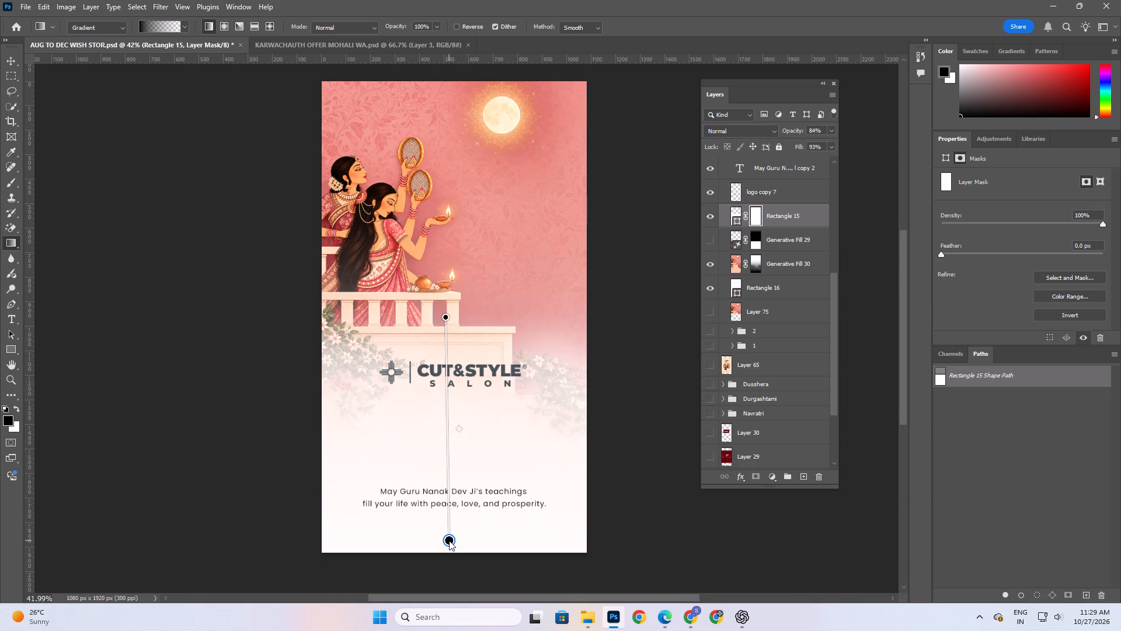
left_click_drag(449, 540, 448, 526)
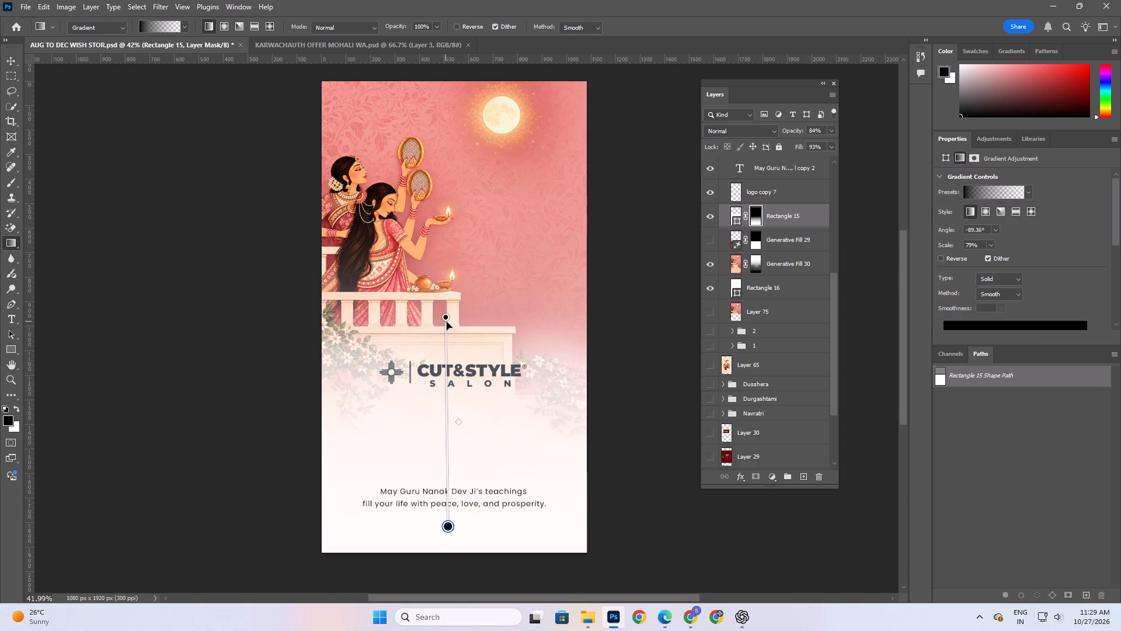
left_click_drag(447, 322, 445, 298)
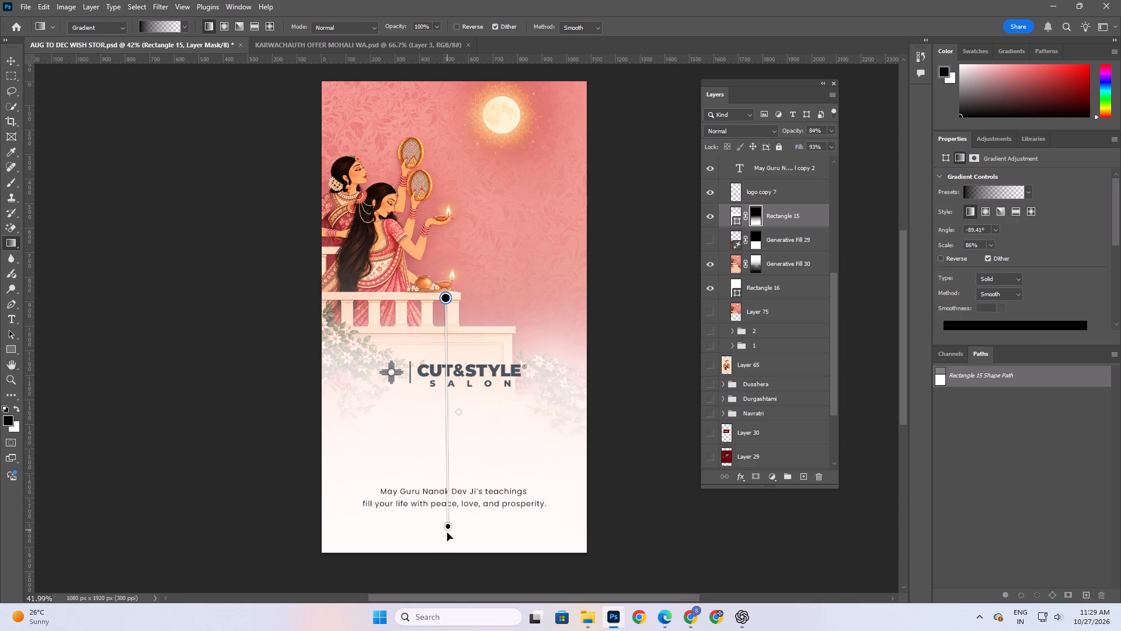
left_click_drag(450, 524, 442, 431)
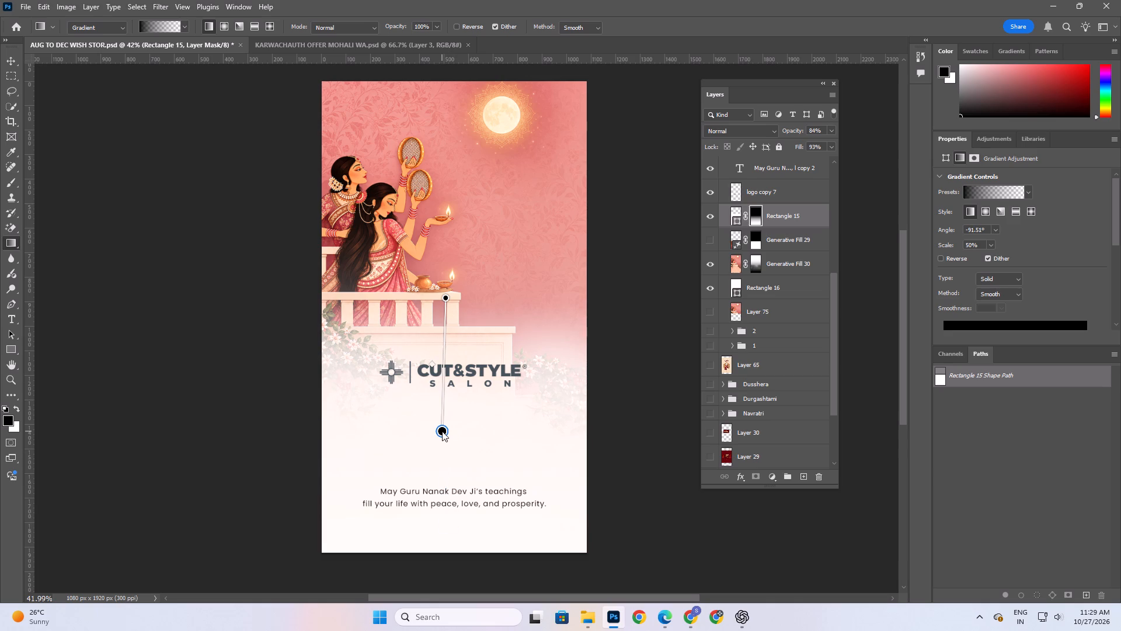
left_click_drag(442, 431, 445, 422)
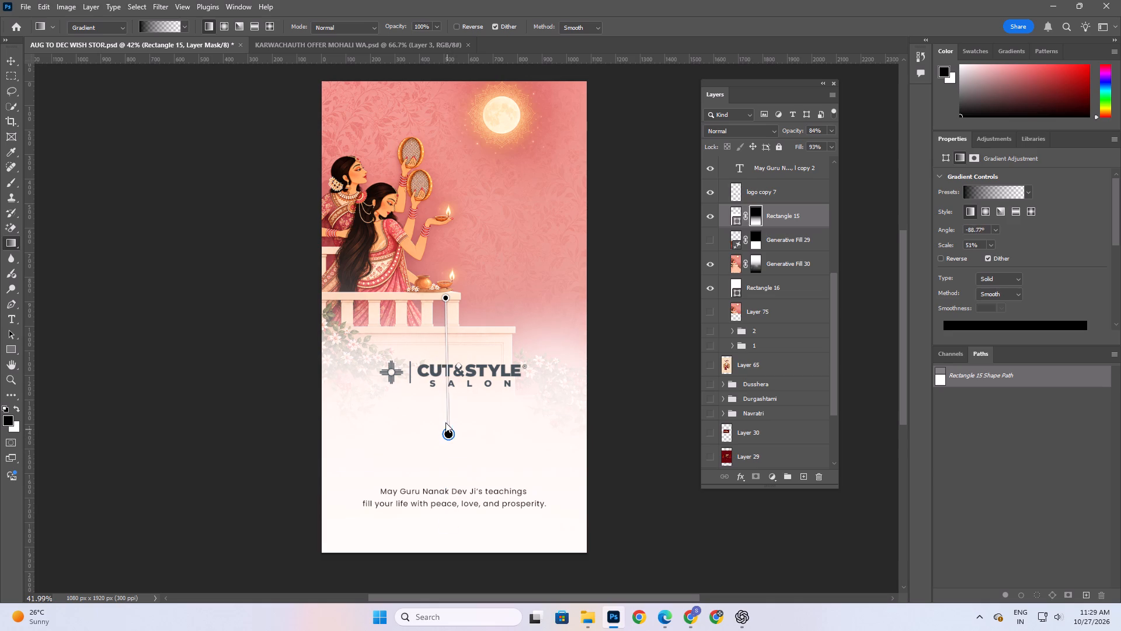
left_click_drag(445, 422, 450, 377)
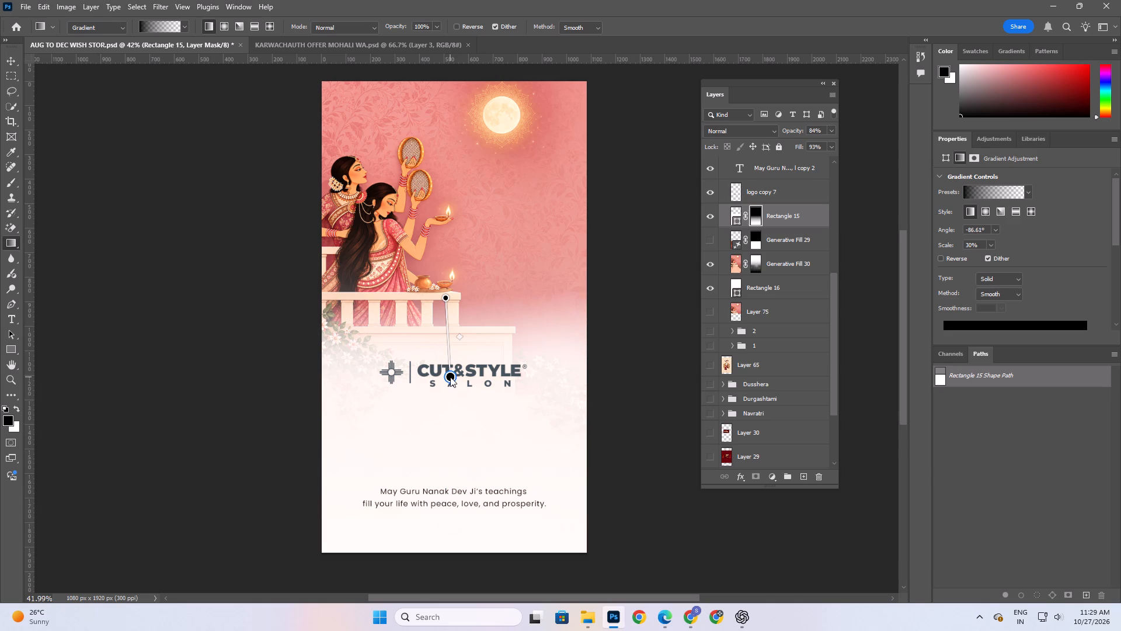
left_click_drag(450, 377, 444, 384)
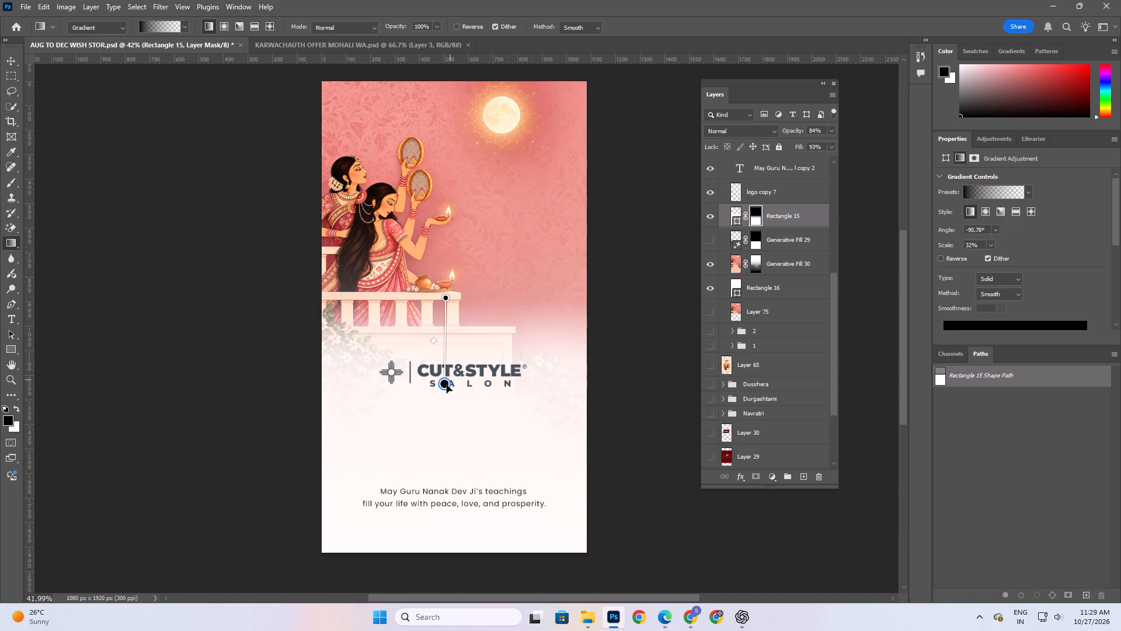
left_click_drag(447, 385, 448, 367)
left_click_drag(448, 367, 444, 372)
Stretch masked Rectangle 15 upward from its top edge to about 105.3% height.
left_click(11, 66)
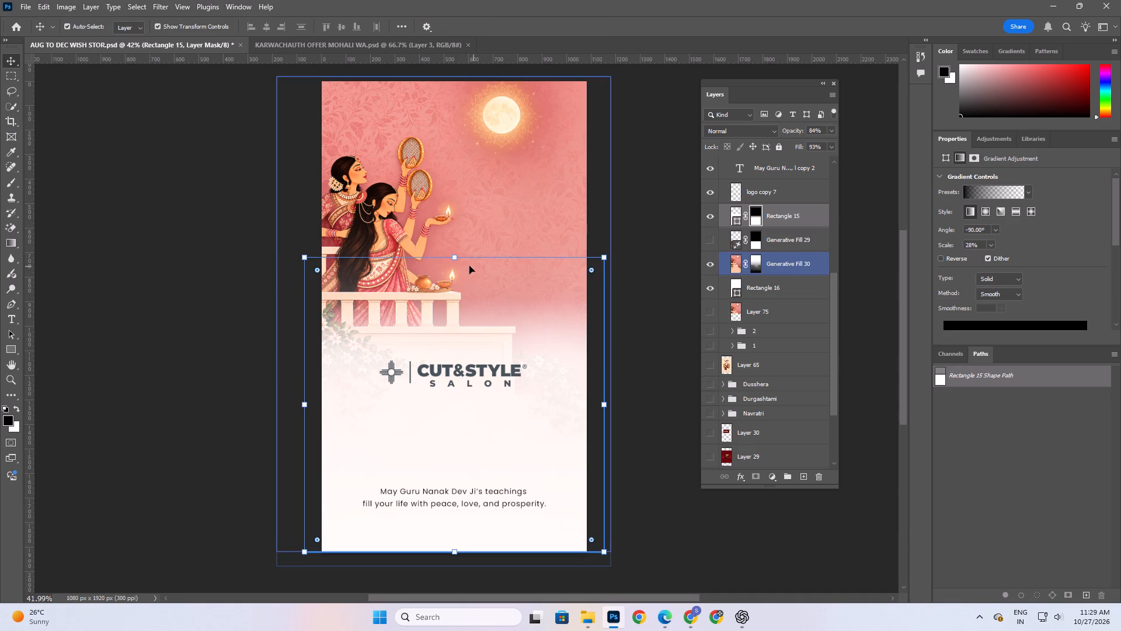
left_click_drag(452, 258, 452, 242, "shift")
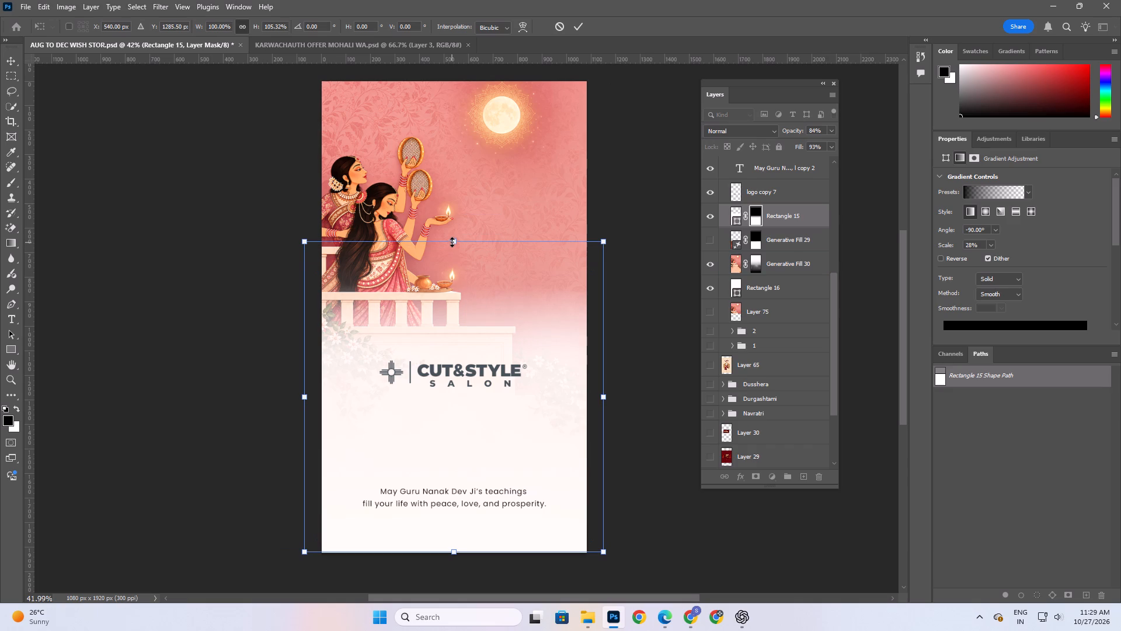
left_click(579, 26)
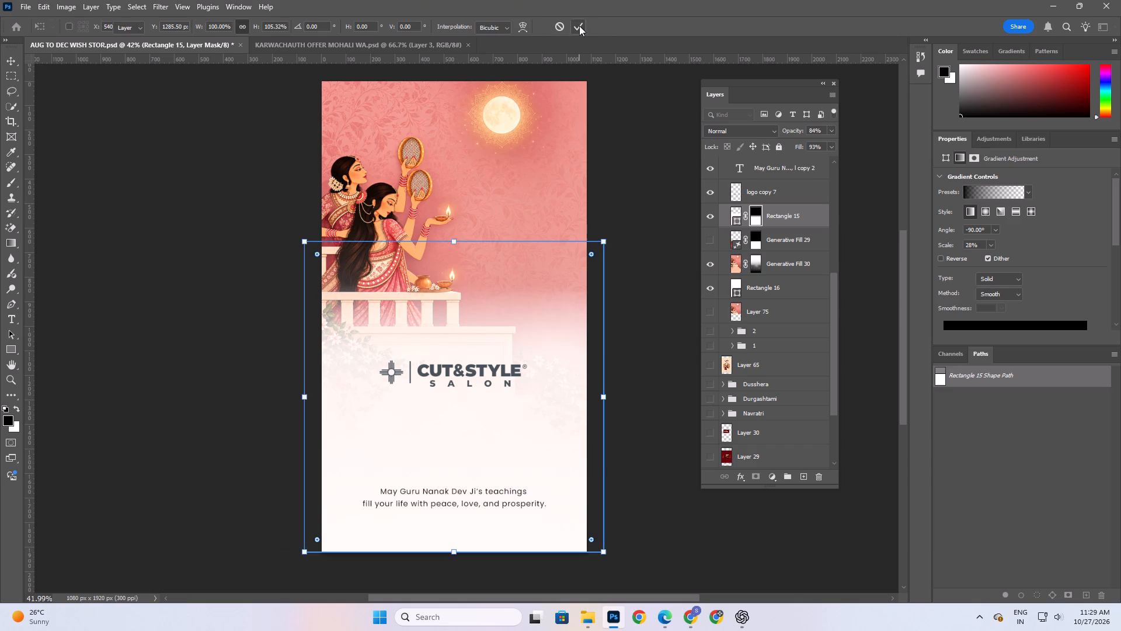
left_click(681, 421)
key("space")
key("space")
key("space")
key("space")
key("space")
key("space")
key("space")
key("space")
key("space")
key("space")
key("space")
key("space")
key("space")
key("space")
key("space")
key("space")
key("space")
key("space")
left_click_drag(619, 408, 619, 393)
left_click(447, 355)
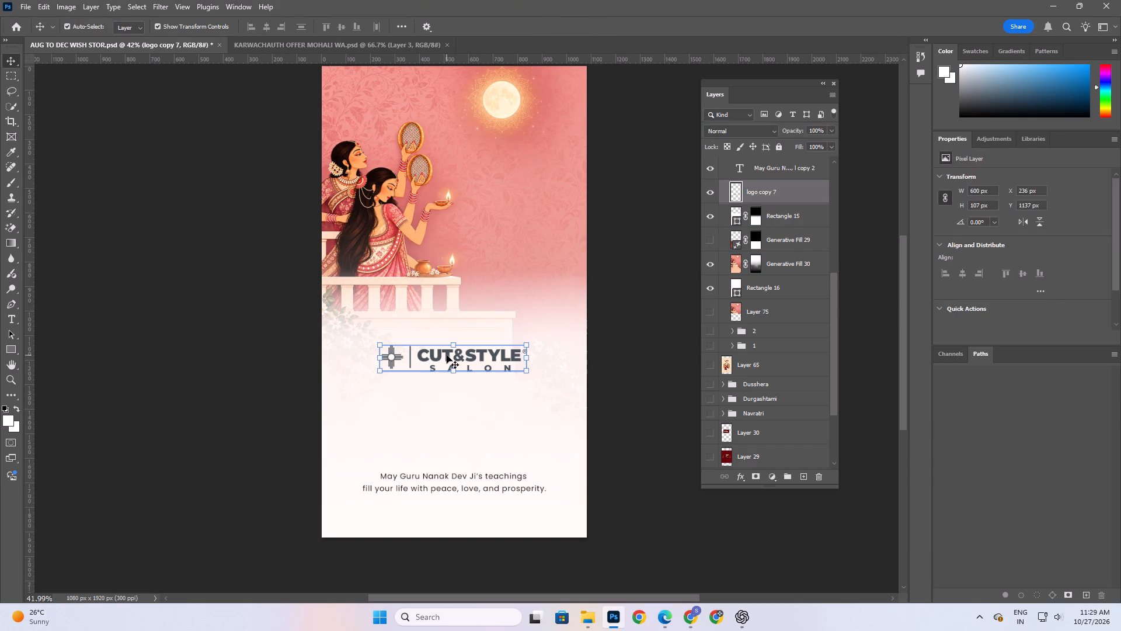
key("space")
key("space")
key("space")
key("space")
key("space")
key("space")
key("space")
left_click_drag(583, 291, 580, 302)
Paint black on Rectangle 15's mask at 9% opacity and 7% flow along the fade beside the balcony railing and out to the canvas edges.
left_click(566, 321)
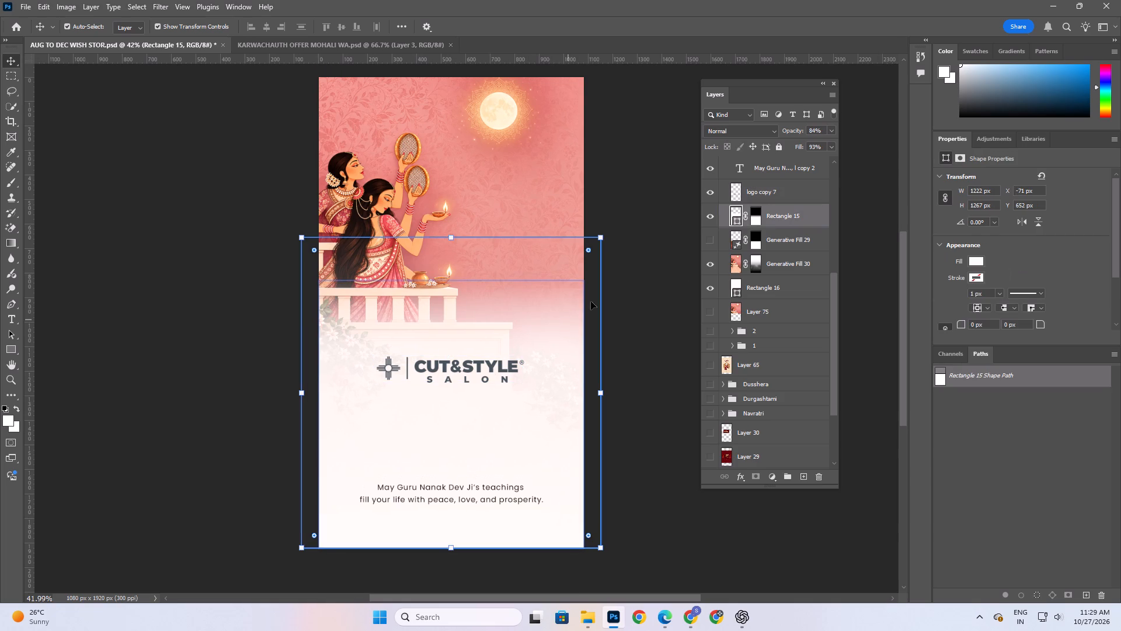
left_click(755, 215)
key("b")
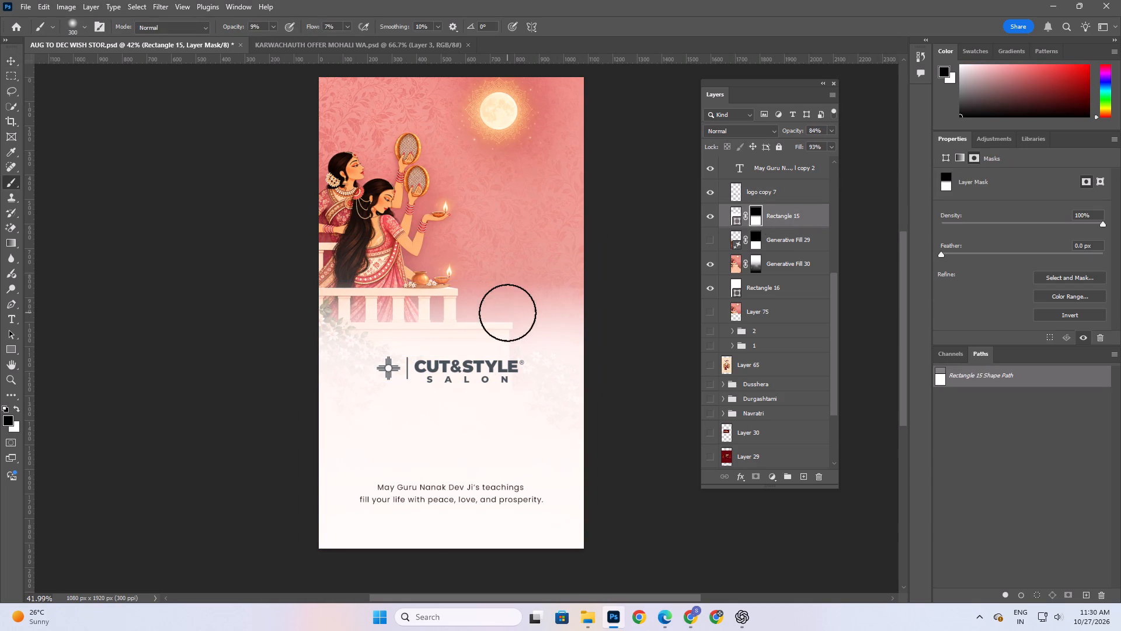
left_click_drag(536, 299, 645, 293)
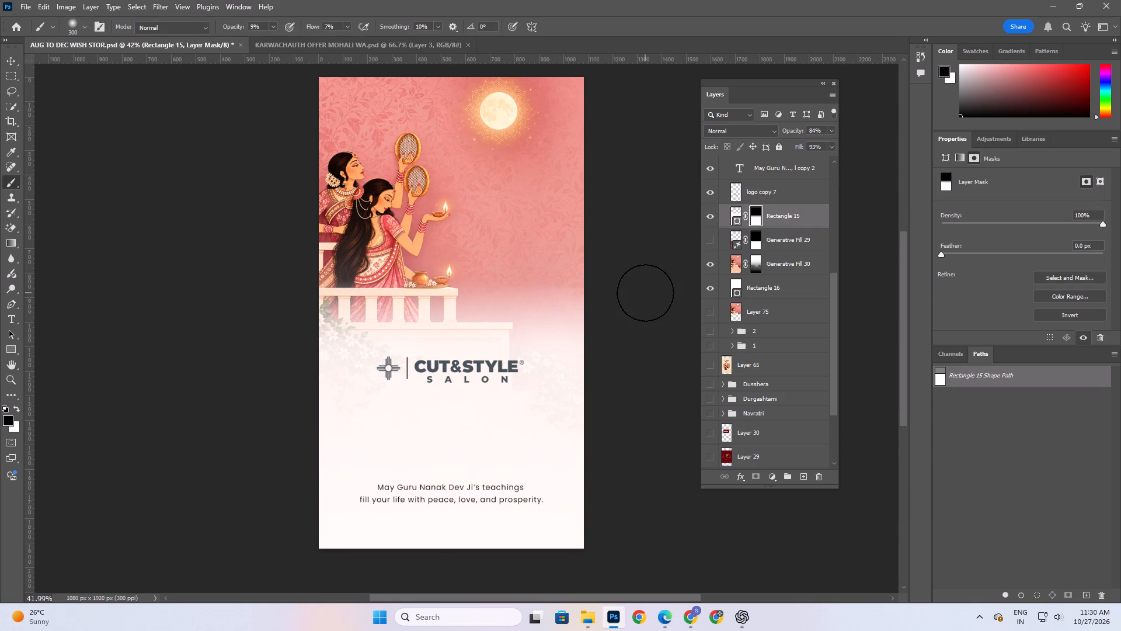
left_click_drag(645, 293, 609, 292)
left_click_drag(621, 292, 597, 262)
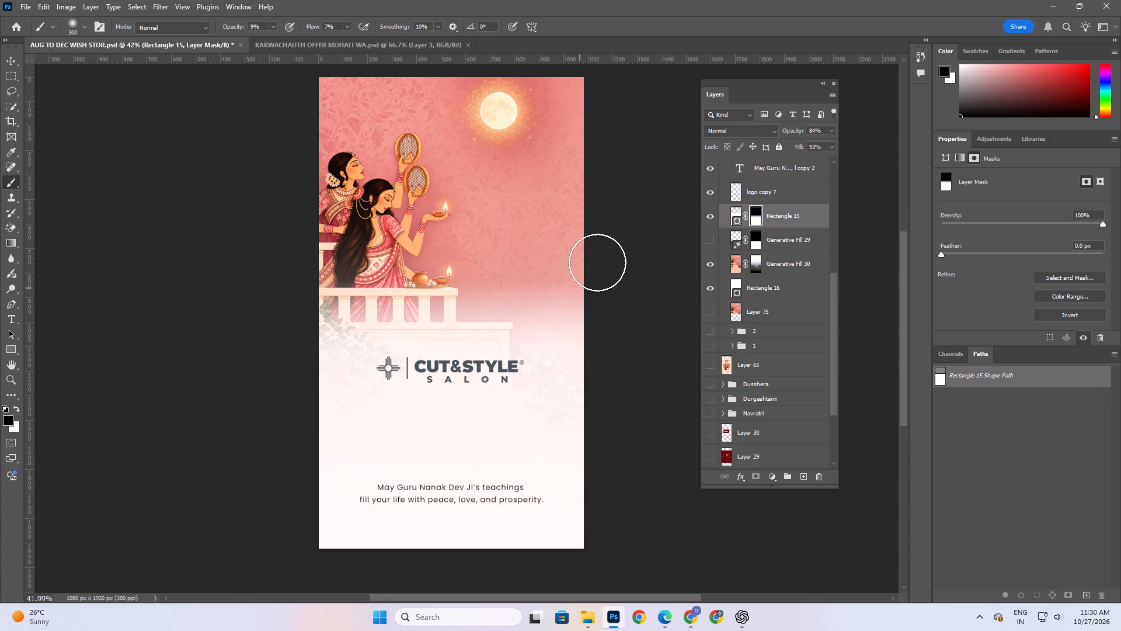
left_click_drag(597, 262, 594, 288)
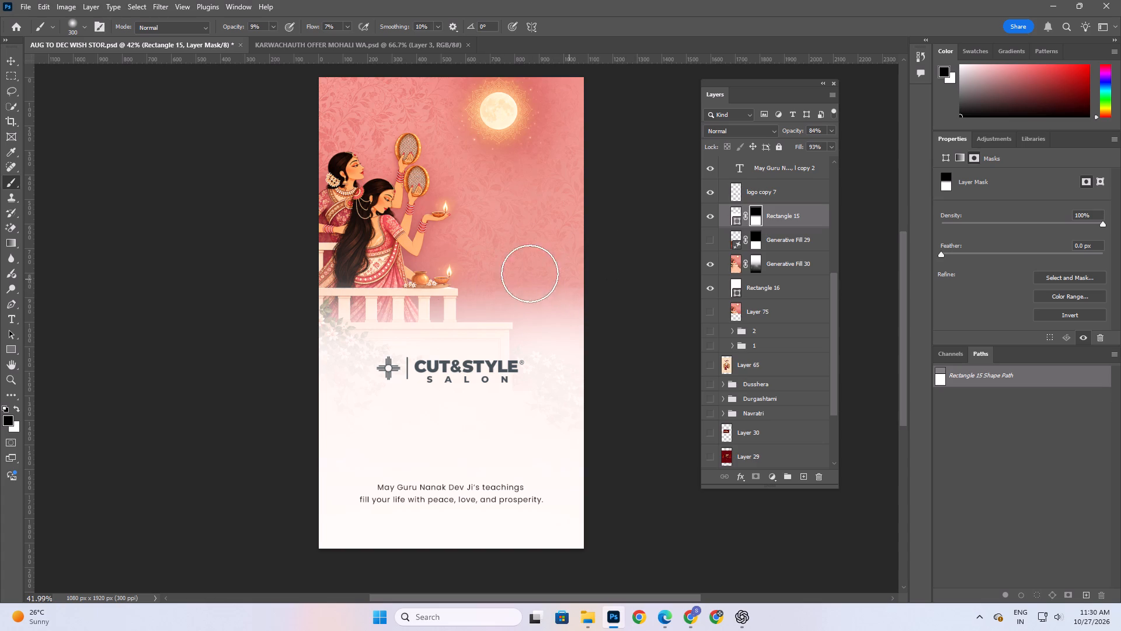
left_click_drag(338, 280, 293, 284)
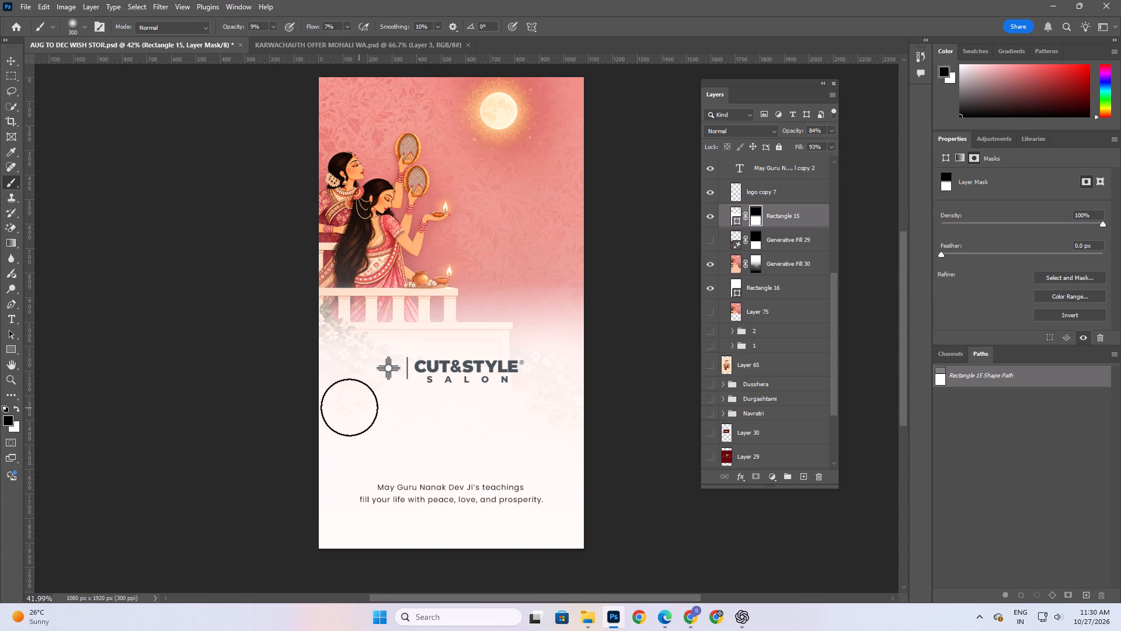
Paint white on Rectangle 15's mask over the flowers below the balcony and across the logo area.
key("x")
left_click_drag(349, 414, 359, 352)
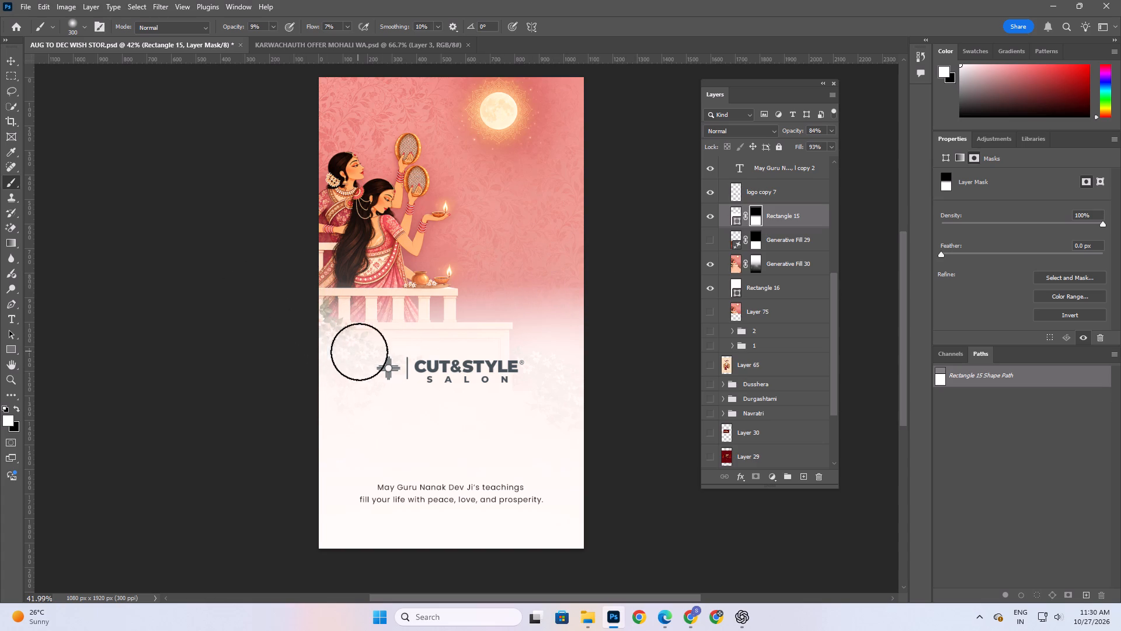
left_click_drag(359, 352, 312, 321)
left_click_drag(311, 321, 521, 373)
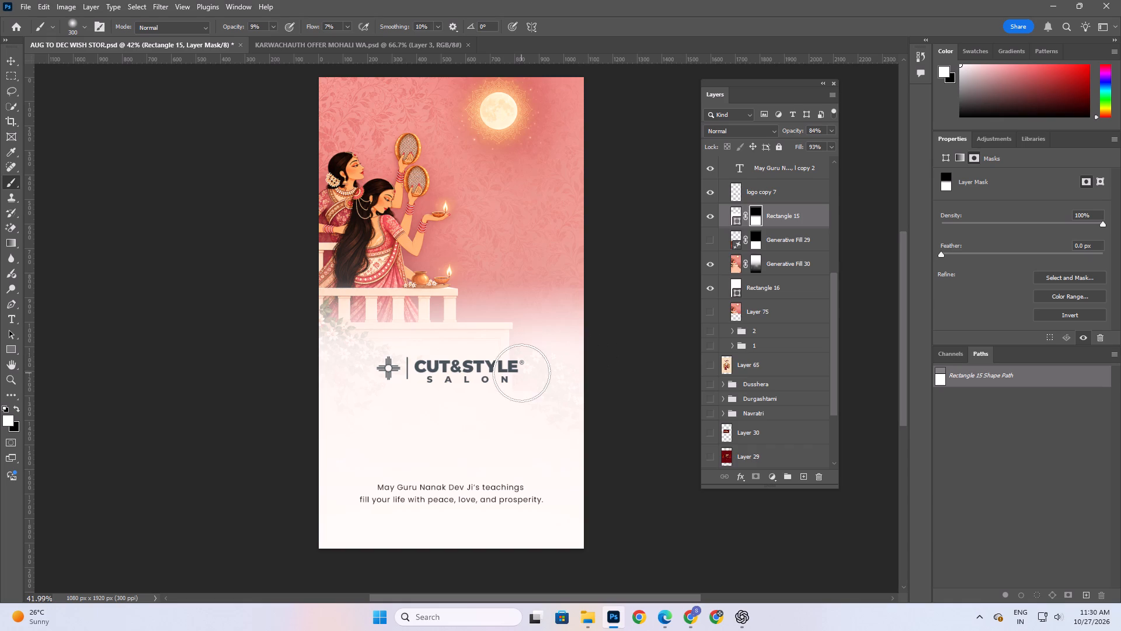
left_click_drag(521, 373, 455, 362)
Paint black on Rectangle 15's mask over the flowers on both sides of the logo at 19% brush opacity and 11% flow.
key("x")
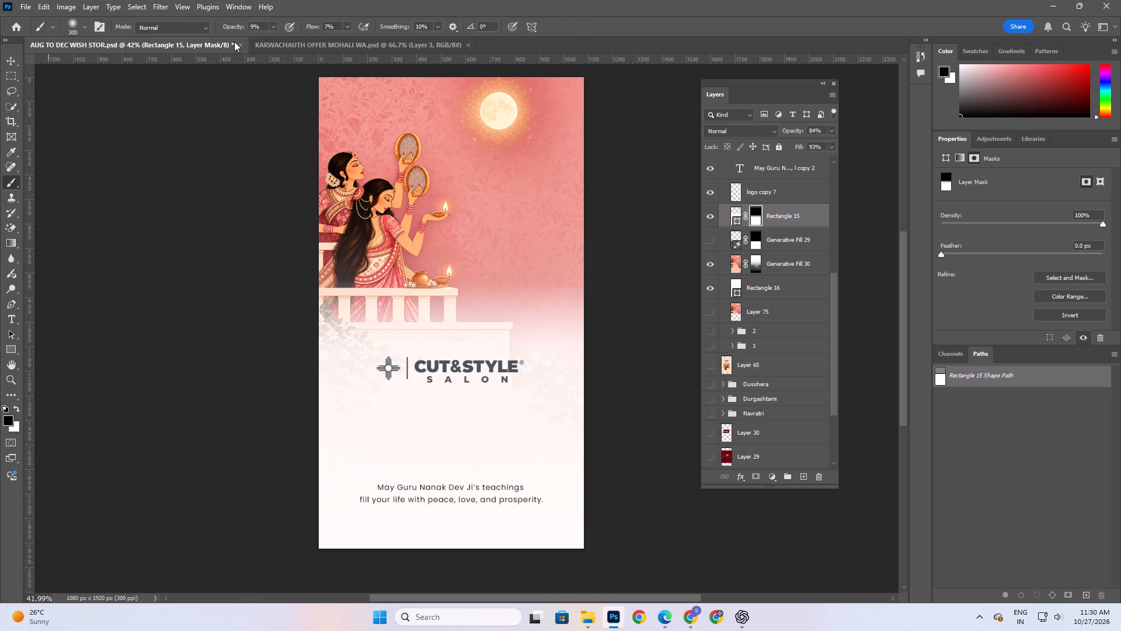
left_click(242, 21)
left_click_drag(238, 26, 244, 27)
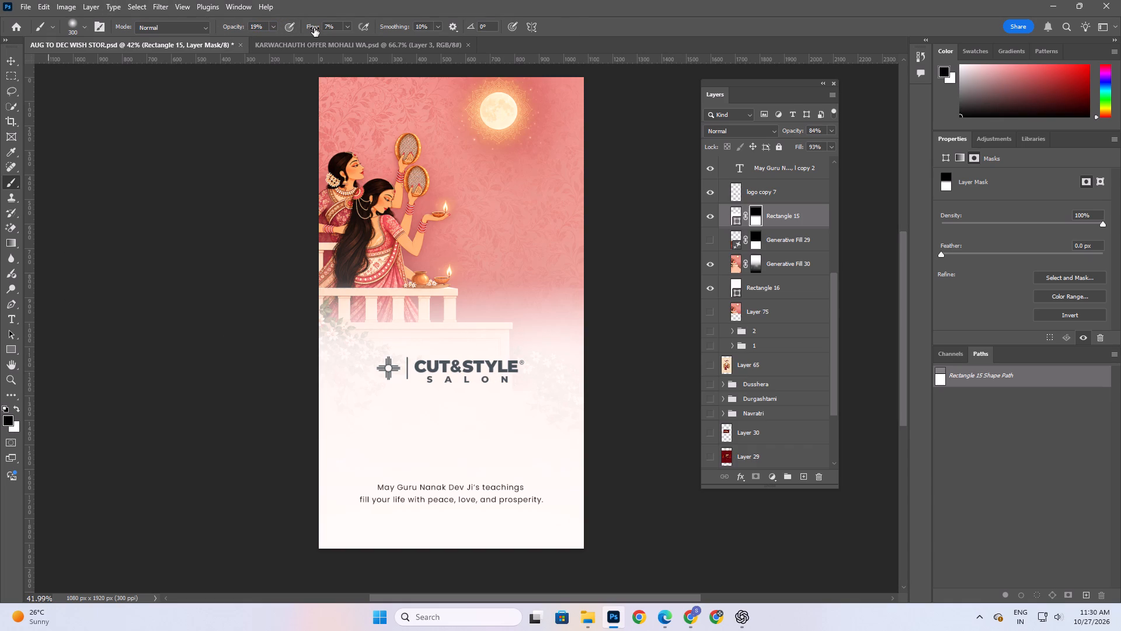
left_click(314, 28)
left_click_drag(356, 328, 318, 294)
left_click_drag(318, 294, 565, 388)
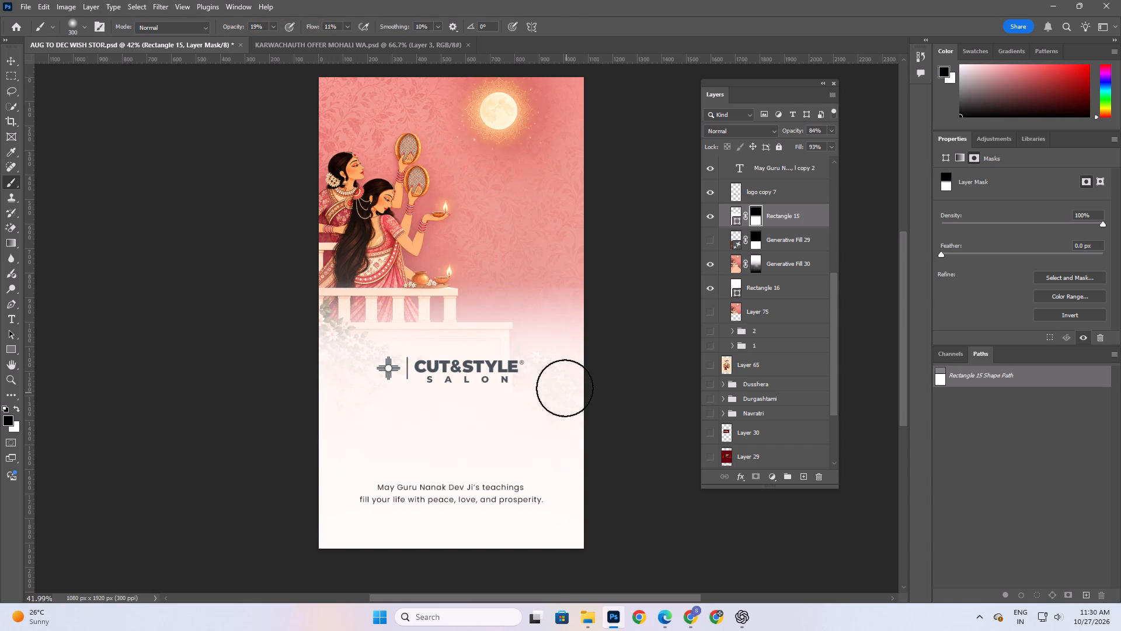
left_click_drag(565, 388, 553, 389)
Paint black on Rectangle 15's mask along the pink wall's fade, from the railing's end to the canvas's right edge.
left_click_drag(563, 303, 531, 313)
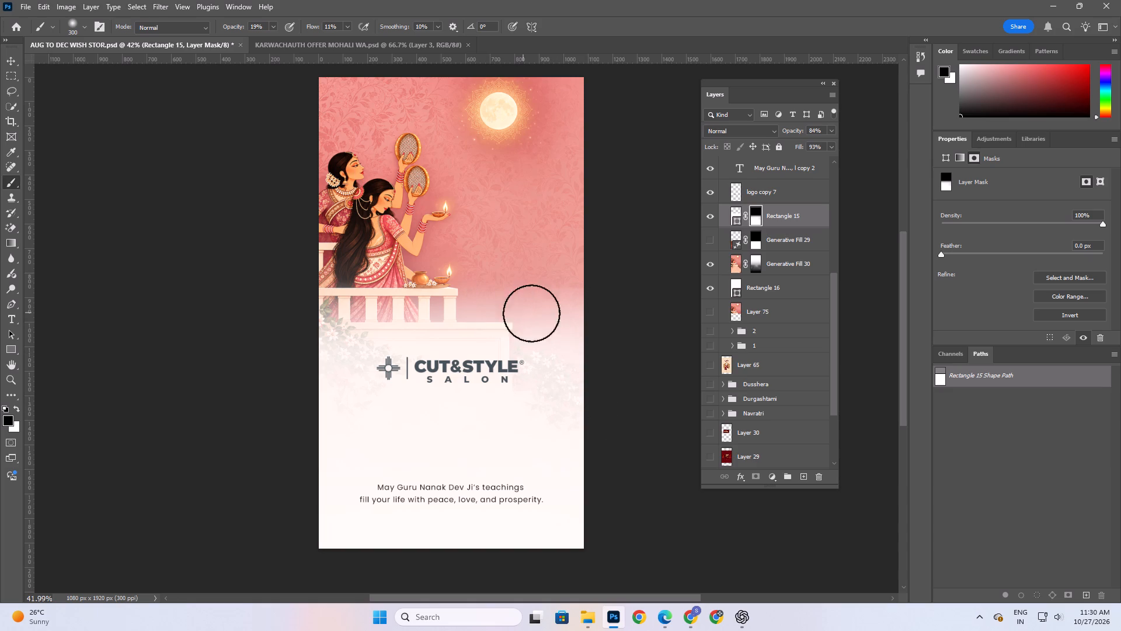
left_click_drag(531, 313, 594, 293)
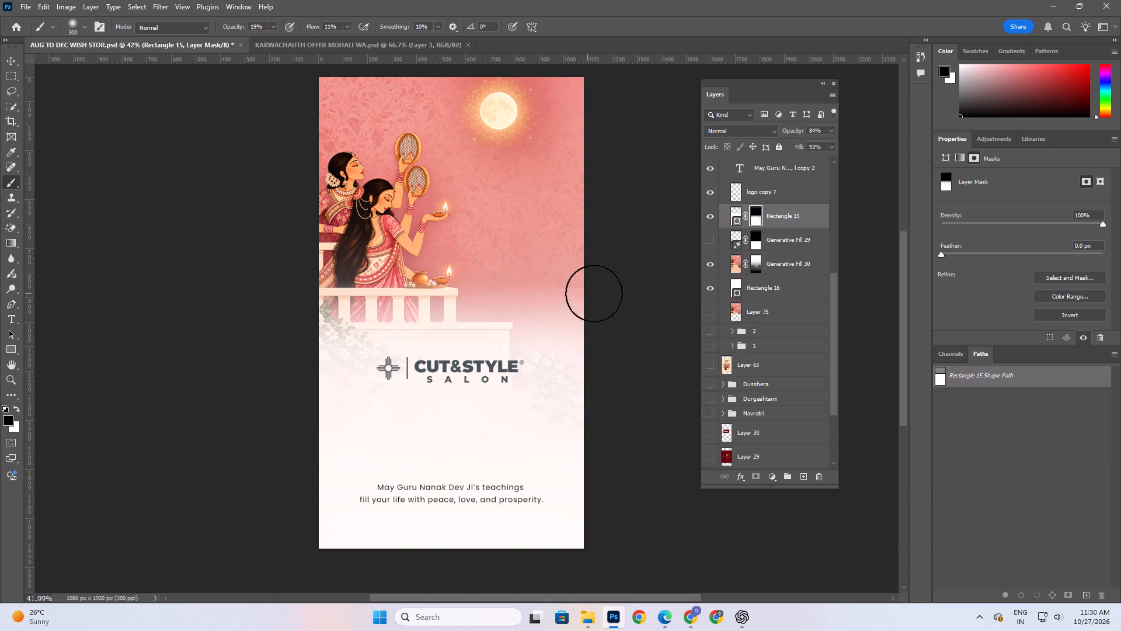
left_click_drag(594, 293, 605, 293)
left_click_drag(556, 267, 552, 296)
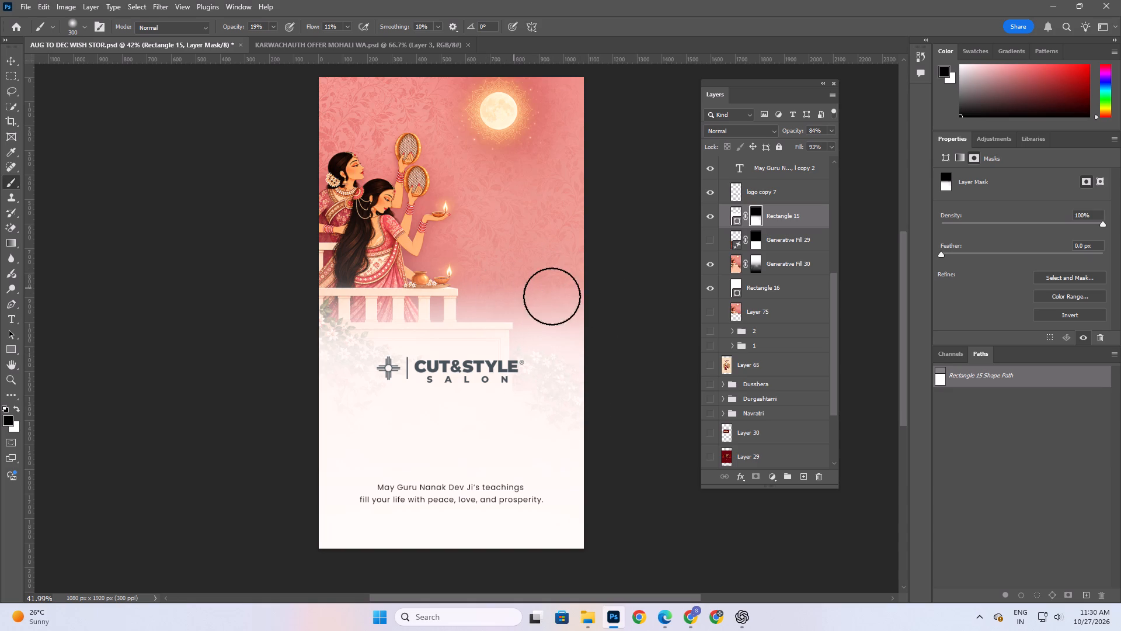
left_click_drag(552, 296, 637, 328)
left_click_drag(554, 282, 648, 313)
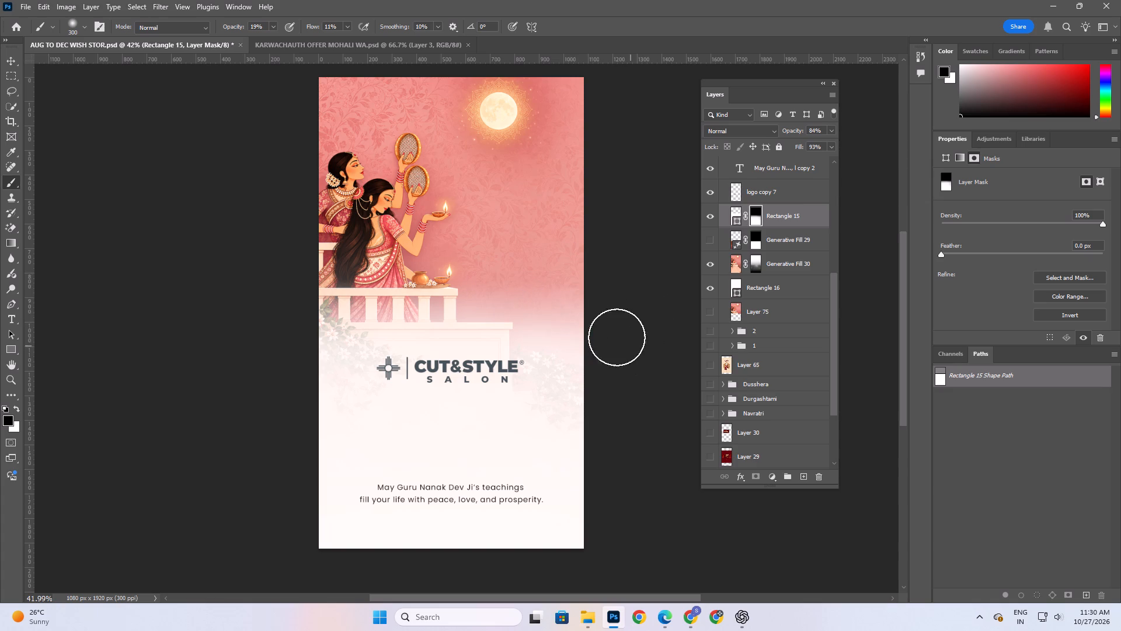
left_click_drag(573, 313, 569, 262)
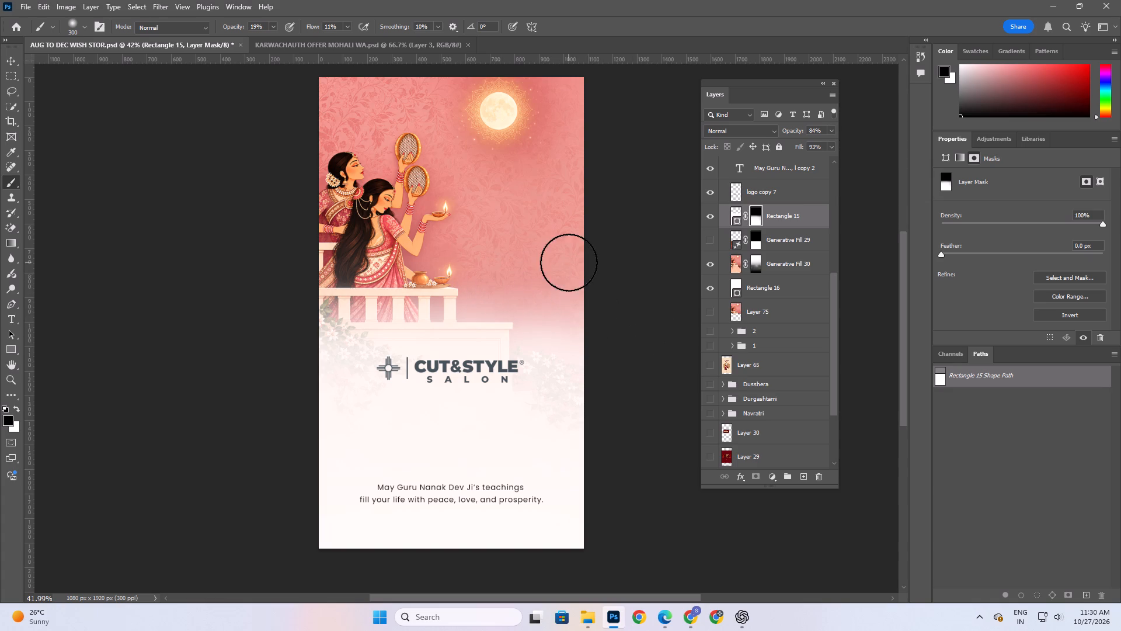
left_click_drag(569, 262, 666, 374)
left_click_drag(511, 283, 472, 280)
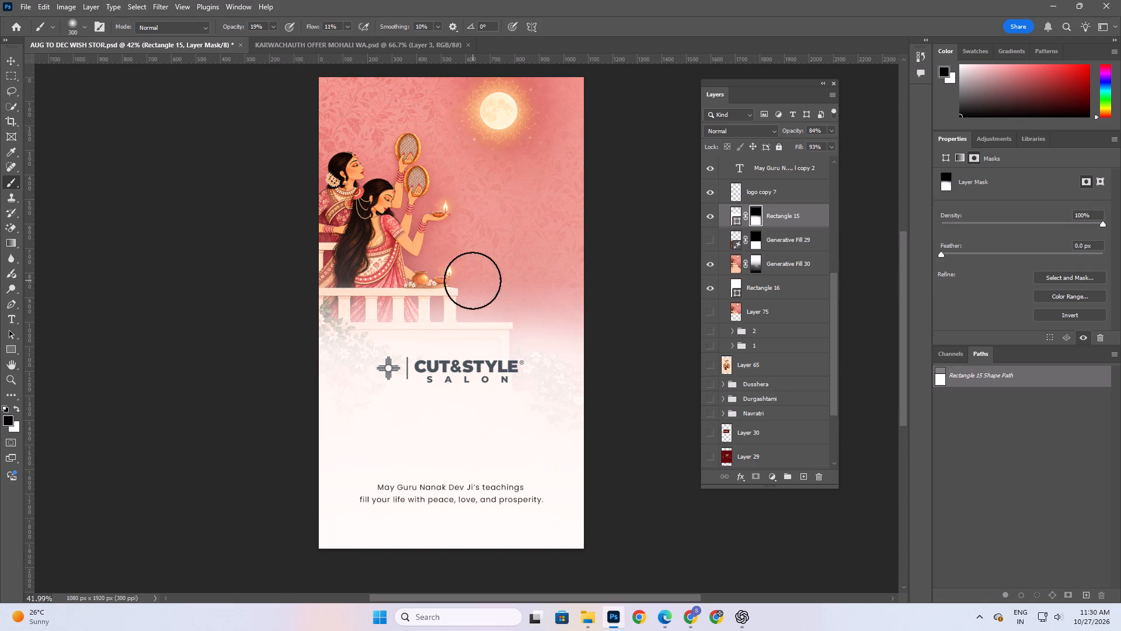
left_click_drag(472, 280, 664, 330)
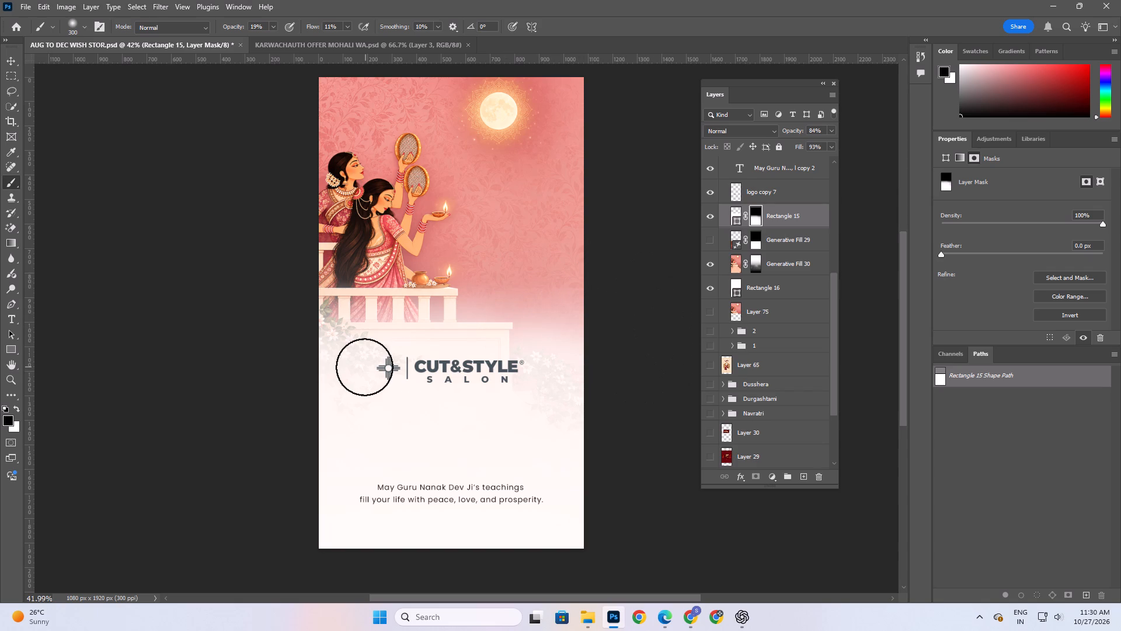
left_click_drag(592, 284, 645, 308)
Paint white on Rectangle 15's mask around the logo and over the flowers at the balcony base.
key("x")
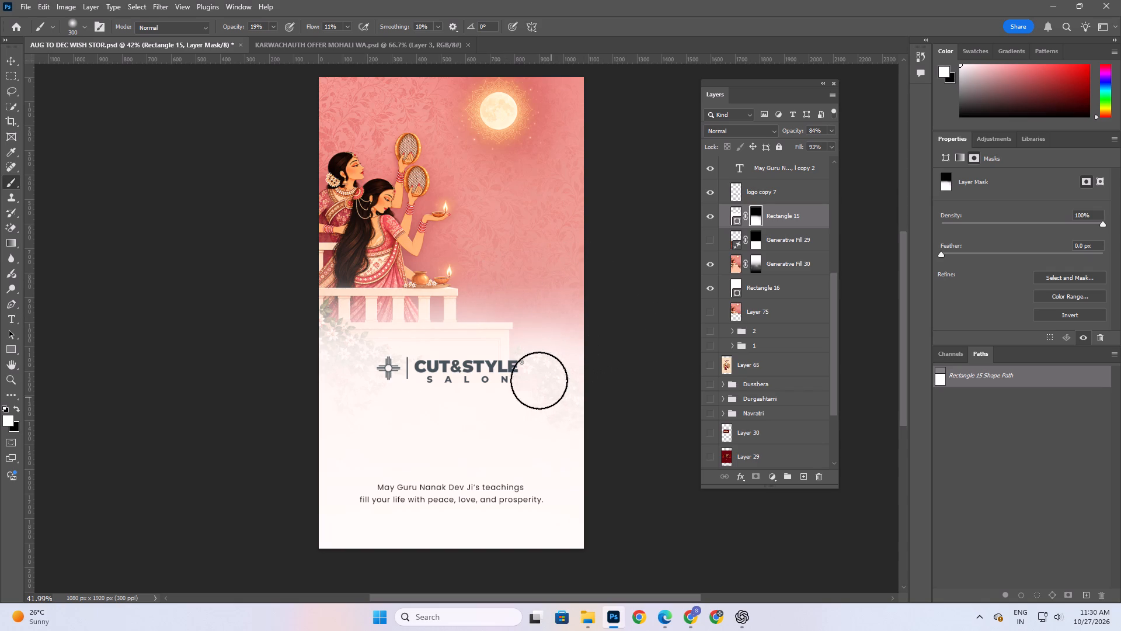
left_click_drag(536, 376, 357, 384)
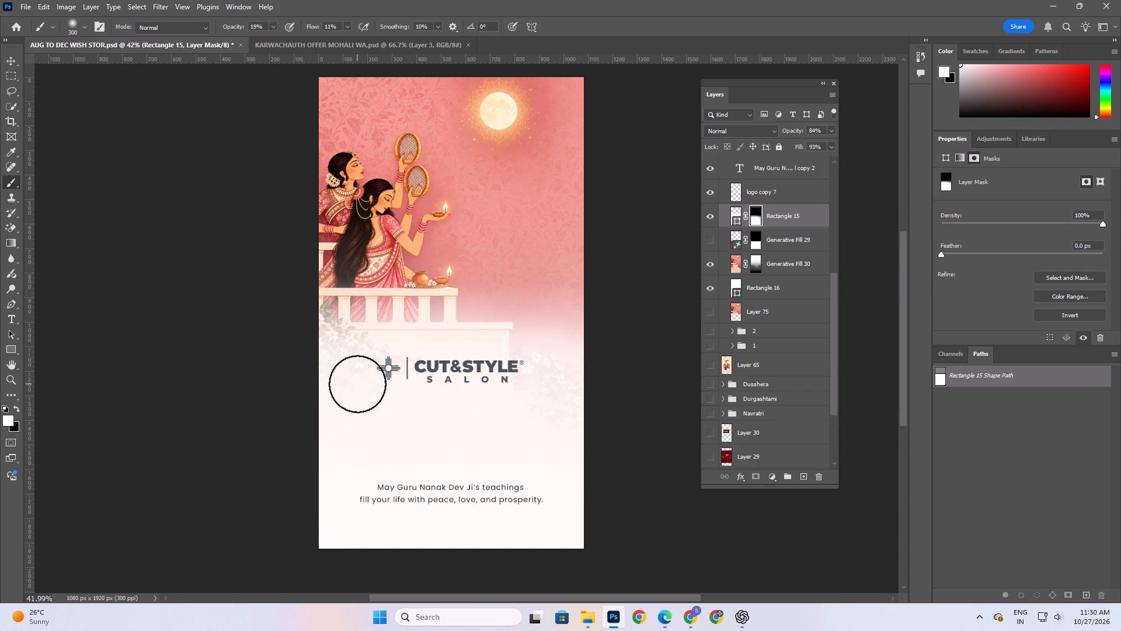
left_click_drag(357, 384, 361, 373)
left_click_drag(357, 359, 315, 314)
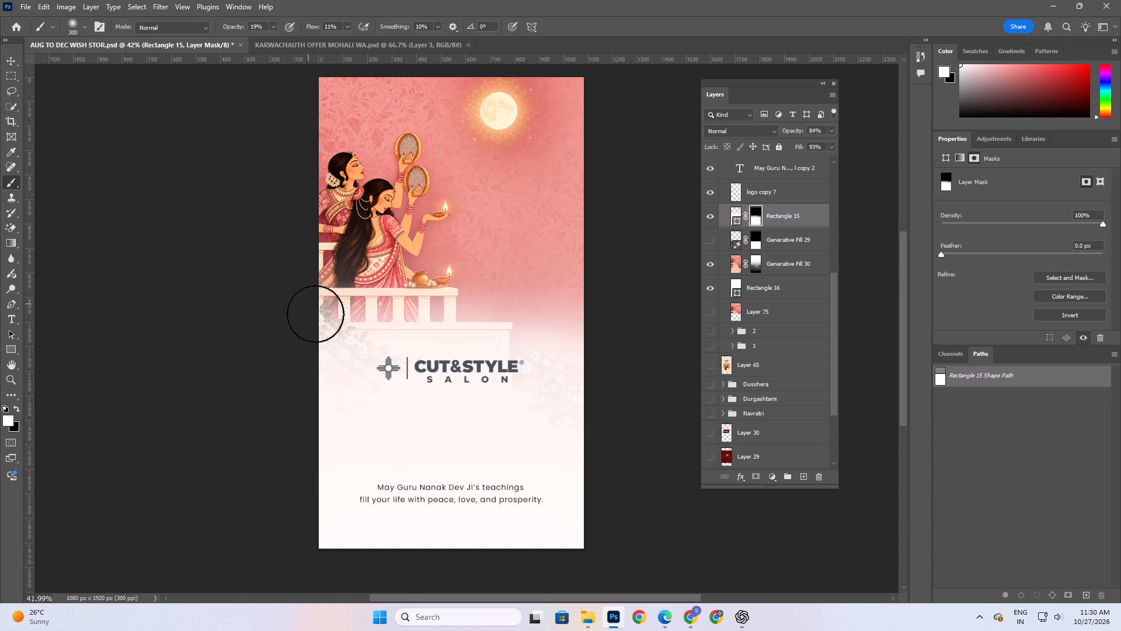
left_click_drag(315, 314, 379, 366)
left_click_drag(370, 356, 352, 346)
left_click_drag(349, 347, 374, 404)
left_click_drag(324, 326, 507, 421)
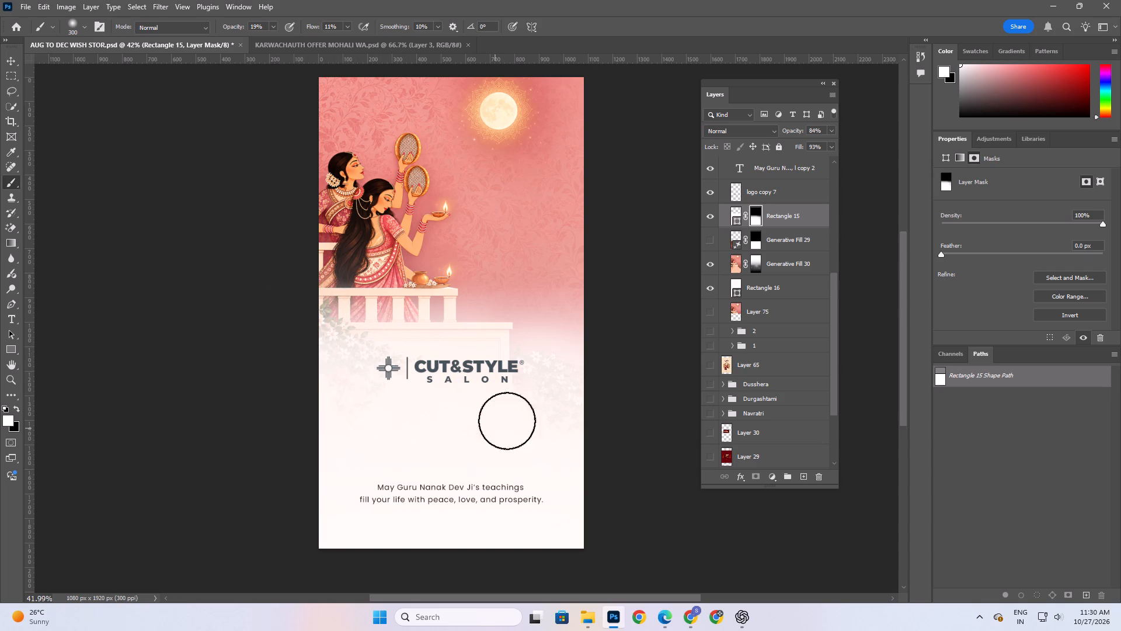
left_click_drag(507, 421, 652, 466)
left_click_drag(512, 385, 339, 354)
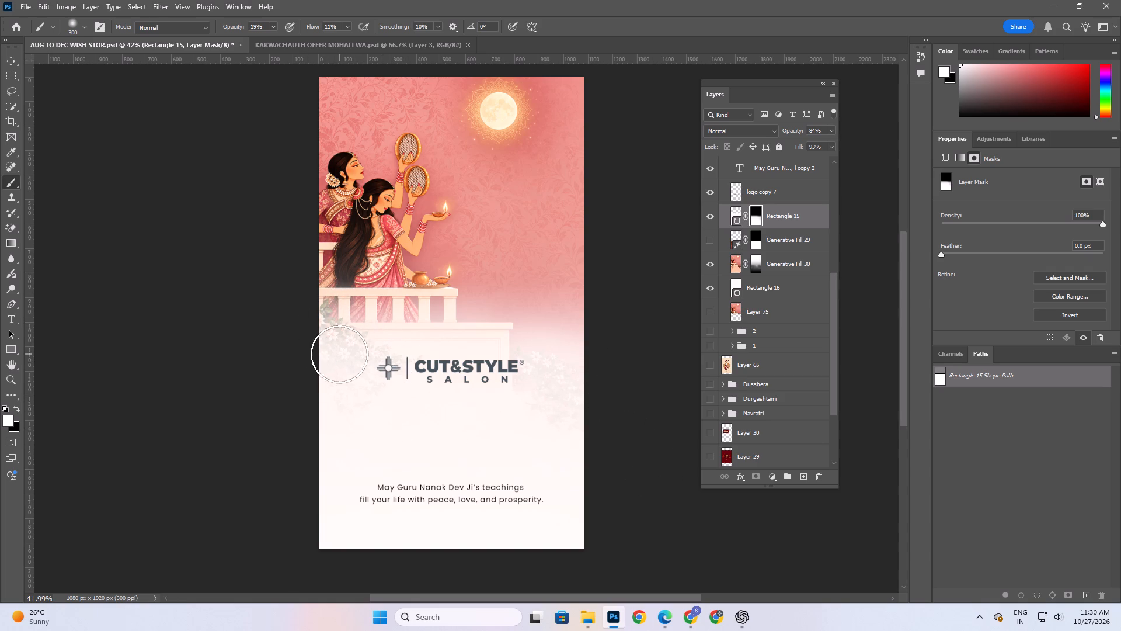
left_click_drag(339, 354, 715, 536)
Switch to the Move tool, deselect the layers and save the story document.
left_click(12, 57)
left_click(176, 242)
key("ctrl+s")
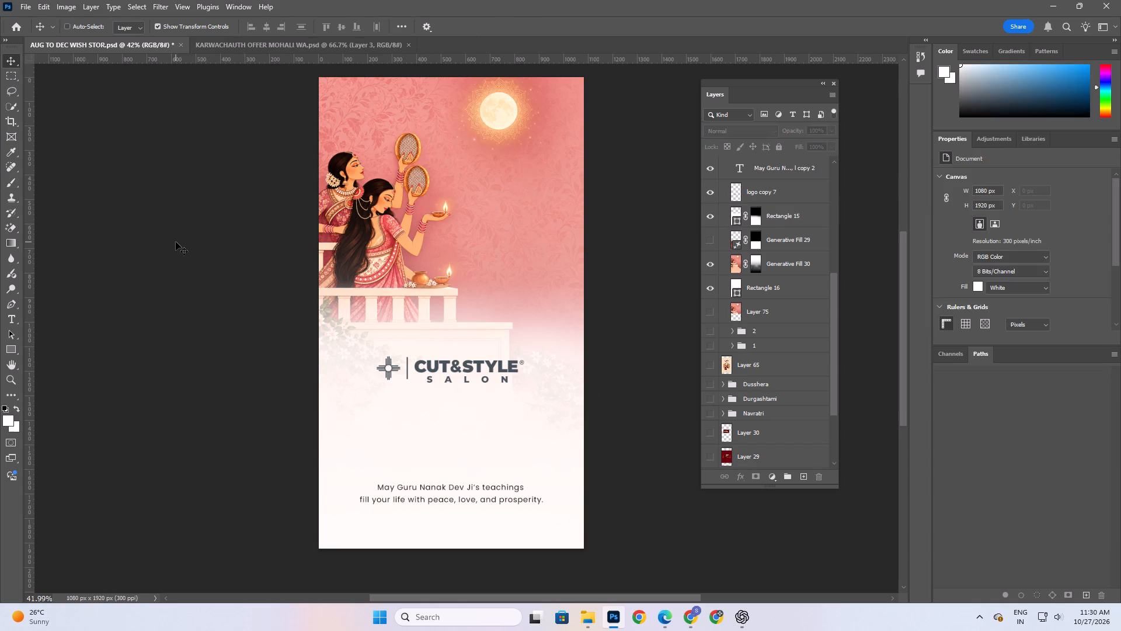
Examine the whole composition, checking how the artwork blends into the off-white backing.
key("space")
key("space")
key("space")
key("space")
key("space")
key("space")
key("space")
key("space")
key("space")
key("space")
key("space")
key("space")
key("space")
key("space")
key("space")
key("space")
key("space")
key("space")
key("space")
key("space")
left_click_drag(544, 392, 568, 389)
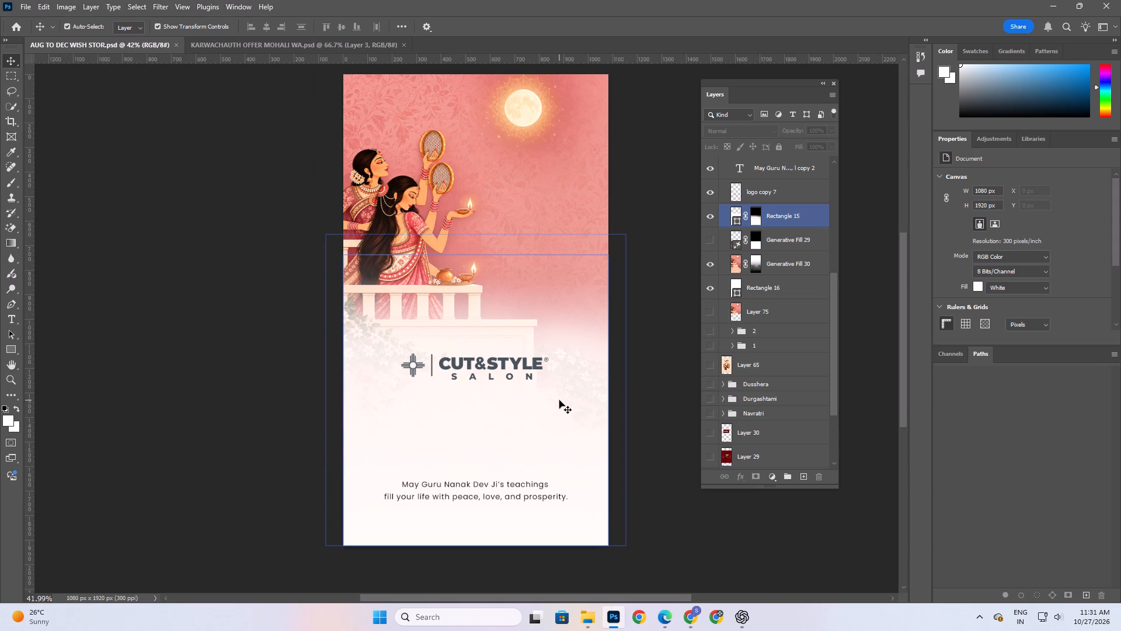
scroll(366, 306, "up", 3)
key("space")
key("space")
key("space")
key("space")
key("space")
left_click(617, 255)
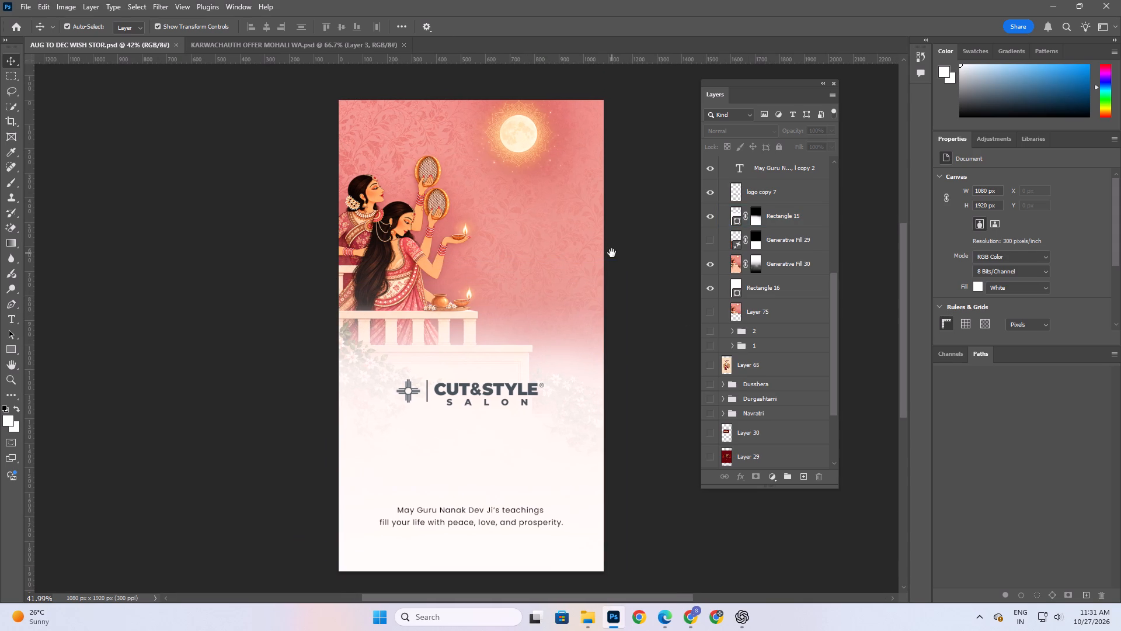
Save the story document again.
left_click(192, 255)
key("ctrl+s")
Examine the composition at close and full view, checking the fade around the balcony, flowers and logo.
key("space")
key("space")
key("space")
key("space")
key("space")
key("space")
key("space")
key("space")
key("space")
key("space")
key("space")
key("space")
key("space")
key("space")
key("space")
key("space")
key("space")
key("space")
key("space")
key("space")
left_click_drag(488, 315, 462, 280)
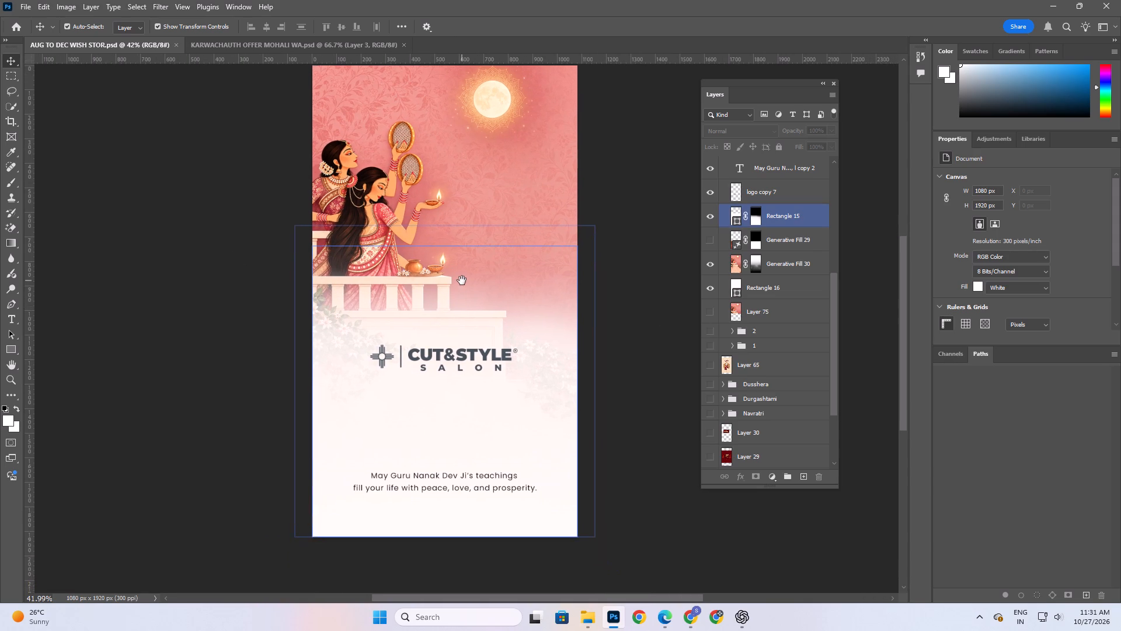
left_click_drag(462, 280, 466, 300)
scroll(613, 507, "up", 1)
key("space")
key("space")
key("space")
key("space")
key("space")
key("space")
key("space")
left_click_drag(531, 396, 531, 371)
left_click(695, 474)
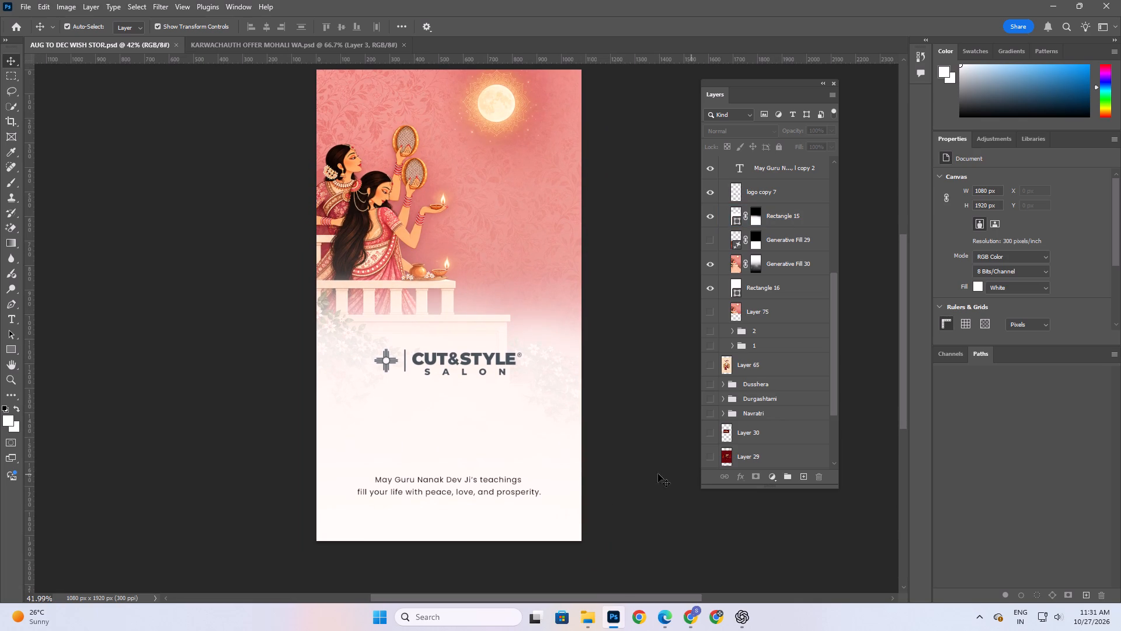
scroll(570, 469, "up", 8)
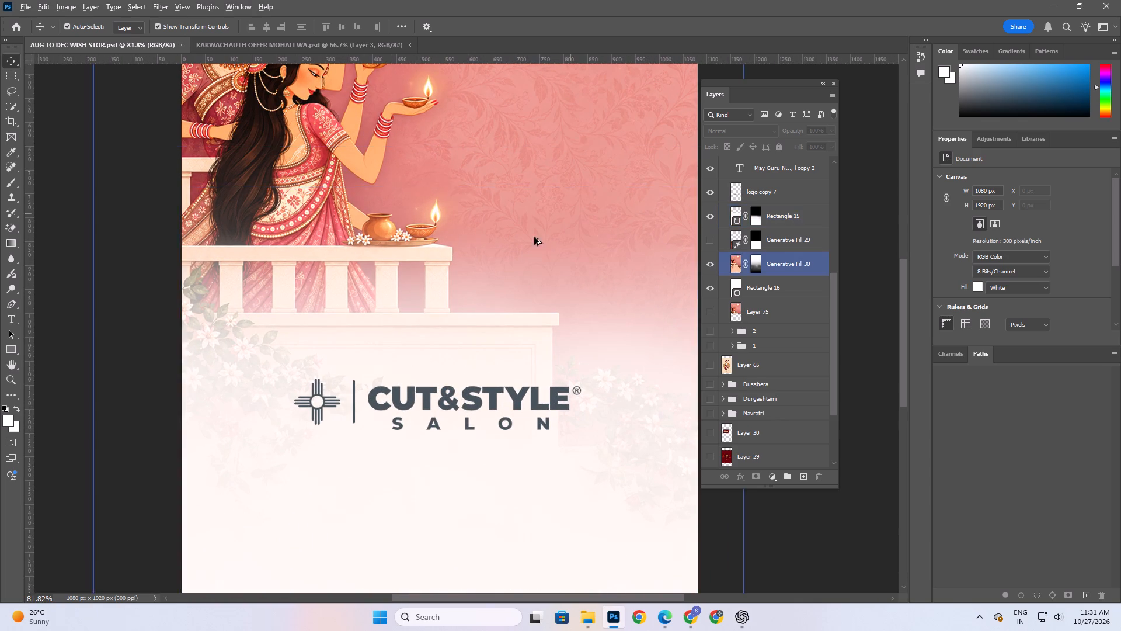
scroll(523, 284, "down", 4, "alt")
scroll(643, 257, "down", 3)
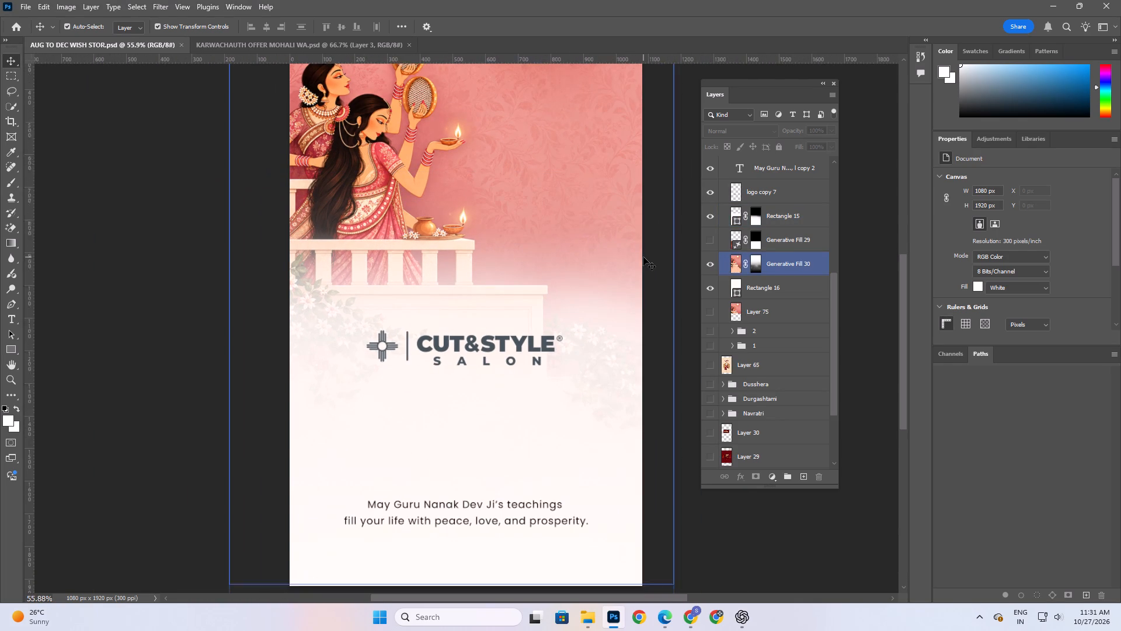
key("space")
key("space")
key("space")
key("space")
key("space")
key("space")
key("space")
left_click_drag(551, 168, 549, 181)
scroll(565, 286, "down", 3, "alt")
left_click(213, 206)
key("space")
key("space")
key("space")
key("space")
key("space")
key("space")
key("space")
key("space")
key("space")
key("space")
key("space")
key("space")
key("space")
key("space")
key("space")
key("space")
key("space")
key("space")
key("space")
key("space")
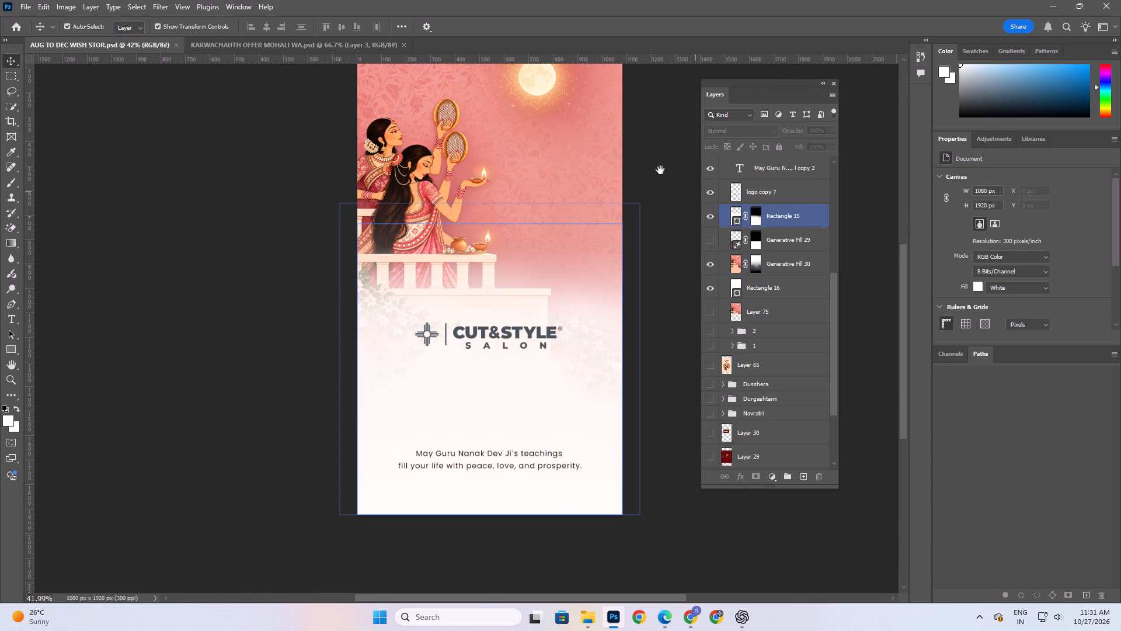
left_click_drag(563, 143, 553, 187)
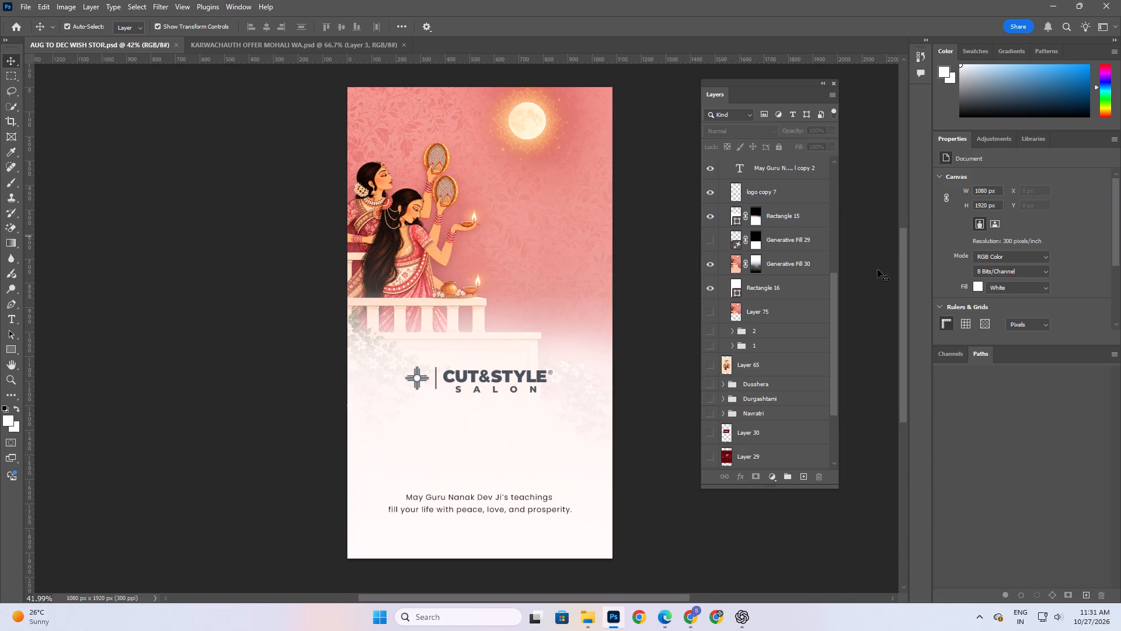
Show and hide Generative Fill 29 in the KARWACHAUTH group to compare the artwork with and without it.
scroll(769, 236, "up", 4)
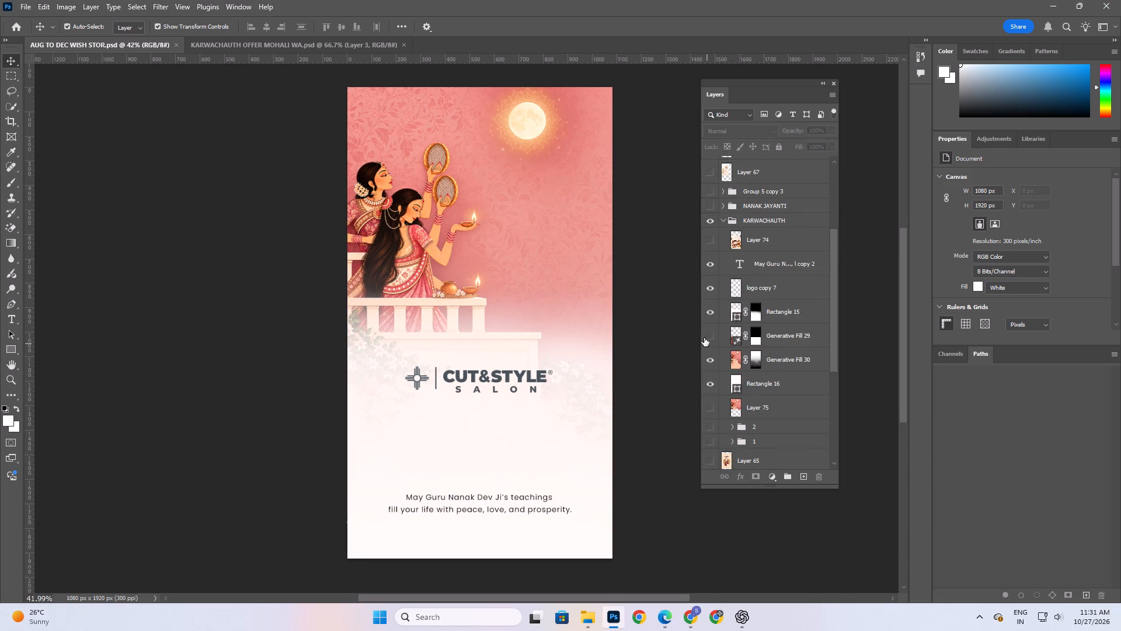
left_click(704, 338)
left_click(706, 338)
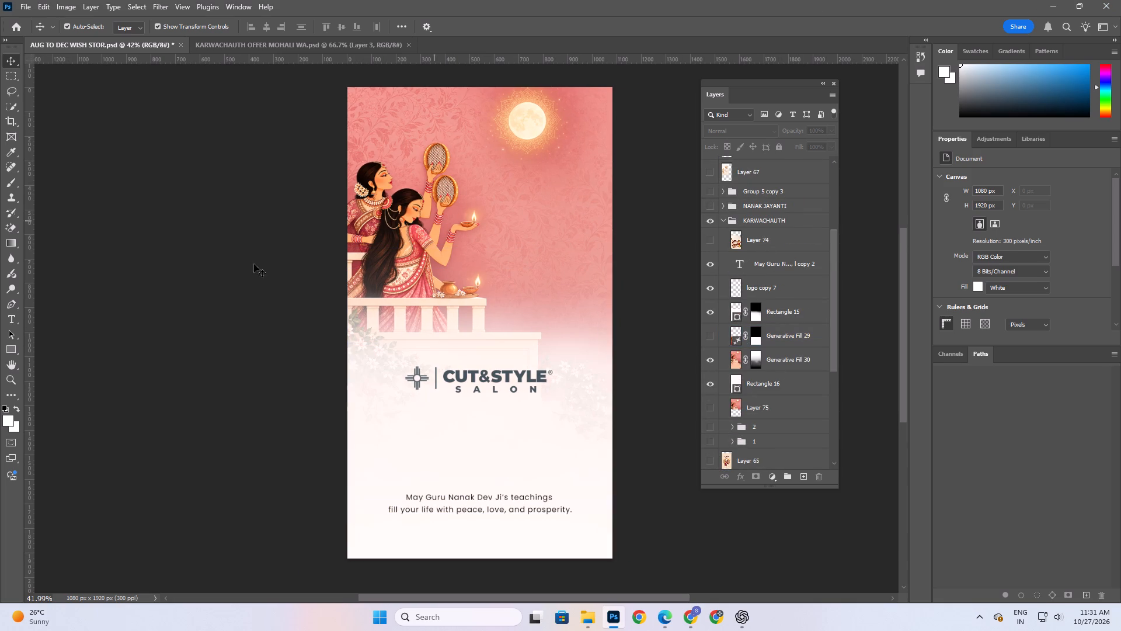
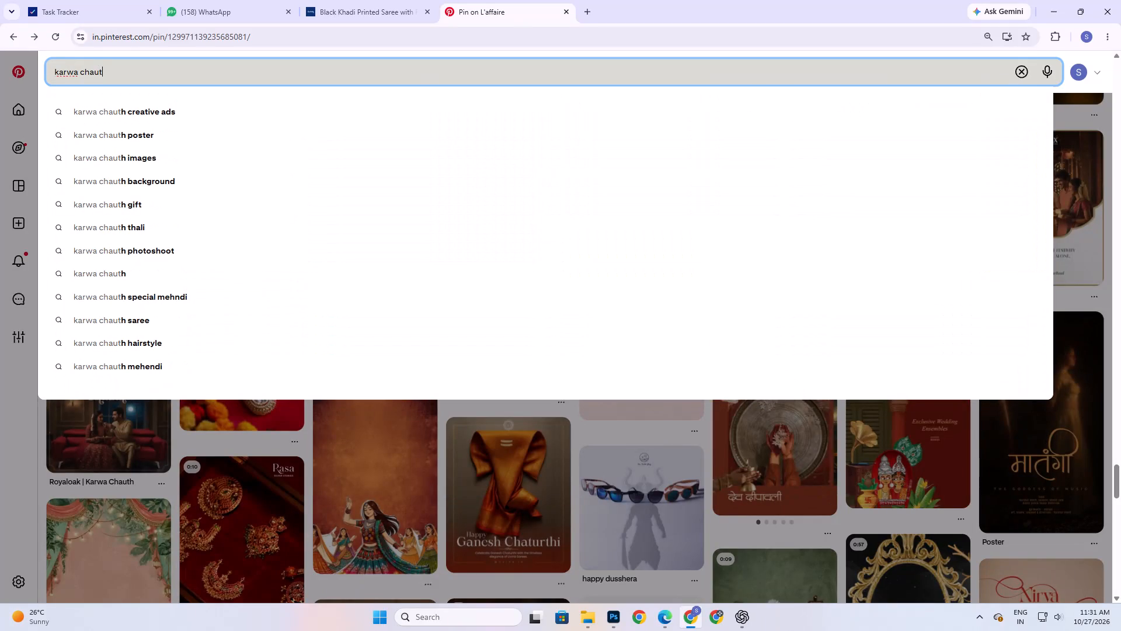
Search Pinterest for "karwa chauth text".
type("h text")
key("Return")
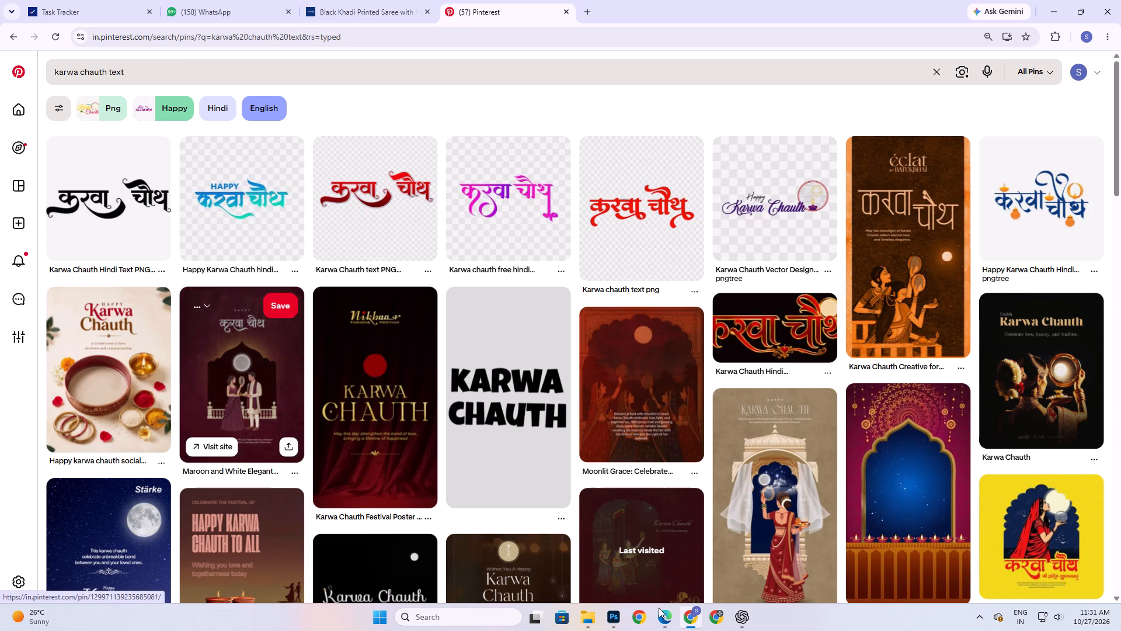
Switch to Photoshop and briefly show, then hide, Layer 74 in the KARWACHAUTH group to check its artwork.
left_click(614, 626)
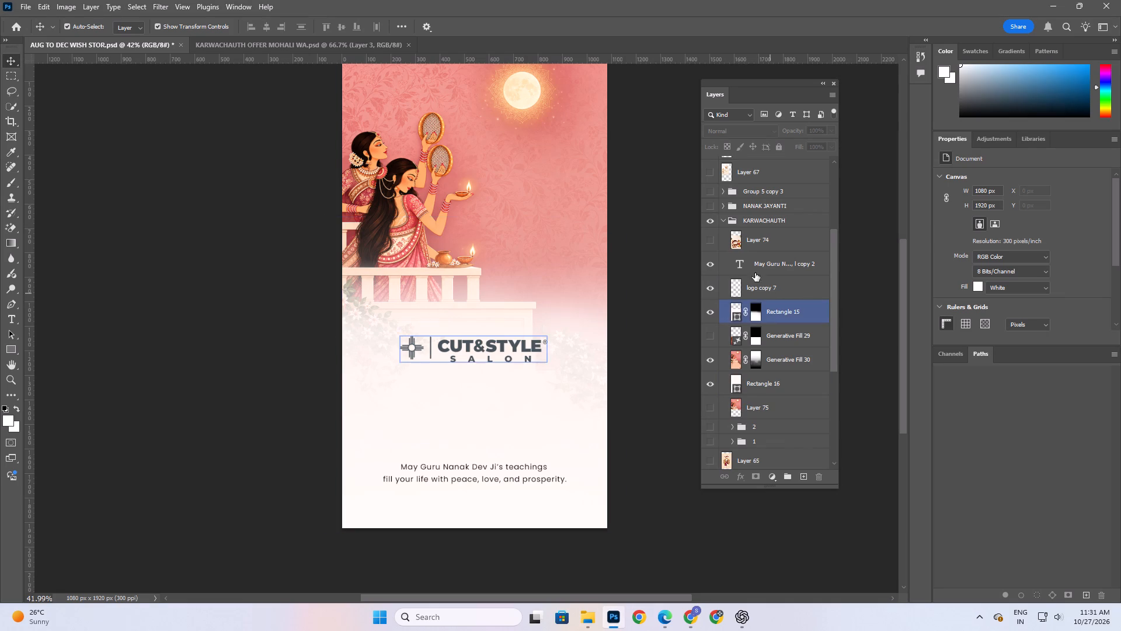
left_click(708, 245)
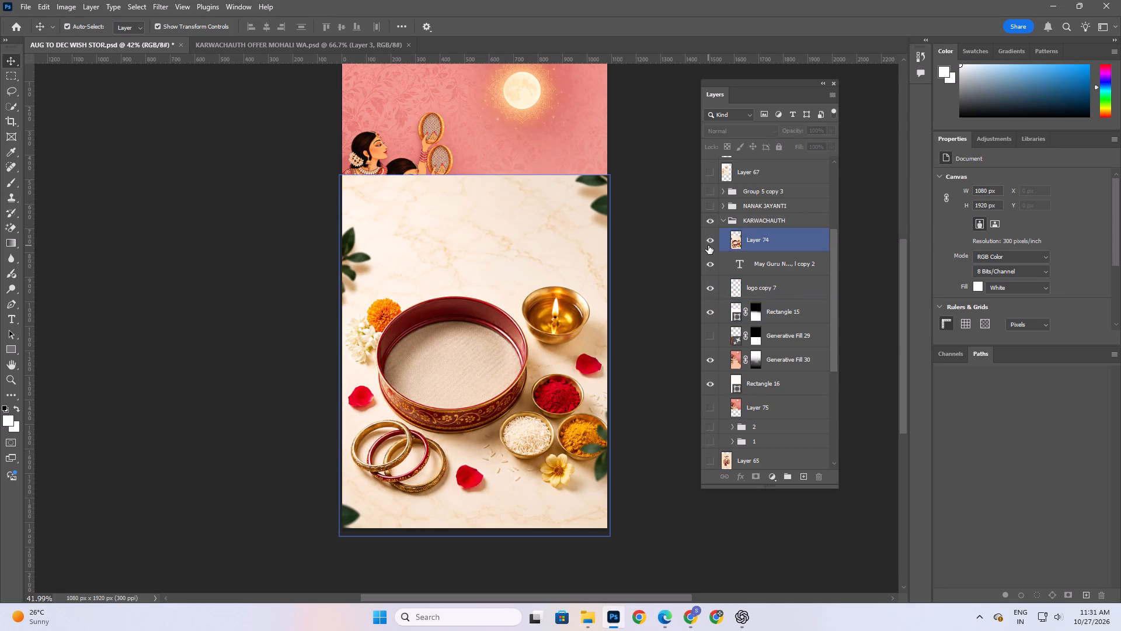
left_click(708, 245)
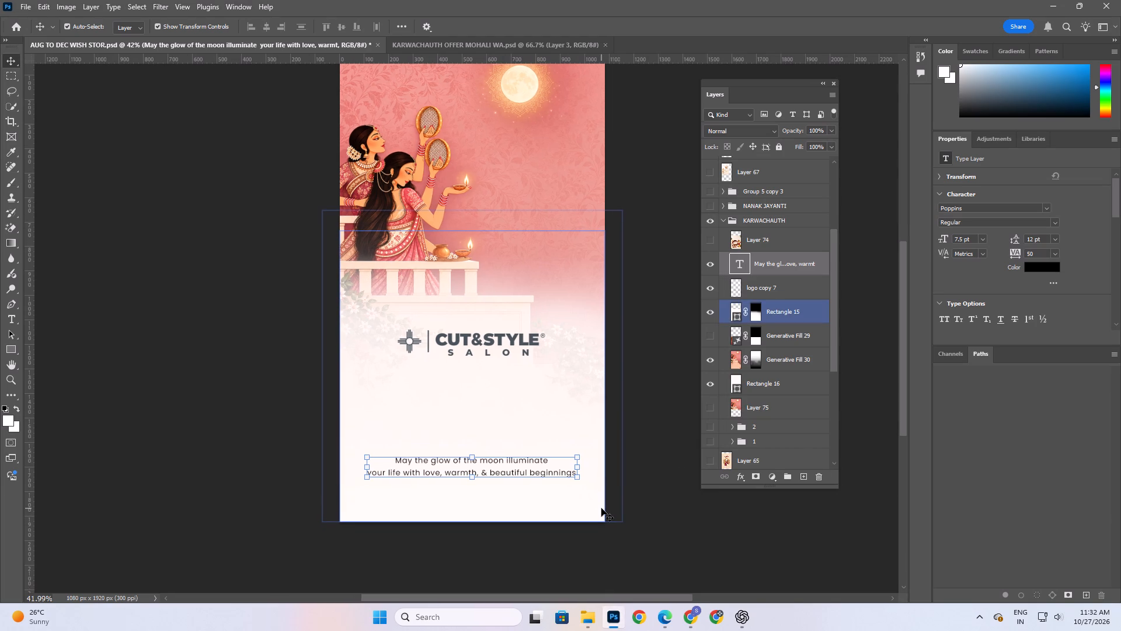
left_click(461, 339)
left_click(465, 339)
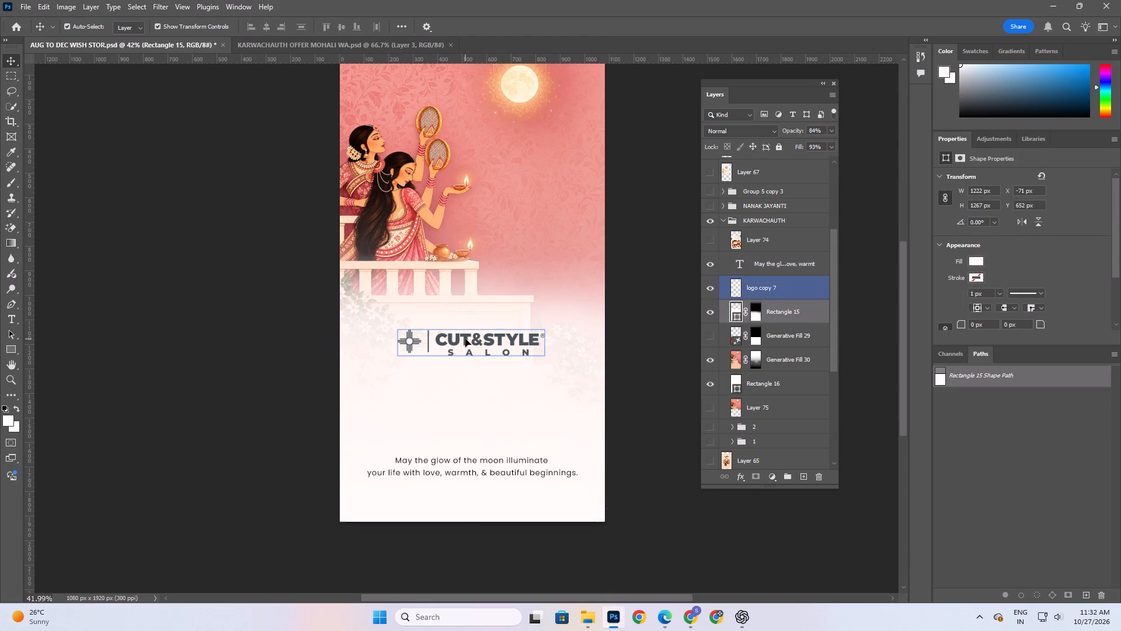
key("space")
key("space")
key("space")
key("space")
key("space")
key("space")
left_click_drag(568, 334, 555, 356)
key("ctrl+s")
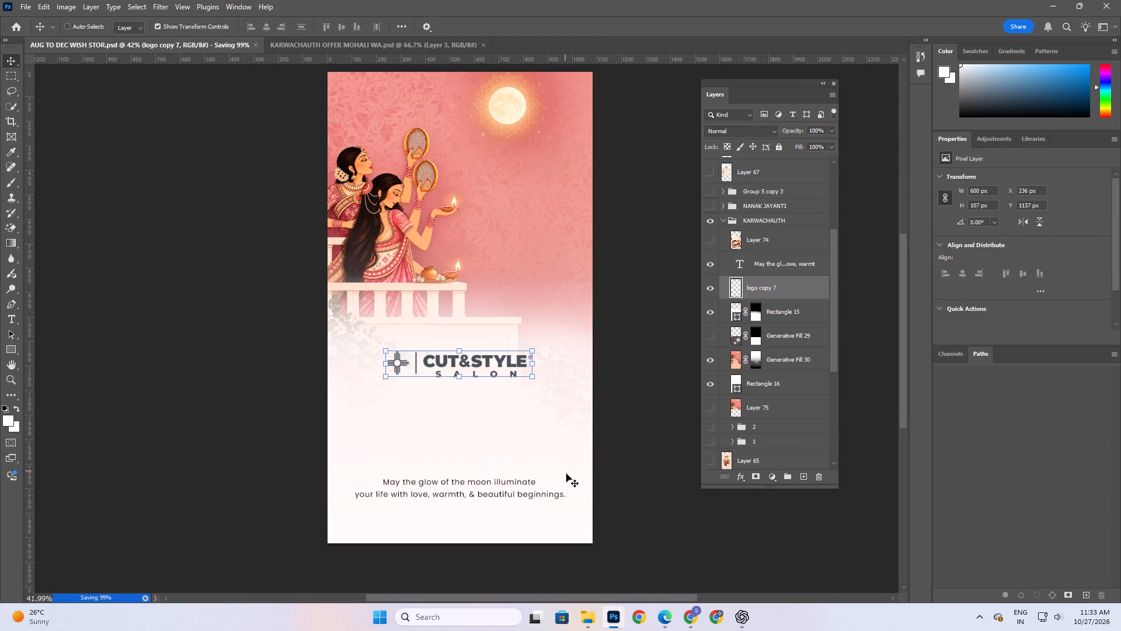
Move the two-line moon wish text slightly up on the story.
scroll(569, 476, "down", 2)
scroll(569, 476, "up", 1)
key("space")
key("space")
key("space")
key("space")
key("space")
key("space")
key("space")
key("space")
key("space")
key("space")
key("space")
key("space")
key("space")
key("space")
key("space")
key("space")
key("space")
key("space")
key("space")
key("space")
left_click_drag(562, 485, 563, 471)
scroll(518, 438, "up", 5)
key("space")
key("space")
key("space")
key("space")
key("space")
key("space")
key("space")
key("space")
key("space")
key("space")
key("space")
key("space")
key("space")
key("space")
key("space")
key("space")
key("space")
key("space")
key("space")
key("space")
left_click_drag(535, 467, 536, 442)
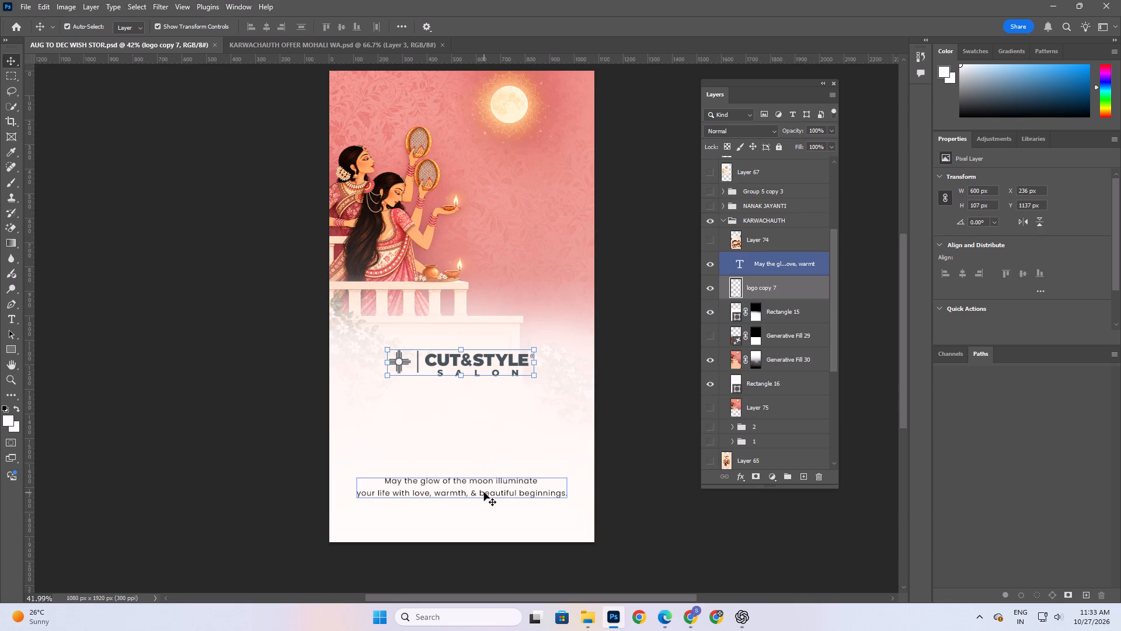
left_click_drag(484, 493, 484, 486)
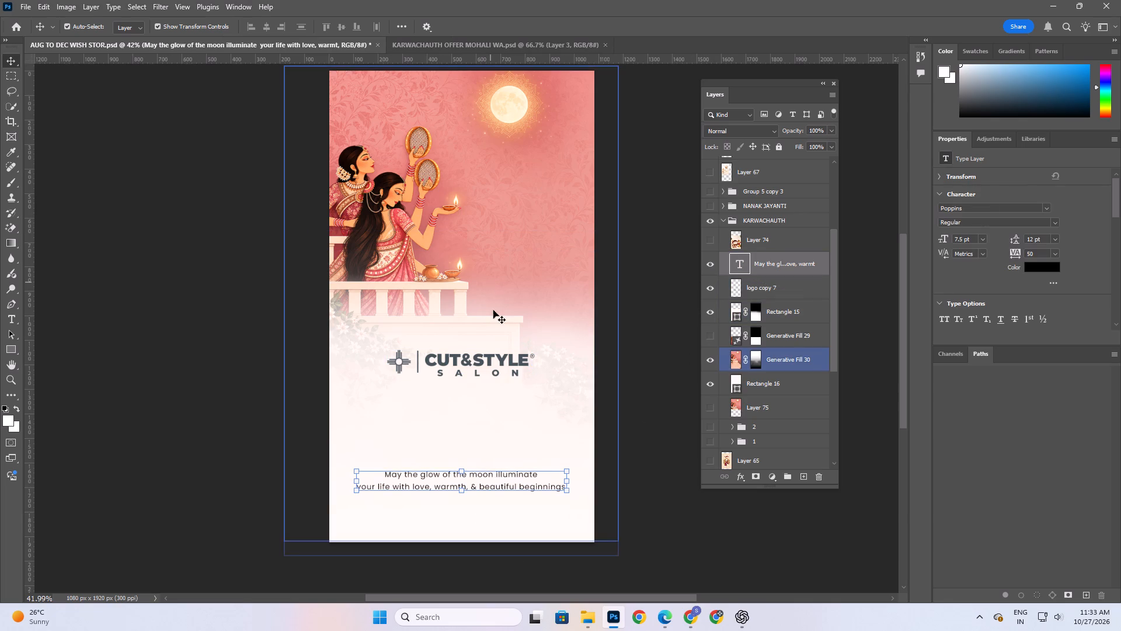
Scale the Generative Fill 30 artwork to about 96% and reposition it at about X -180 px, Y -12 px.
scroll(493, 311, "up", 3)
left_click(479, 235)
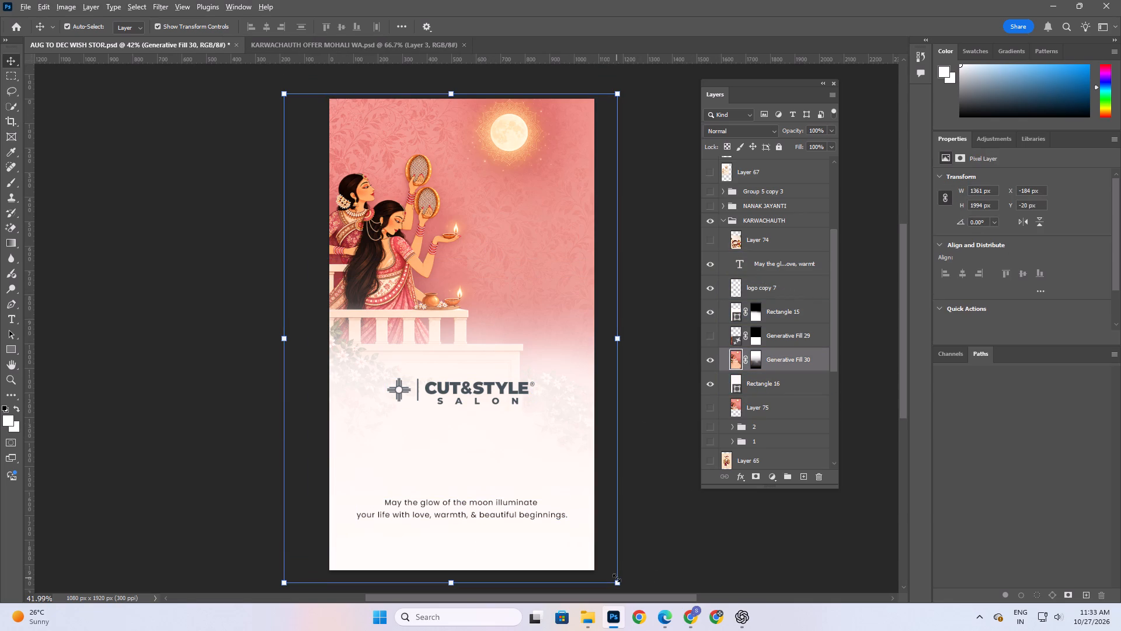
left_click_drag(617, 578, 612, 576, "alt")
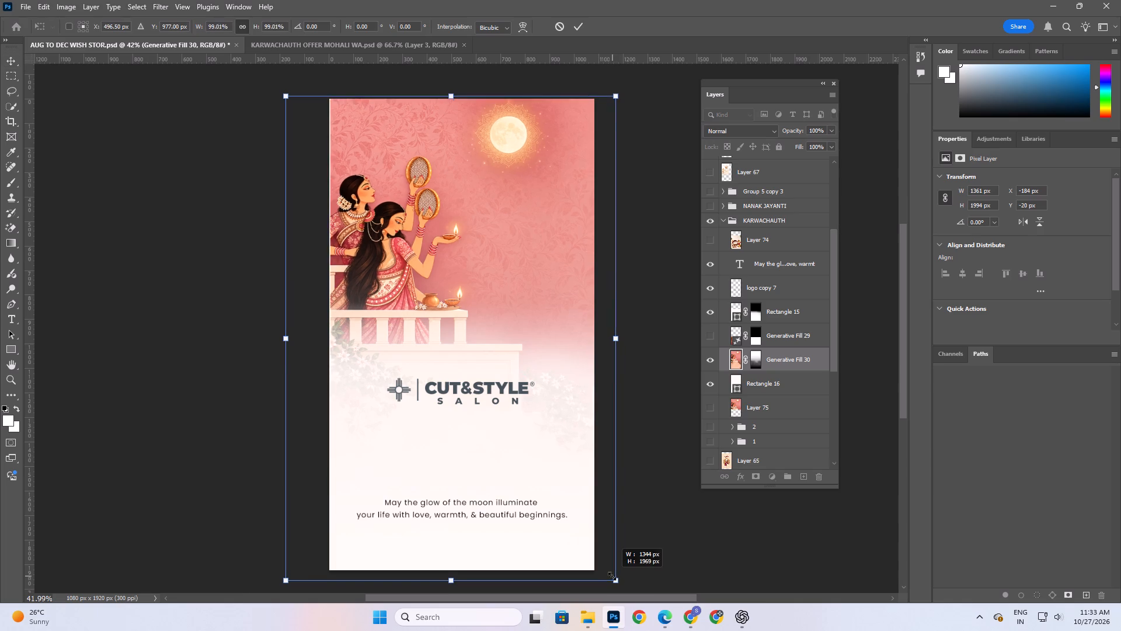
left_click_drag(612, 576, 605, 571, "alt")
left_click_drag(580, 214, 579, 212)
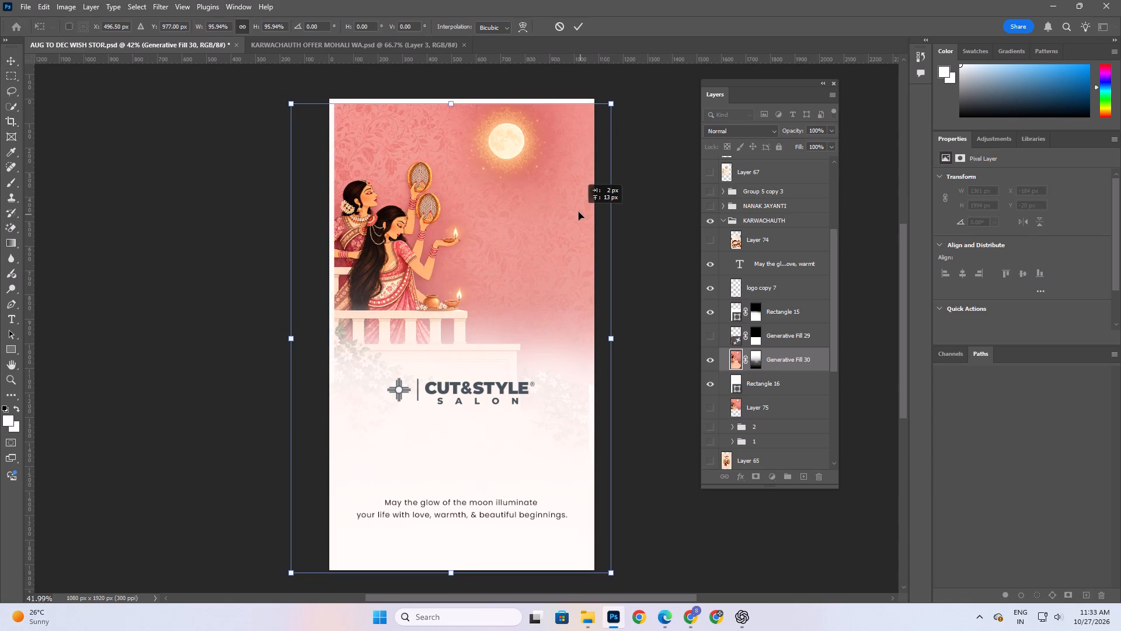
left_click_drag(579, 212, 576, 204)
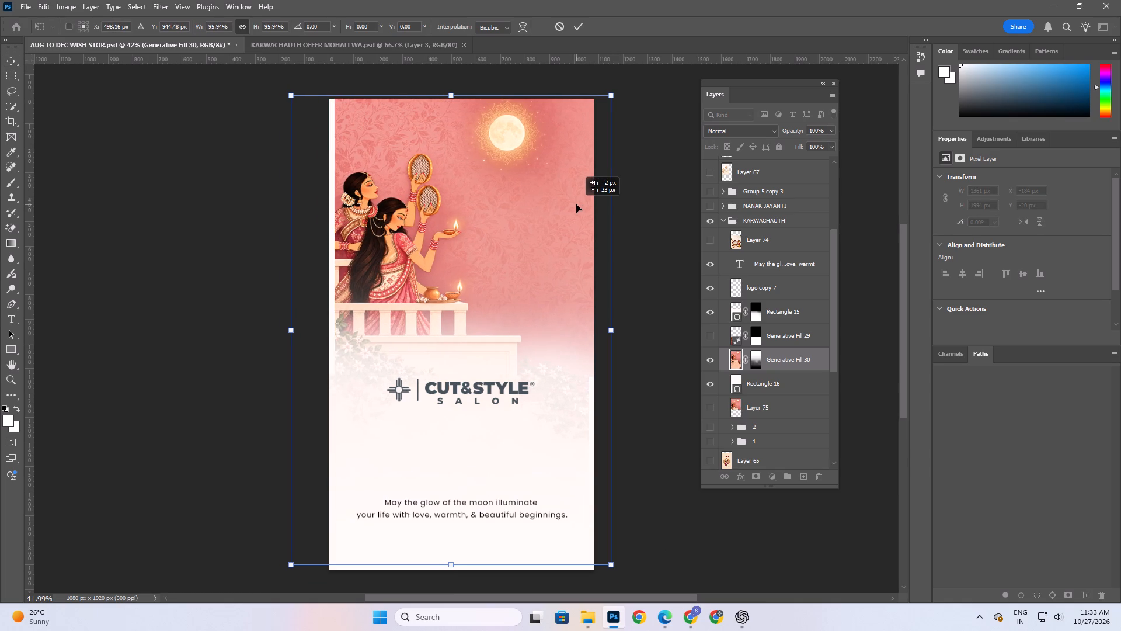
left_click_drag(576, 204, 575, 203)
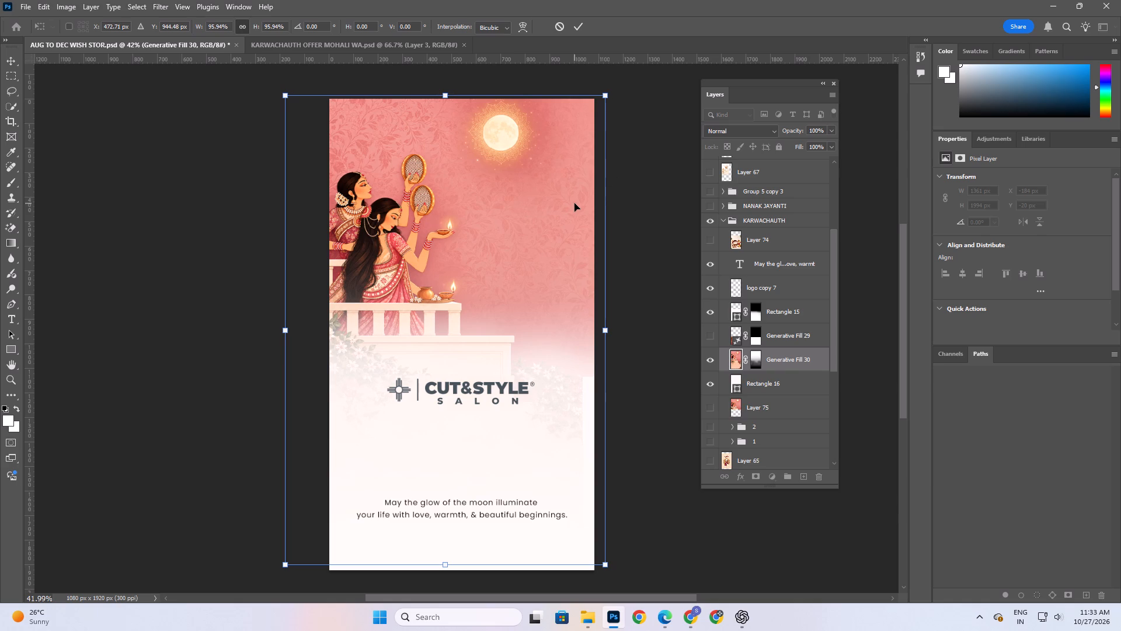
left_click(577, 23)
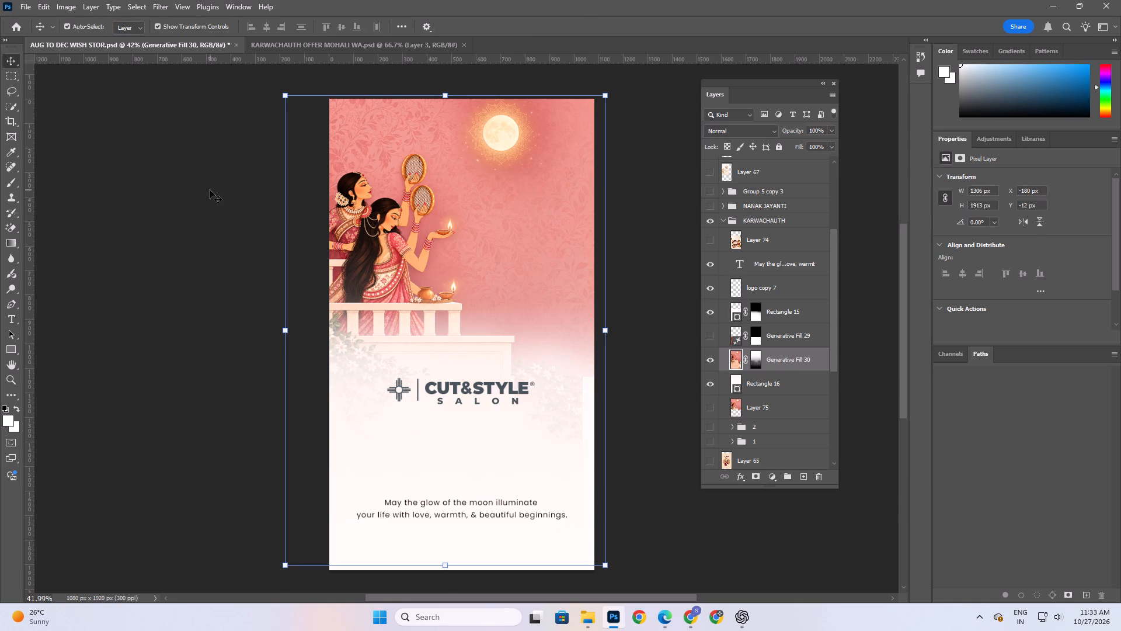
left_click(466, 175)
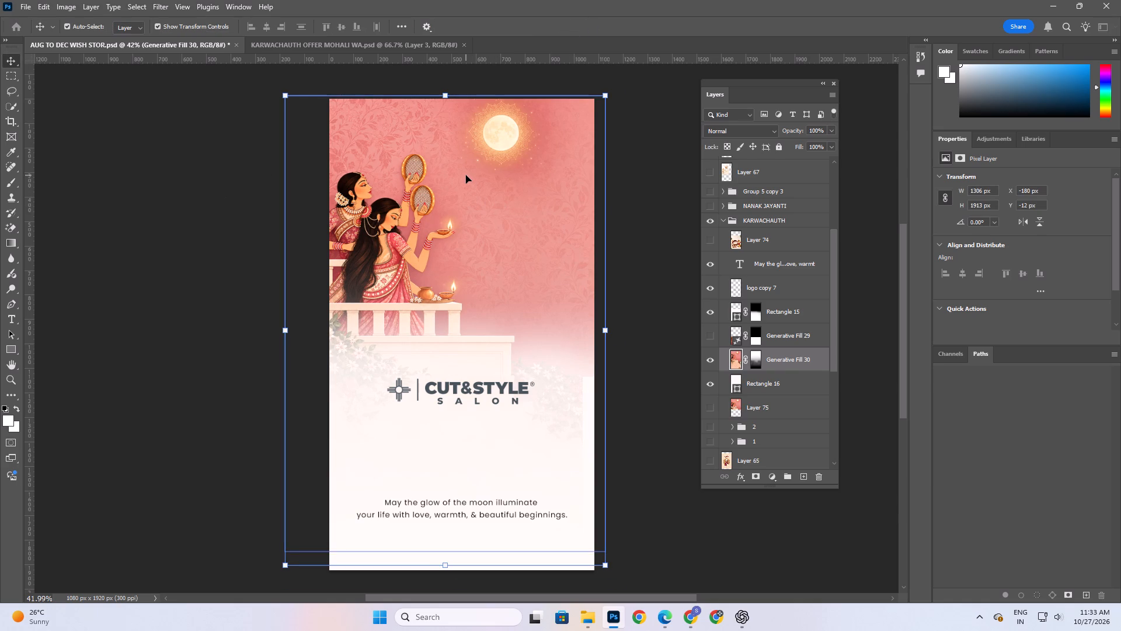
Stretch the Generative Fill 30 artwork outward on its left side to a width of about 1316 px.
key("shift+Right")
key("shift+Left")
left_click(281, 330, "shift")
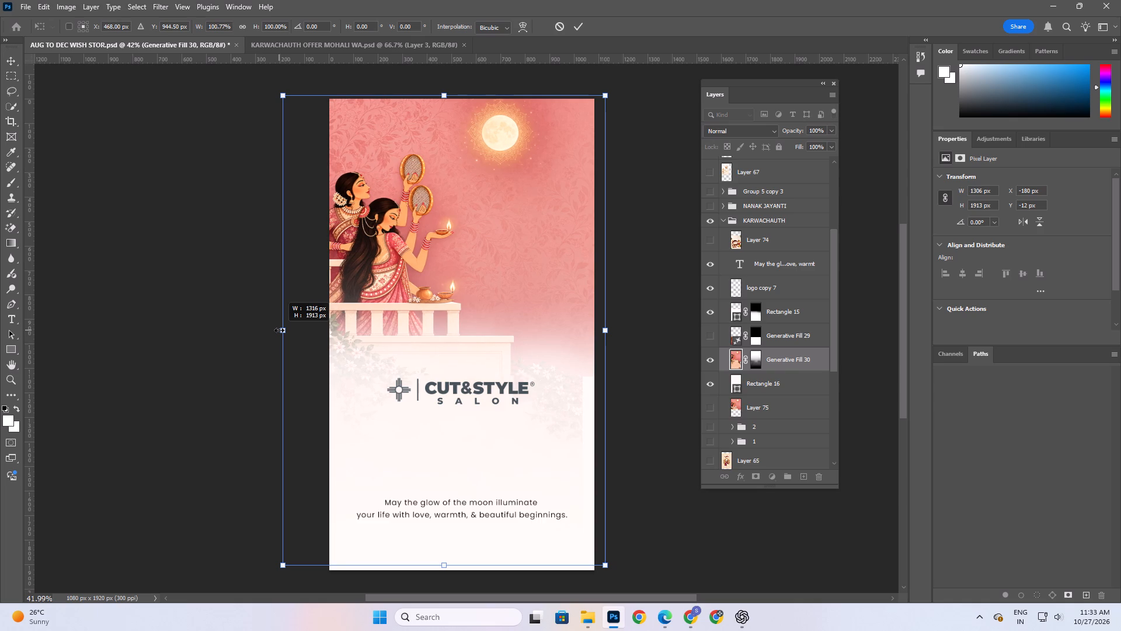
left_click(581, 22)
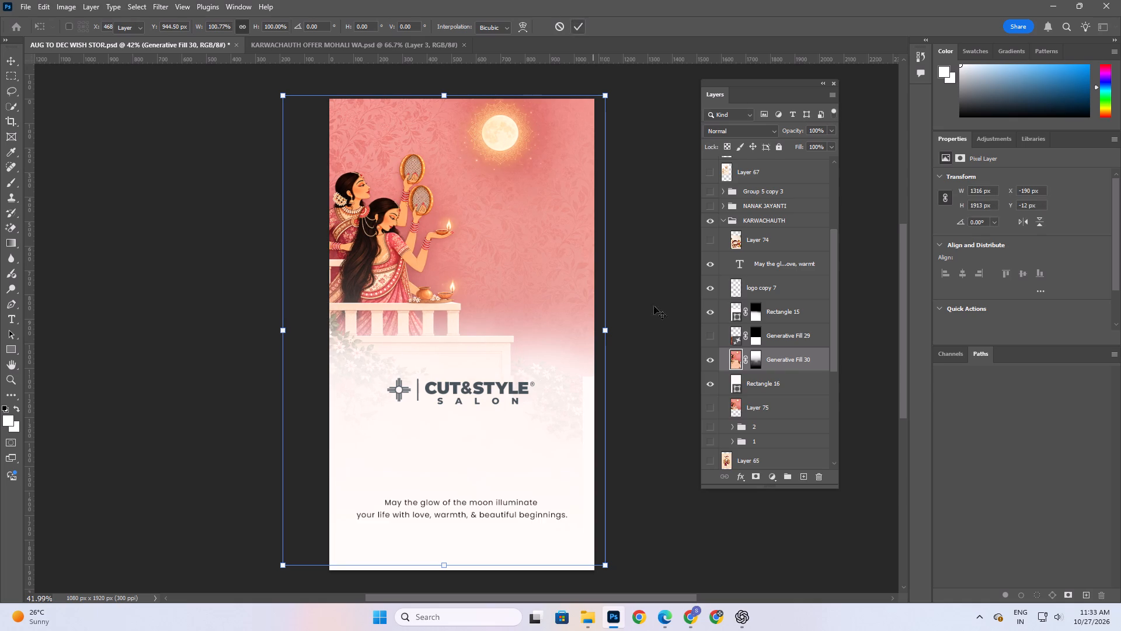
left_click(646, 457)
Hide the Rectangle 15 white fade overlay and compare the artwork with the Rectangle 16 background off and on.
key("space")
key("space")
key("space")
key("space")
key("space")
key("space")
left_click_drag(584, 498, 579, 467)
left_click(492, 223)
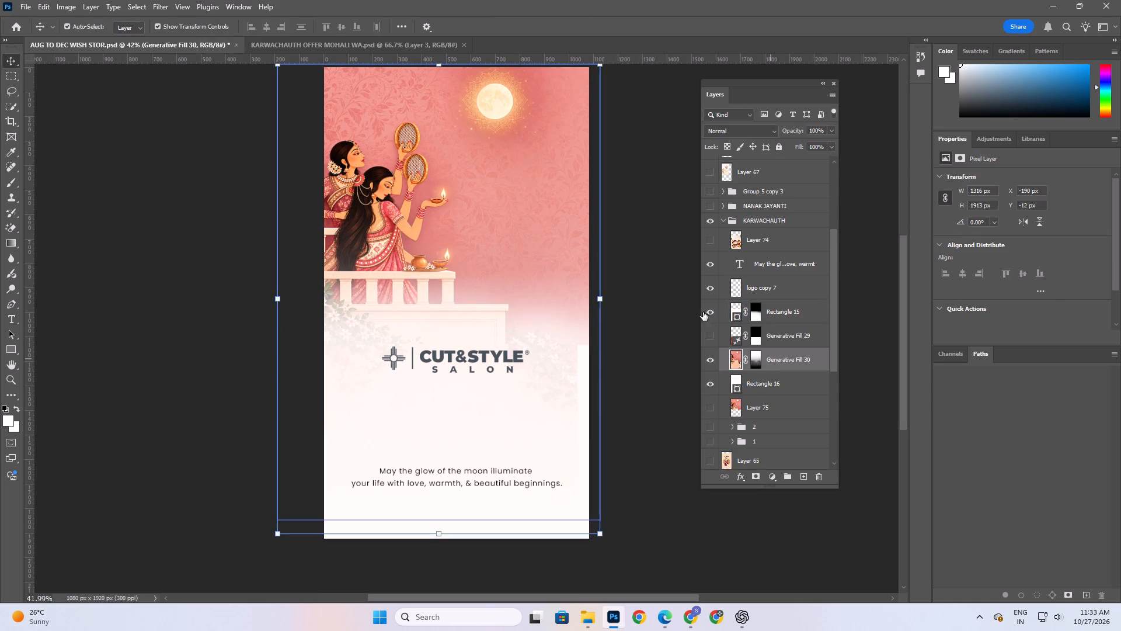
left_click(708, 311)
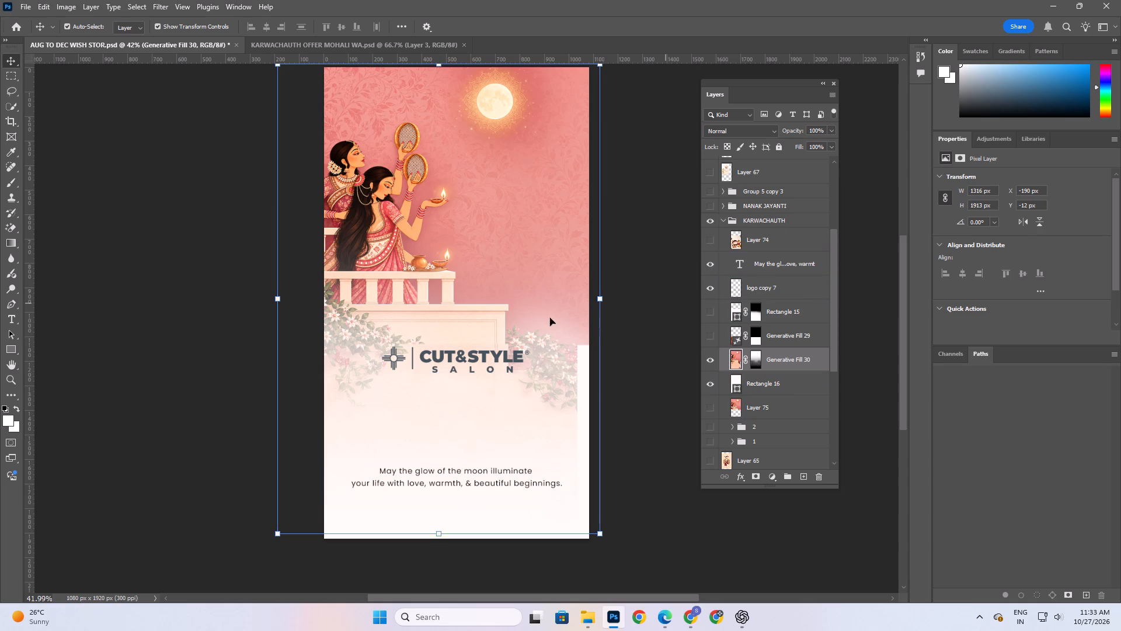
left_click(526, 203)
left_click(709, 391)
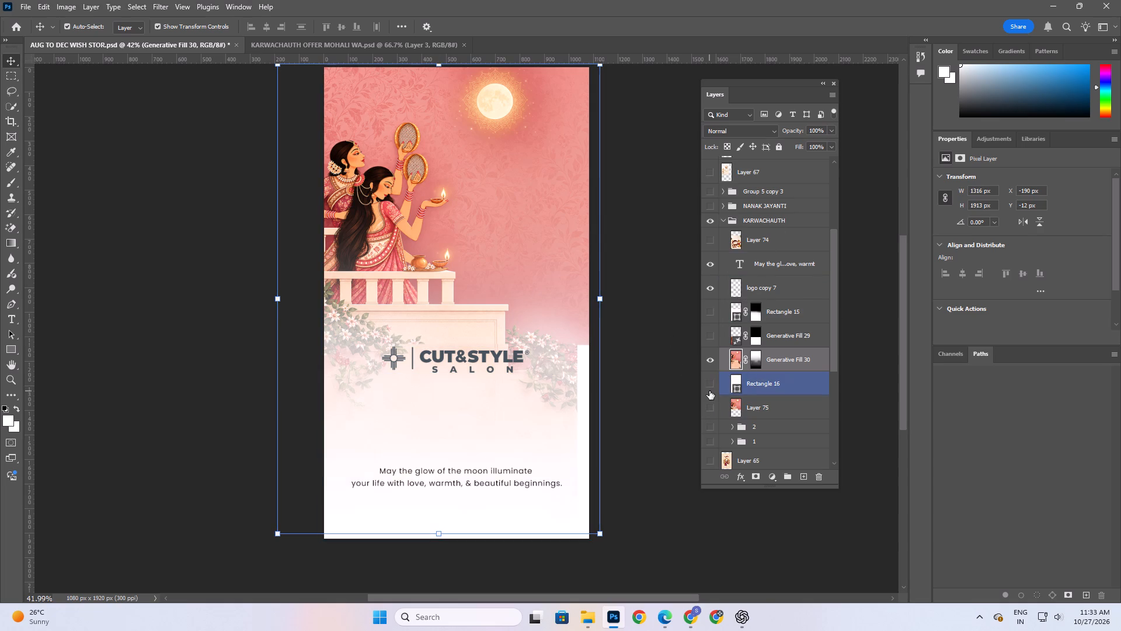
left_click(709, 391)
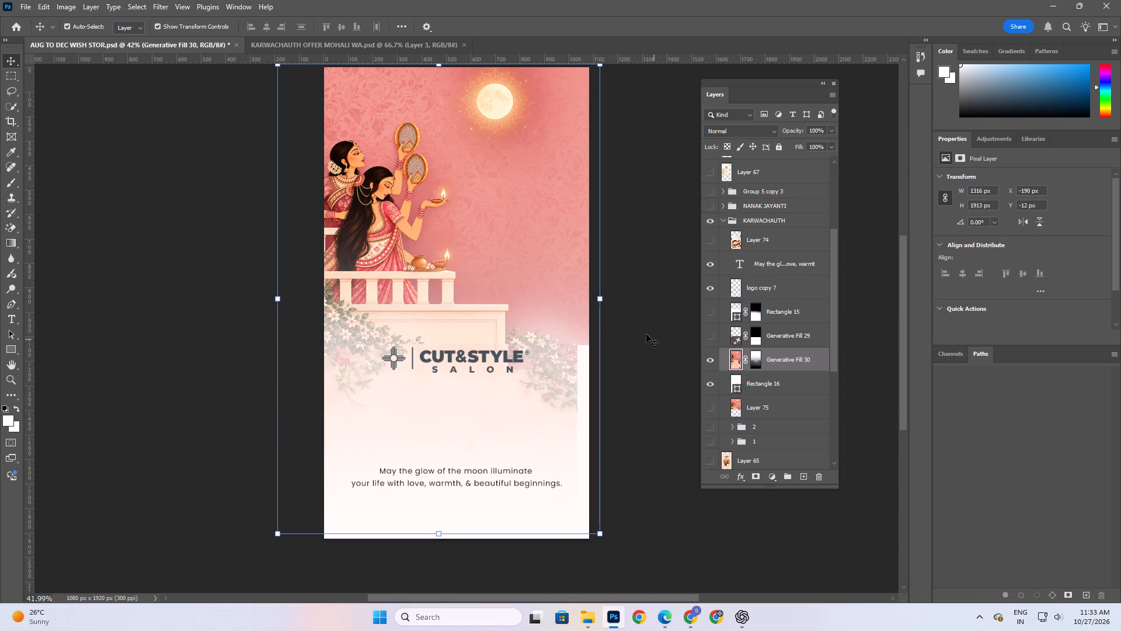
left_click(646, 334)
left_click(796, 329)
left_click(795, 297)
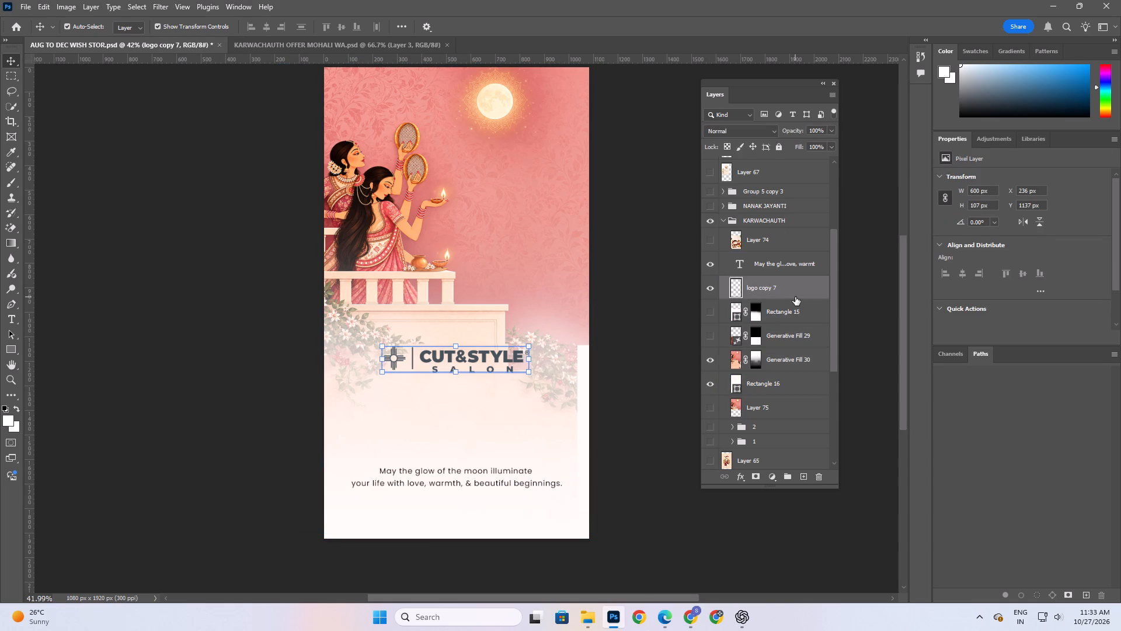
left_click(789, 373)
left_click(778, 356)
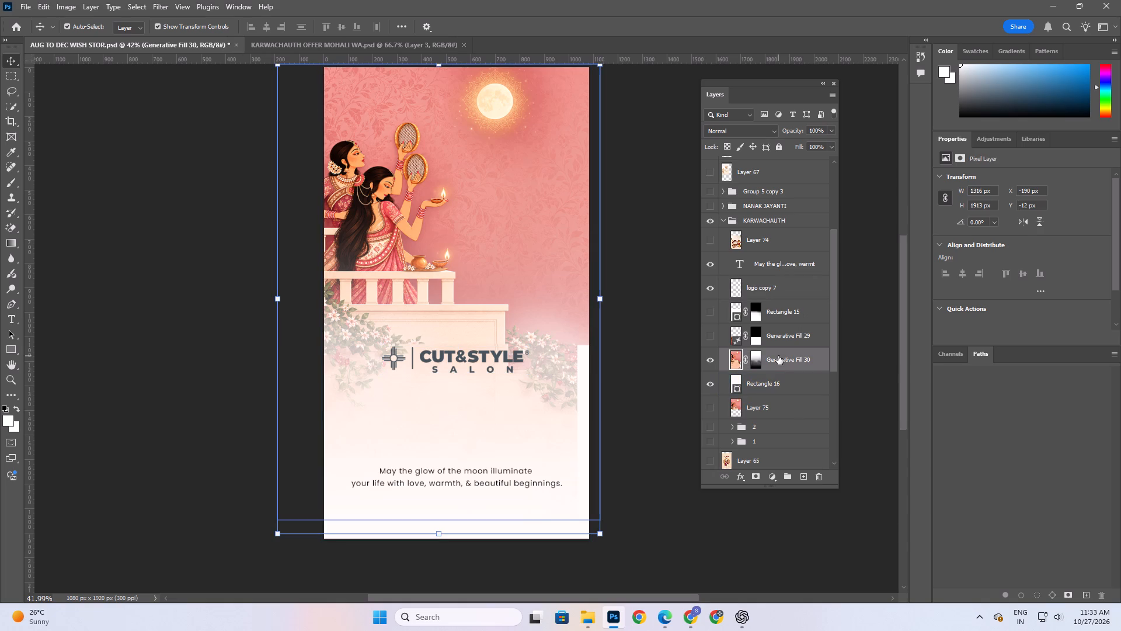
left_click(708, 387)
left_click(708, 387)
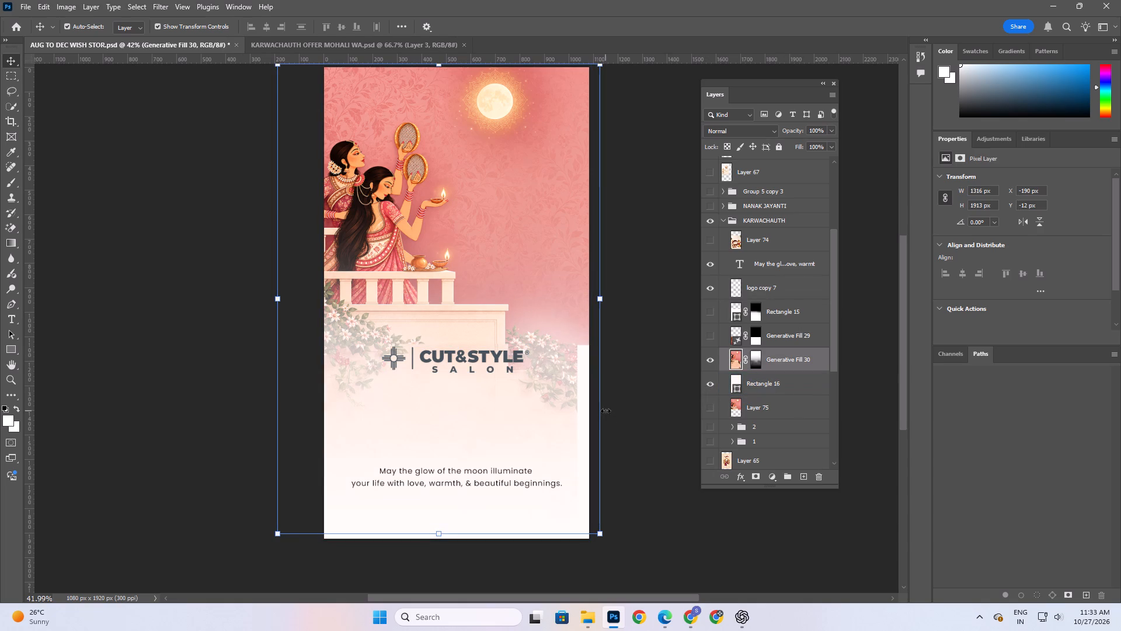
Group the moon wish text layer with the logo copy 7 layer and name the group "text".
left_click(645, 418)
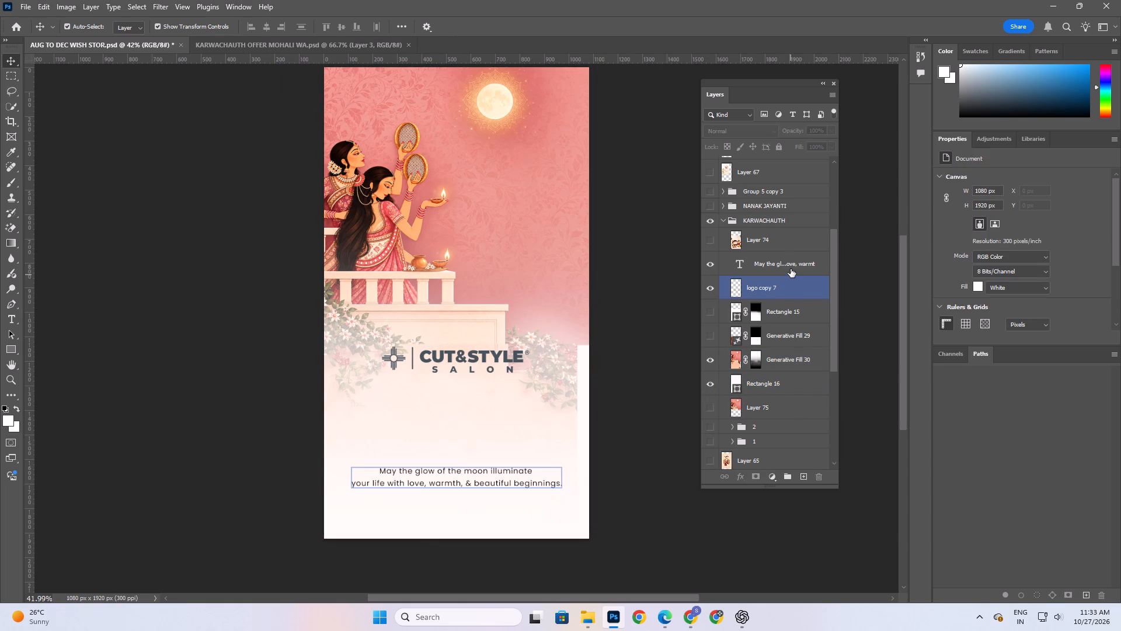
left_click(790, 269)
left_click(786, 285, "ctrl")
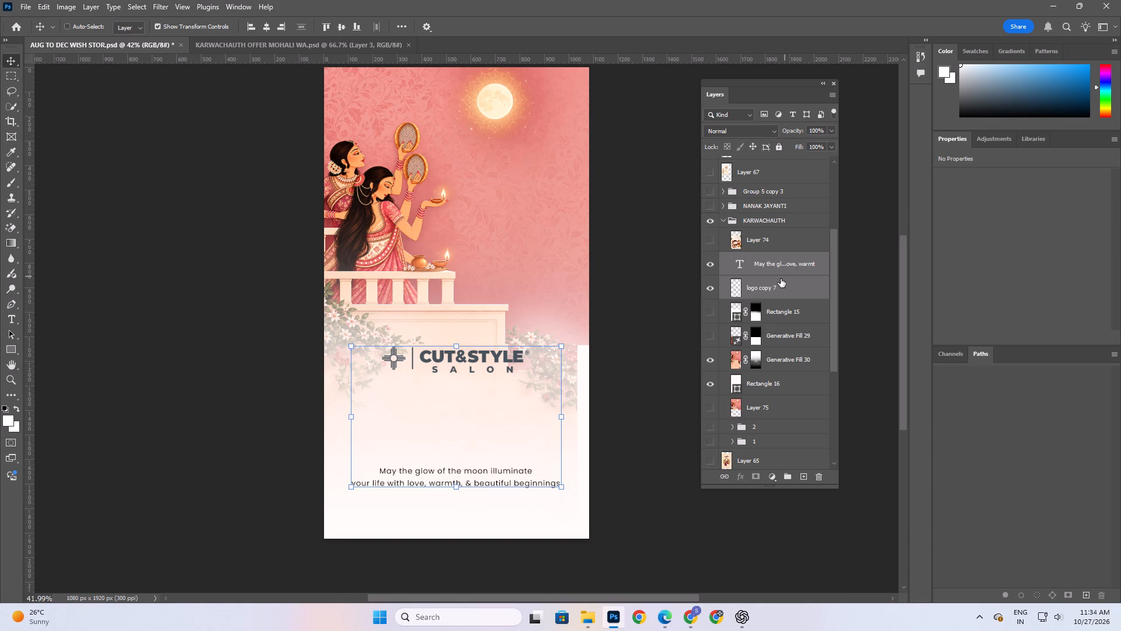
key("ctrl+g")
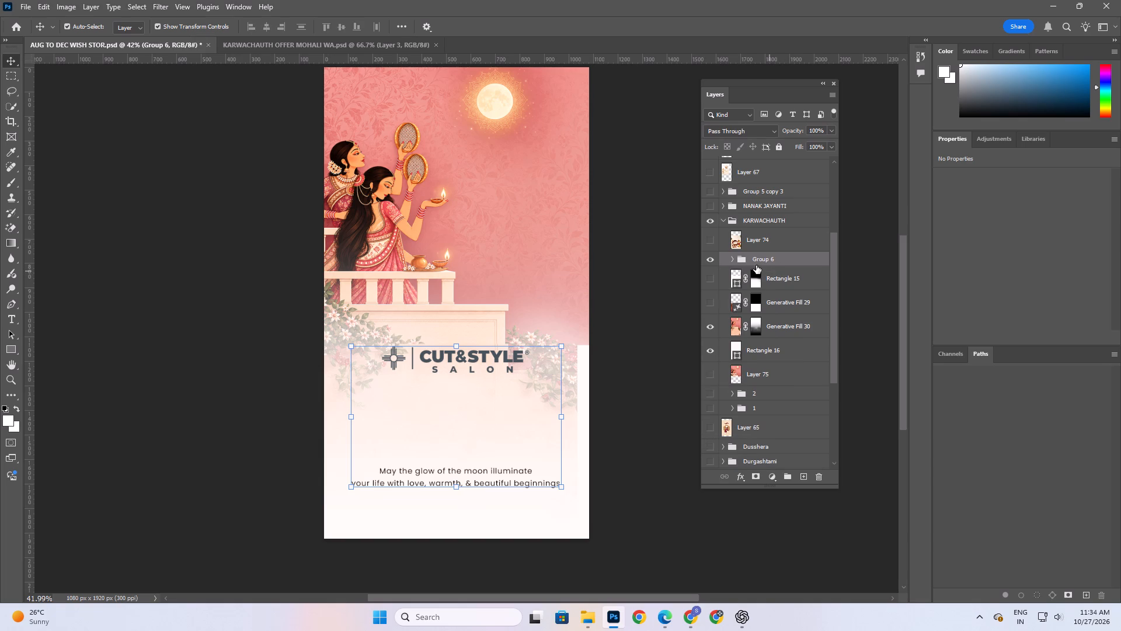
double_click(760, 264)
key("t")
type("ext")
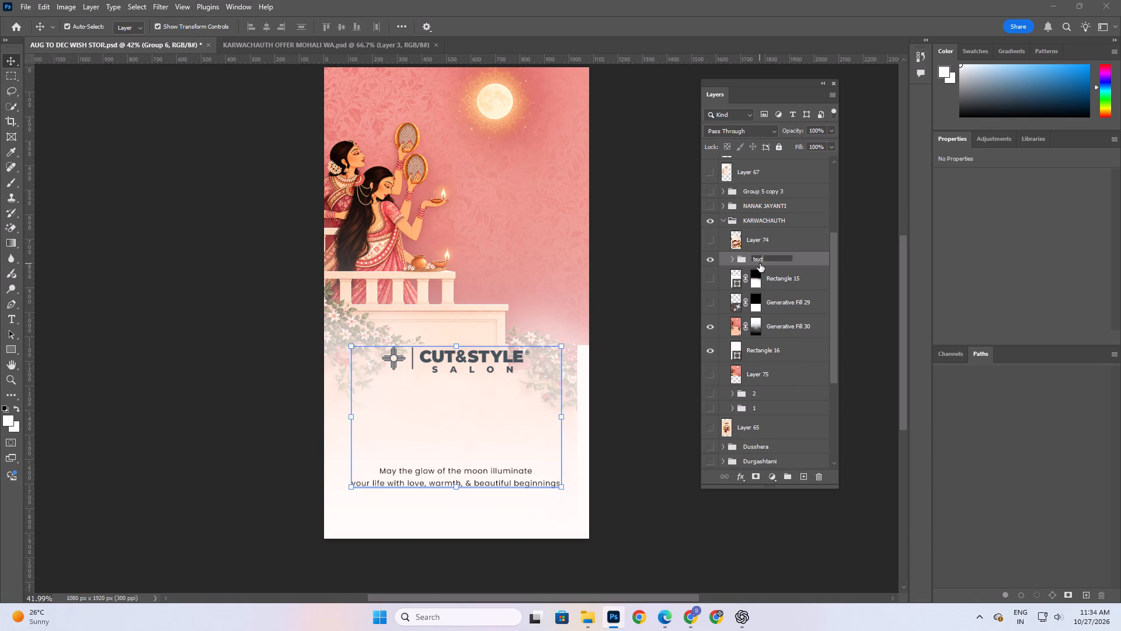
key("Return")
Hide the text group, Rectangle 15 and Rectangle 16 so that only the Generative Fill 30 artwork shows in the KARWACHAUTH group.
left_click(716, 261)
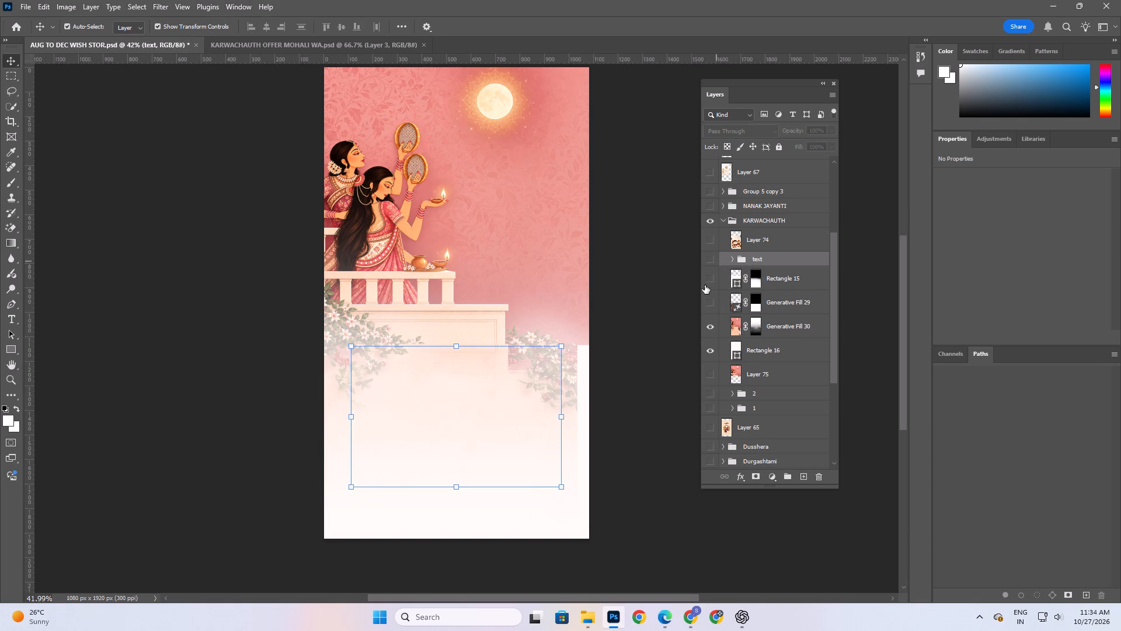
left_click(705, 285)
left_click(705, 285)
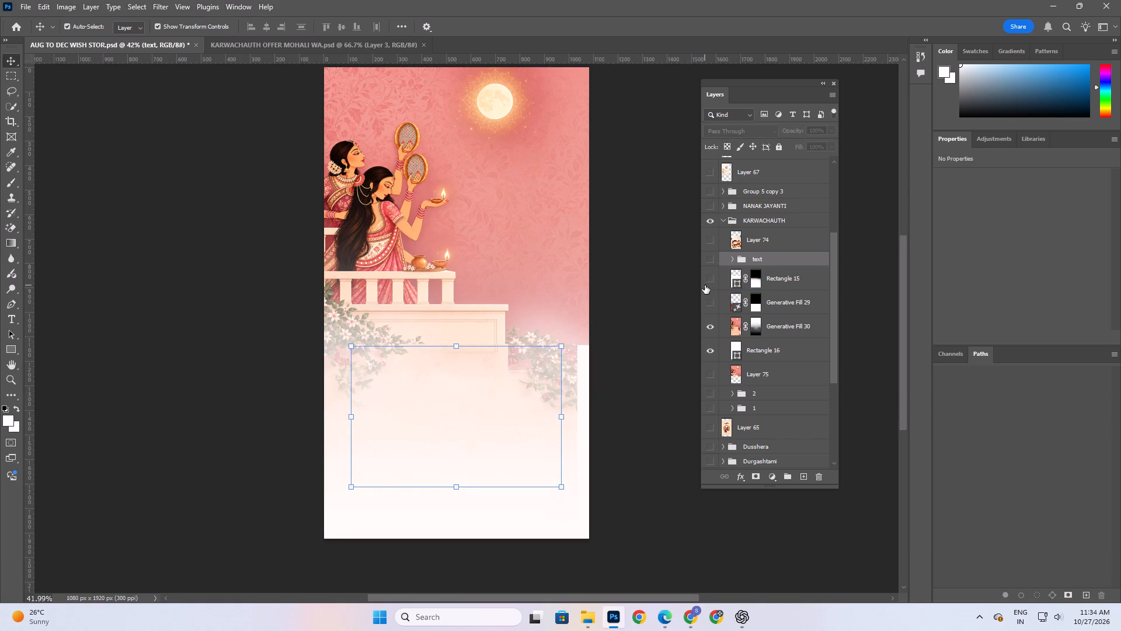
left_click(705, 285)
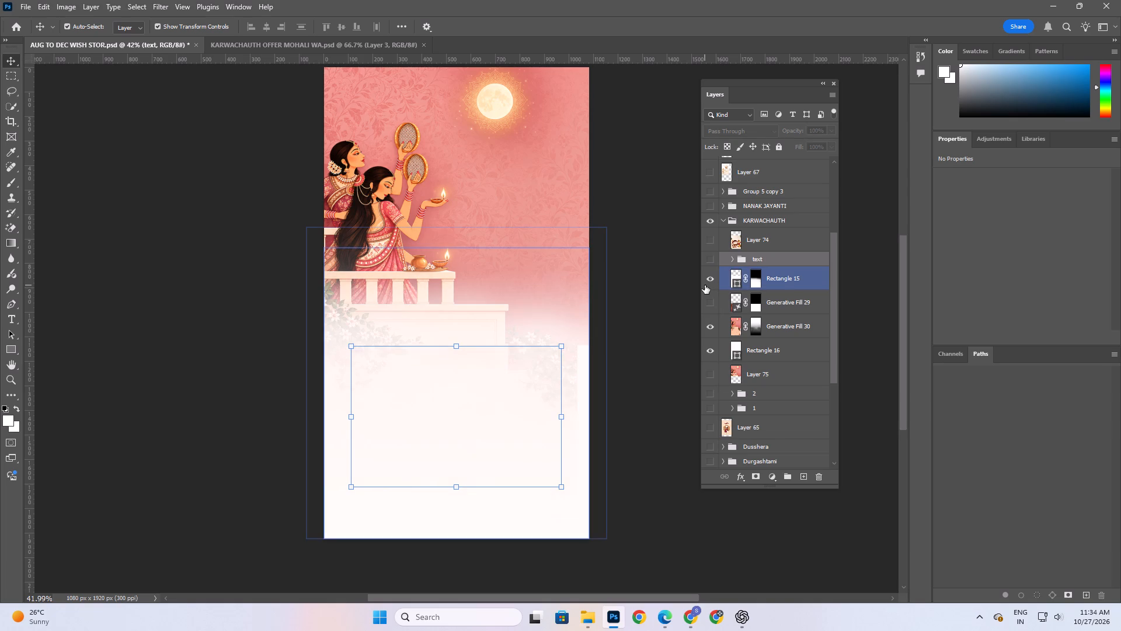
left_click(791, 324)
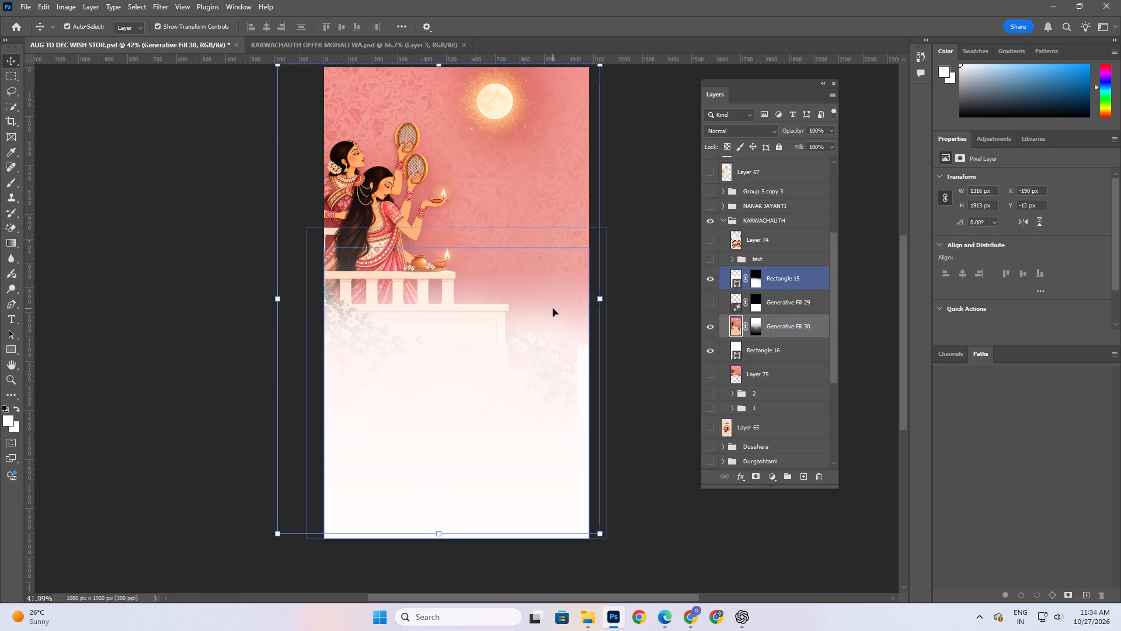
left_click(673, 299)
left_click(711, 280)
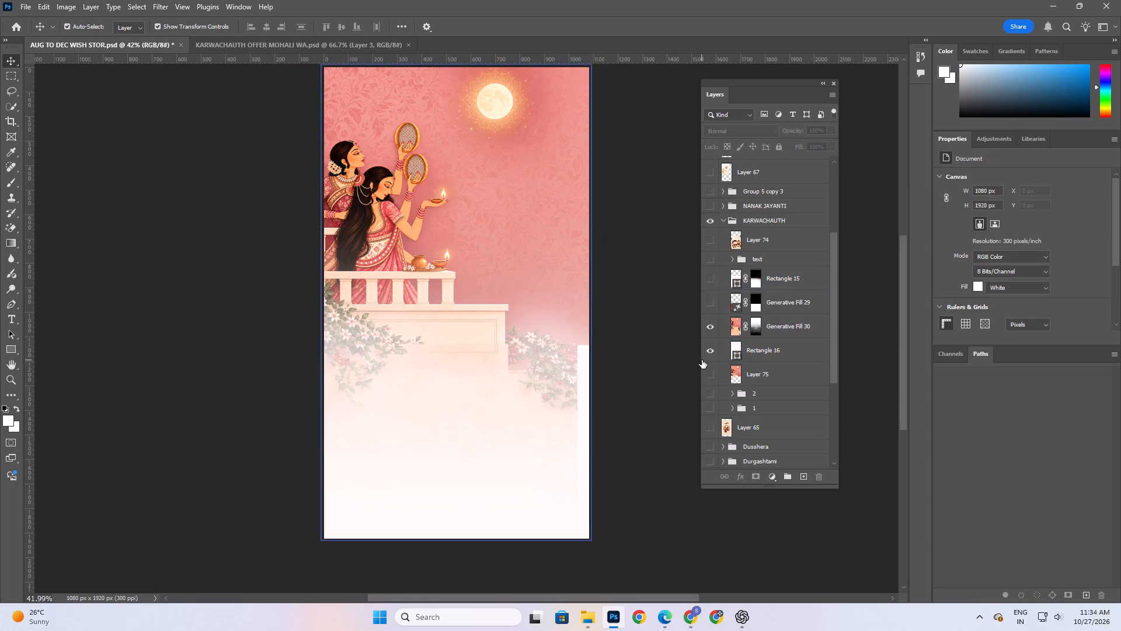
left_click(705, 332)
left_click(705, 332)
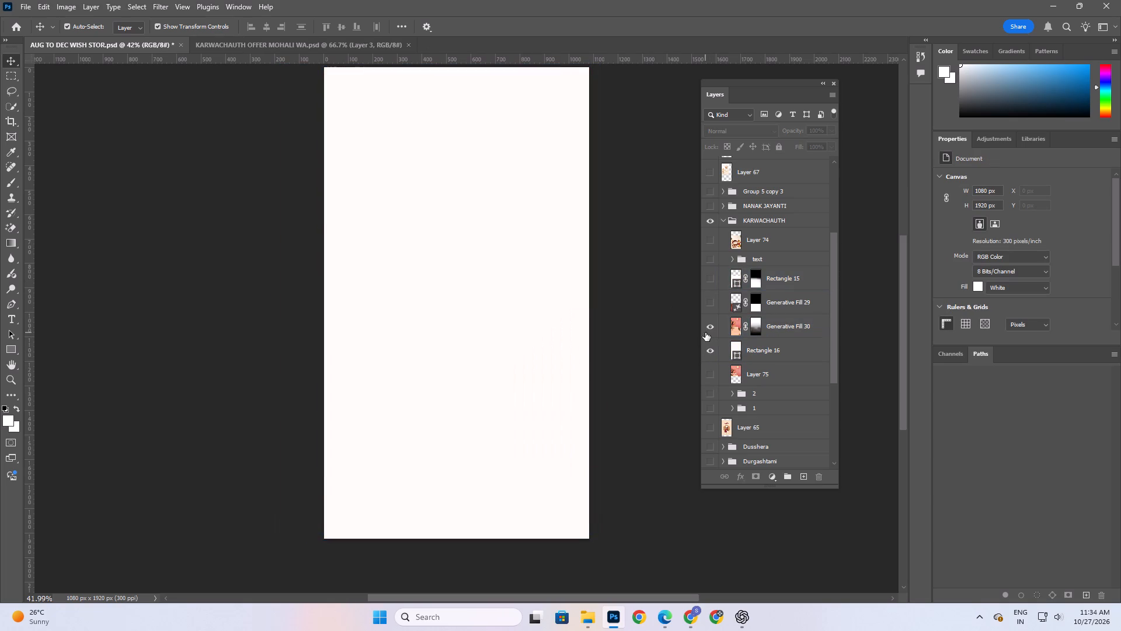
left_click(712, 344)
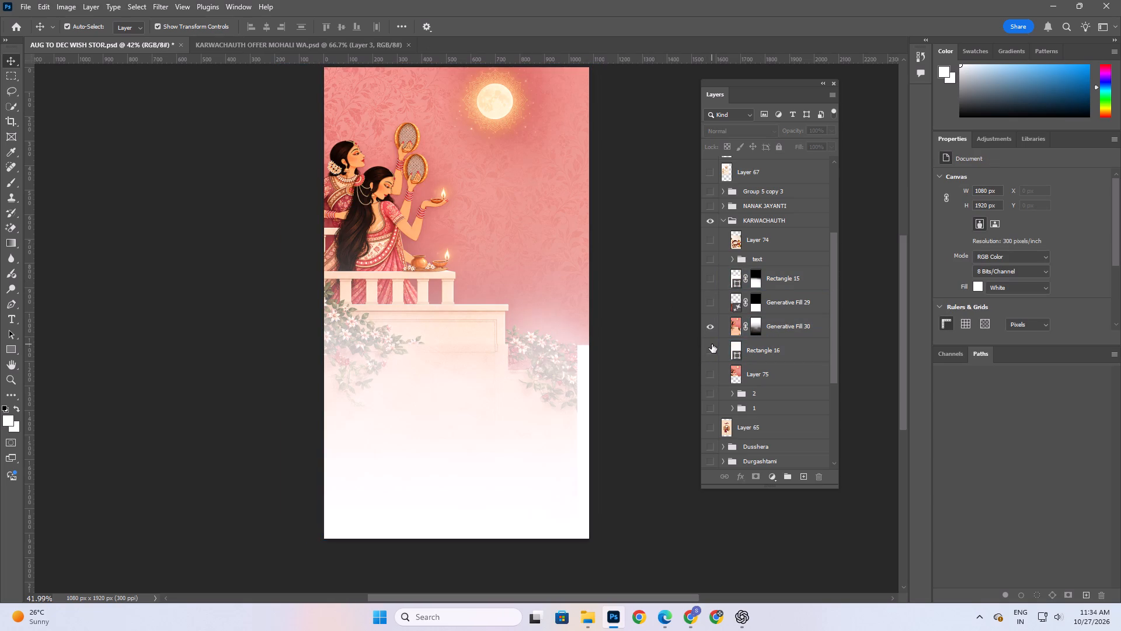
Clone flowers and faded background over the white strip on Generative Fill 30's right edge using a 150 px Clone Stamp.
left_click(649, 518)
left_click(482, 449)
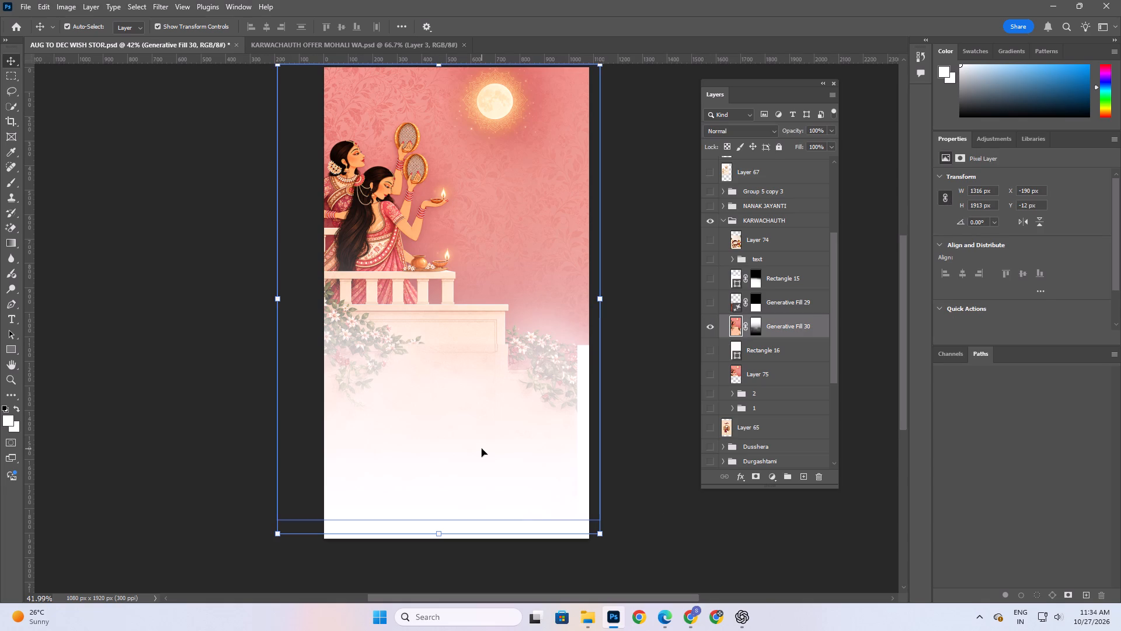
scroll(452, 363, "down", 2, "alt")
left_click(615, 434)
key("space")
key("space")
key("space")
key("space")
key("space")
key("space")
left_click_drag(545, 462, 536, 460)
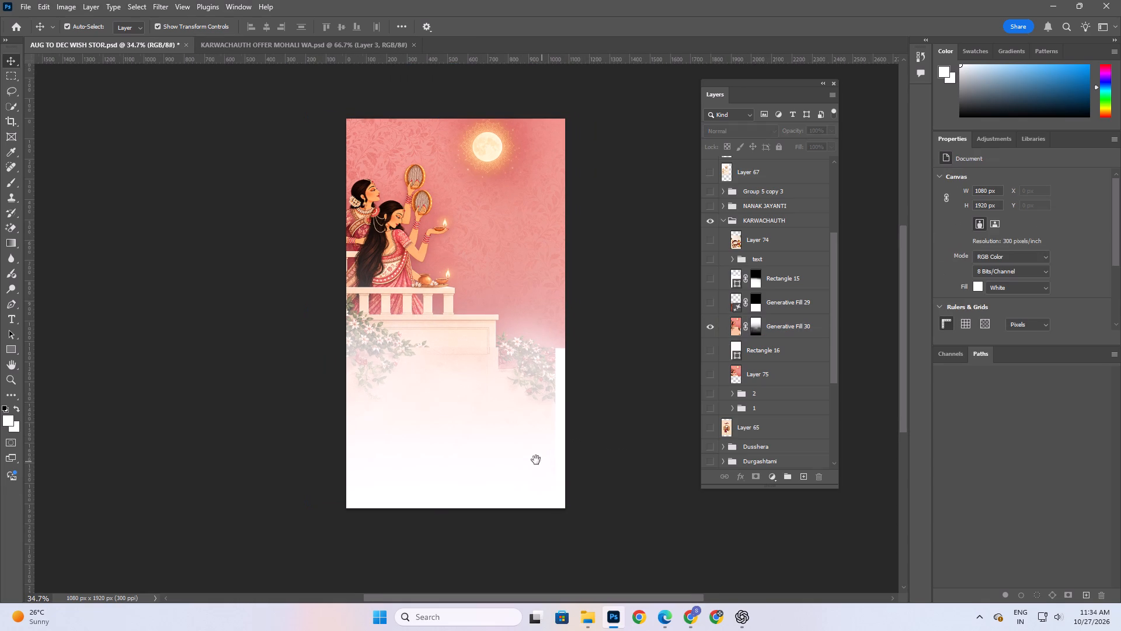
left_click_drag(536, 460, 540, 460)
left_click(514, 432)
scroll(524, 465, "down", 1)
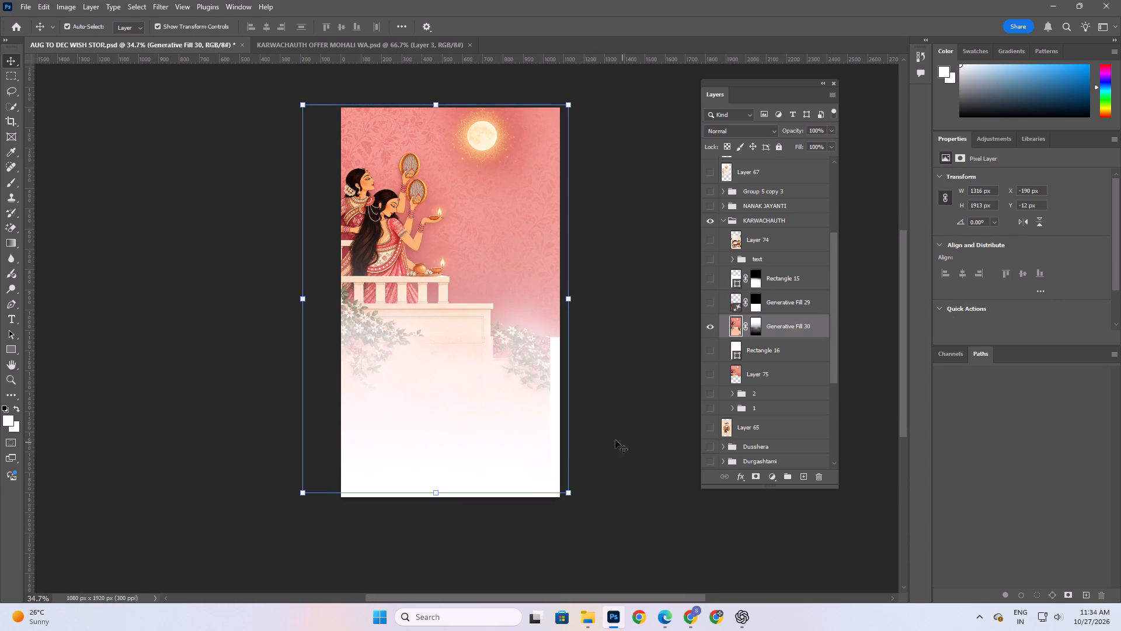
scroll(586, 448, "down", 3)
scroll(538, 385, "up", 4, "alt")
key("space")
key("space")
key("space")
key("space")
key("space")
key("space")
key("space")
key("space")
key("space")
key("space")
key("space")
left_click_drag(537, 401, 517, 404)
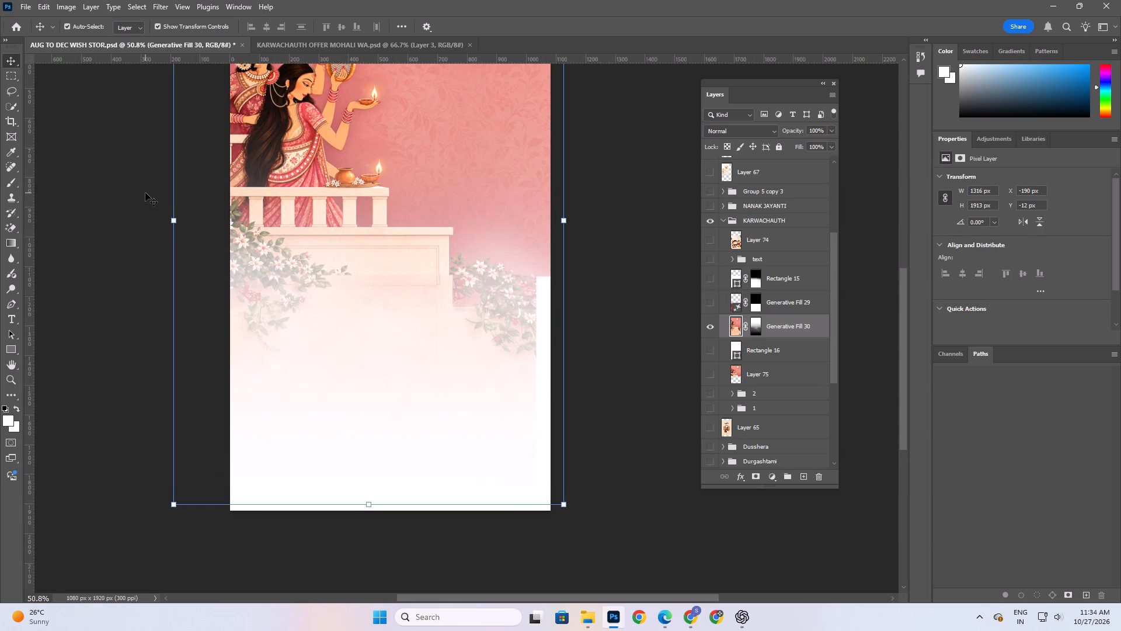
left_click(11, 193)
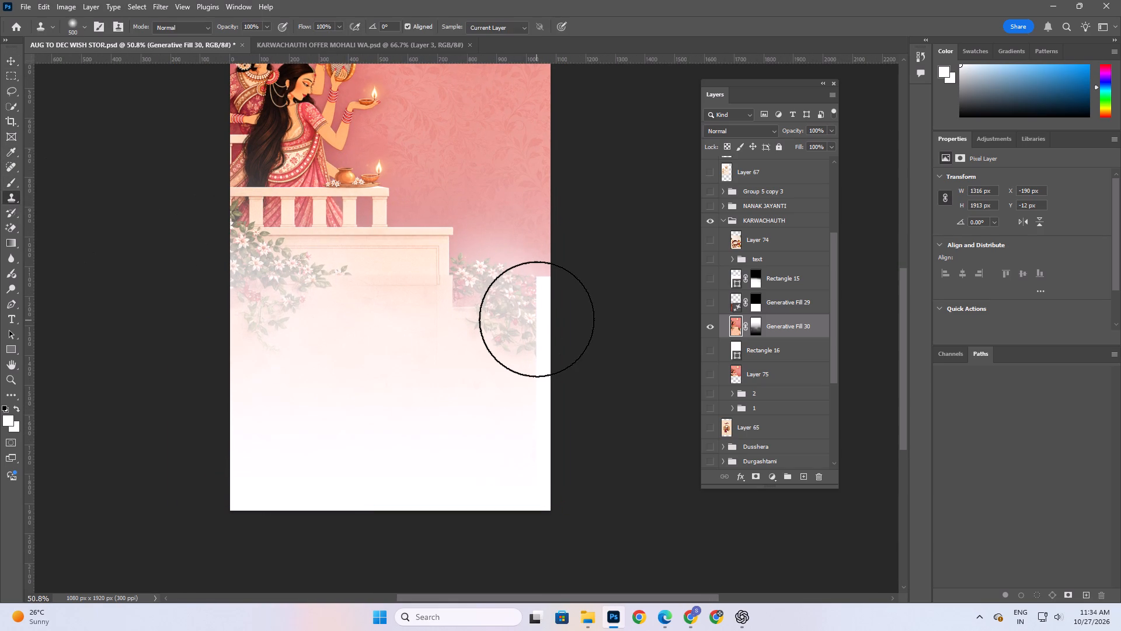
type("[[[[[[")
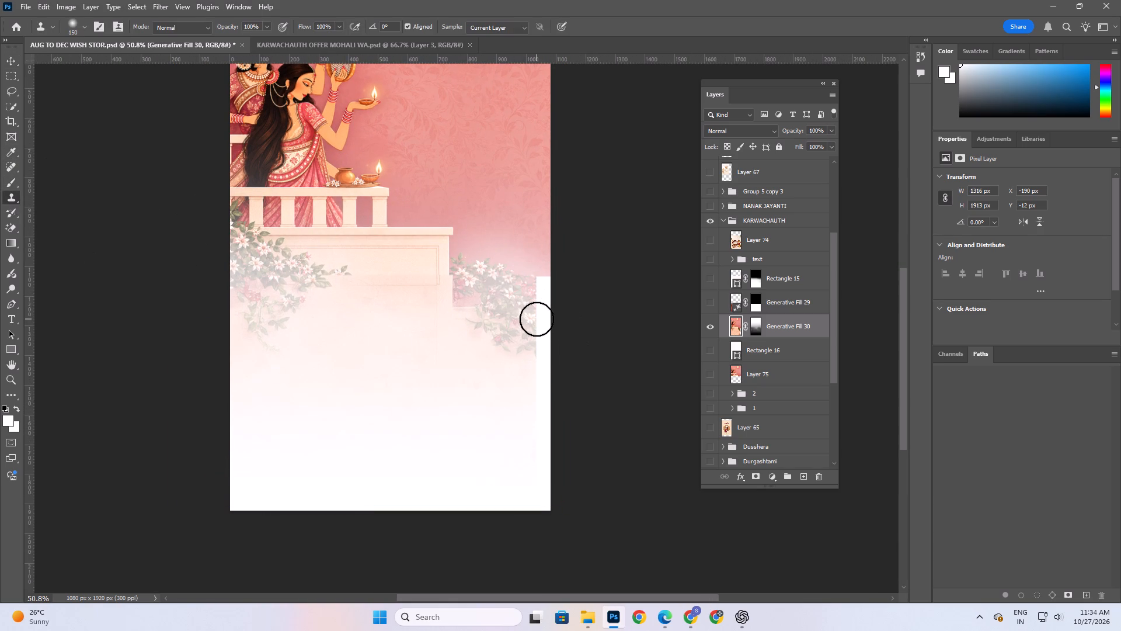
left_click(522, 291, "alt")
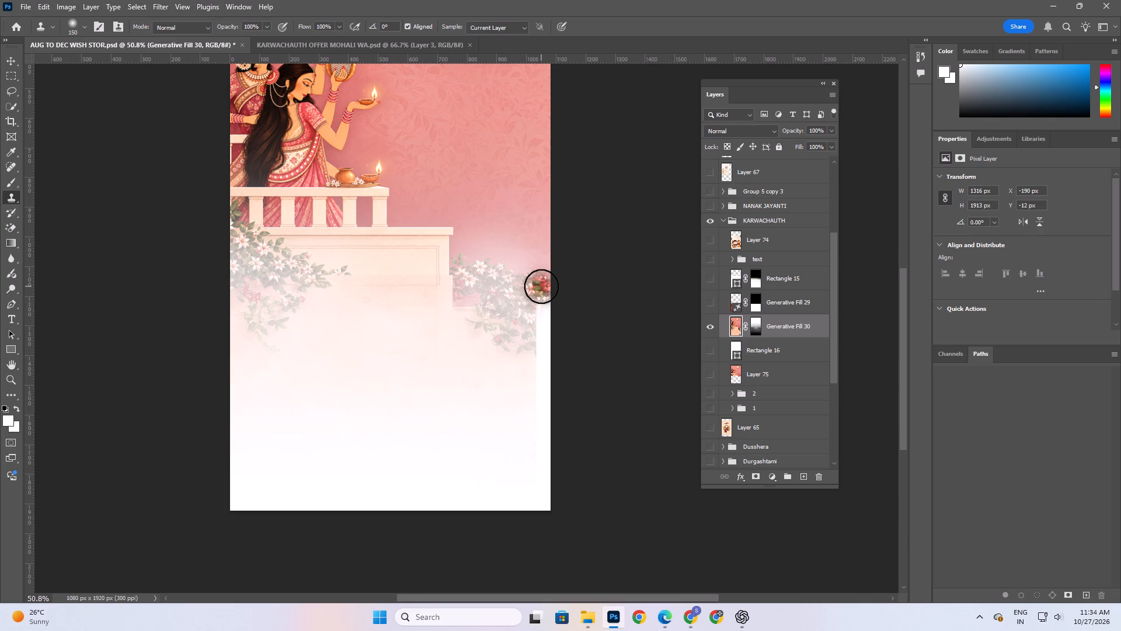
left_click_drag(541, 291, 539, 488)
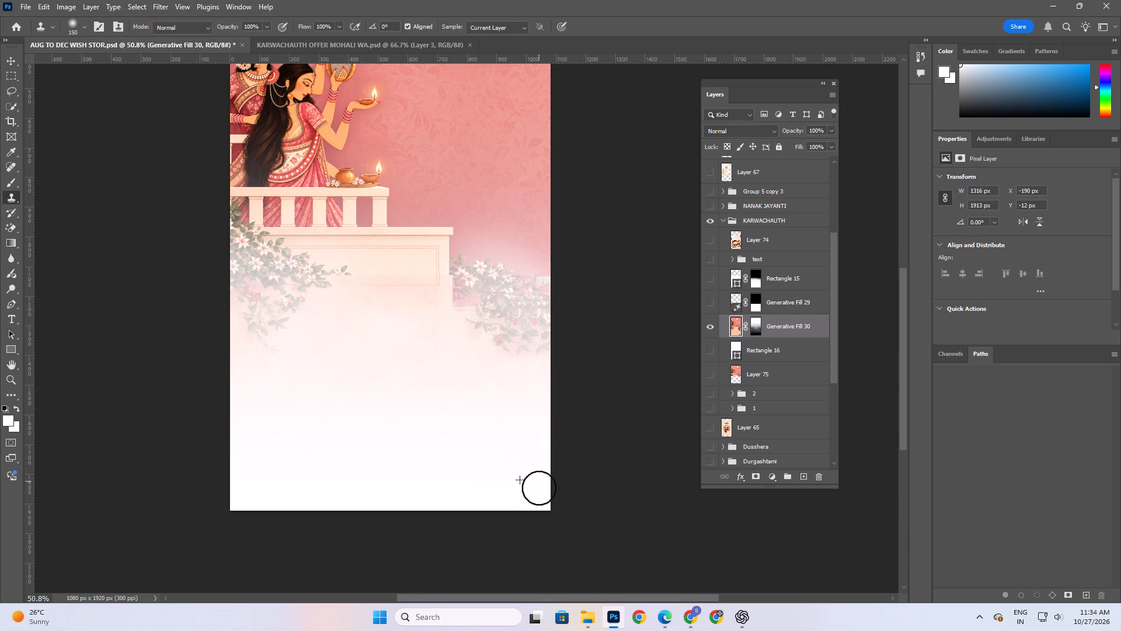
left_click_drag(539, 488, 534, 553)
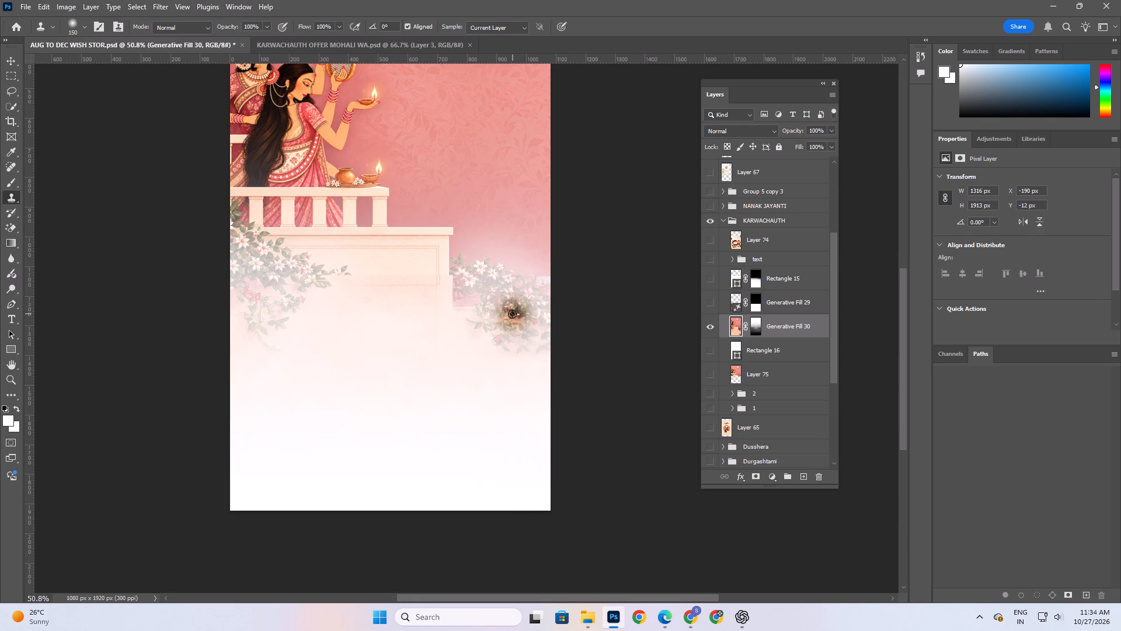
left_click(512, 314, "alt")
left_click(545, 288)
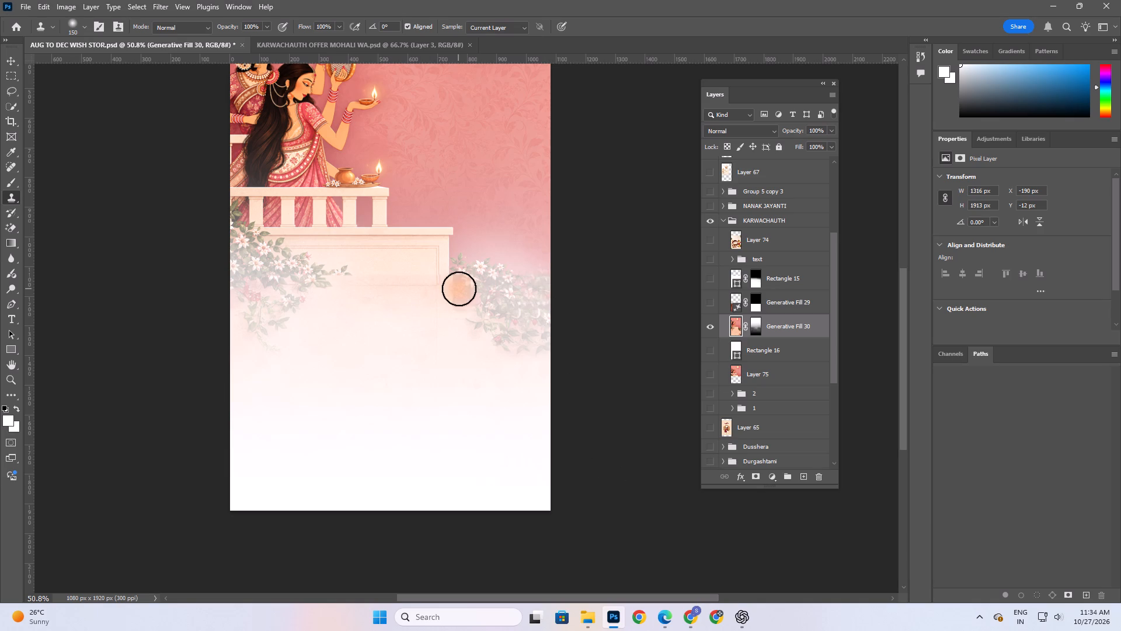
Rebuild the right edge of the balcony wall on Generative Fill 30 beside the flowers with the Clone Stamp, reducing the brush to 70 px.
left_click(450, 243, "alt")
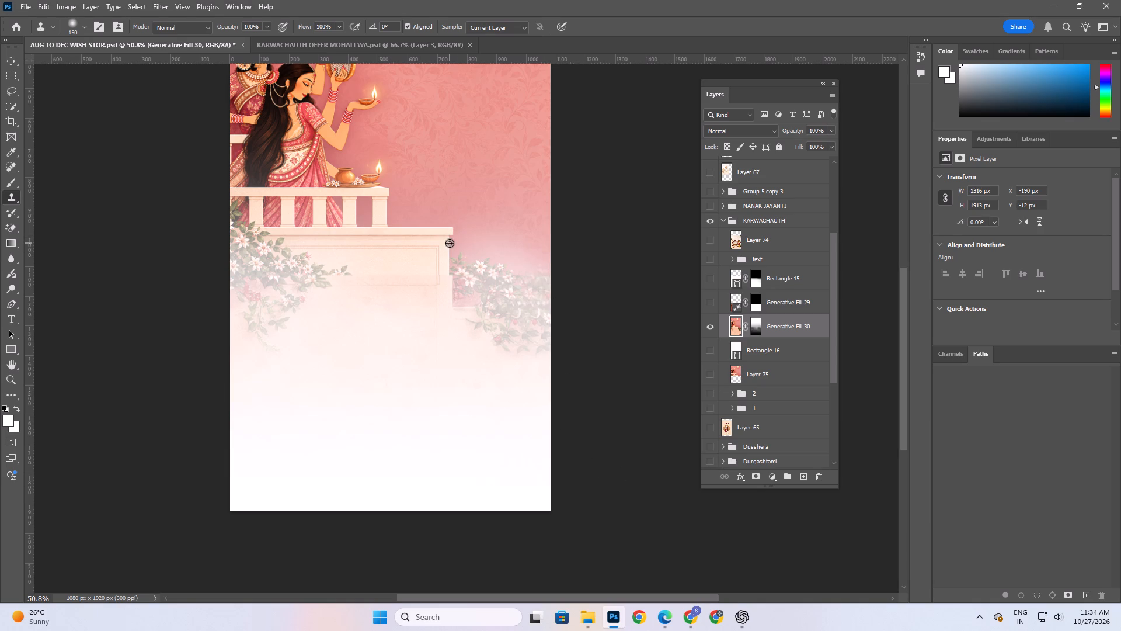
left_click(449, 248, "alt")
type("[[[[[")
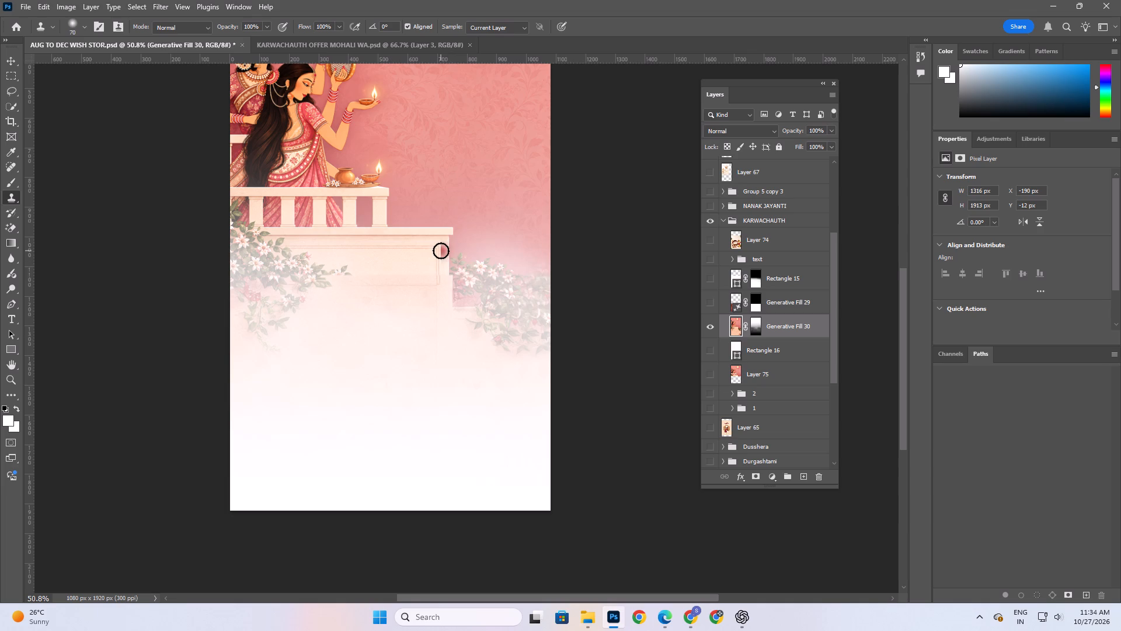
left_click(449, 247, "alt")
left_click_drag(449, 283, 449, 301)
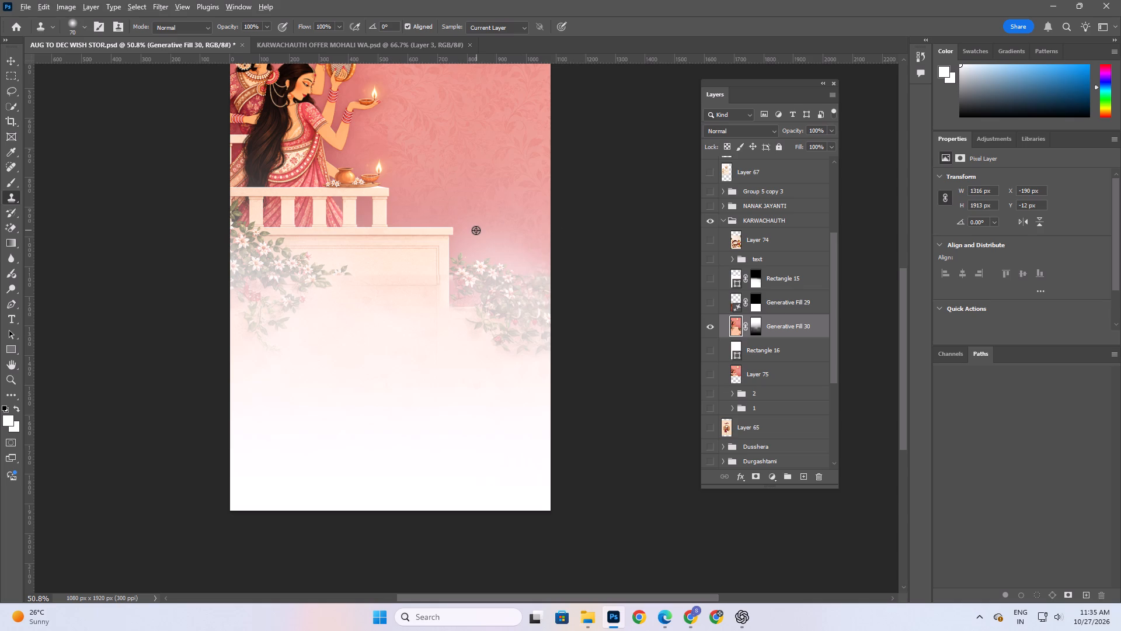
left_click(476, 230, "alt")
left_click(457, 277)
Clone along the balcony wall panel's right moulding and cover its lower border line with plain faded wall using the 70 px Clone Stamp.
left_click(437, 251, "alt")
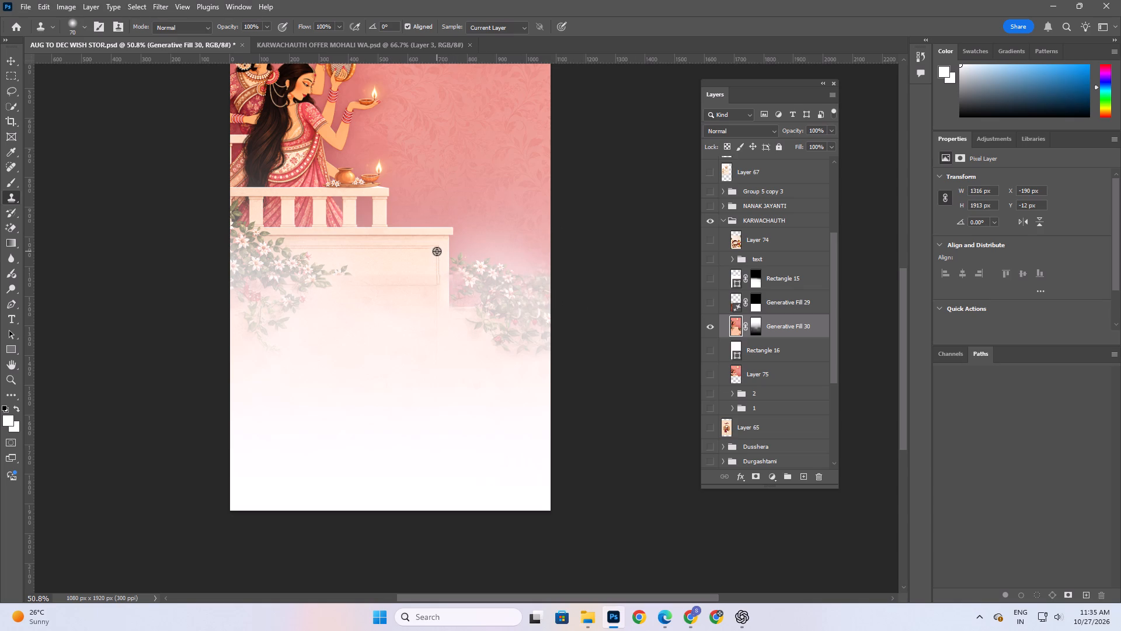
left_click(437, 259, "alt")
left_click_drag(437, 275, 436, 281)
left_click(350, 324, "alt")
left_click_drag(363, 292, 367, 286)
left_click_drag(367, 286, 425, 288)
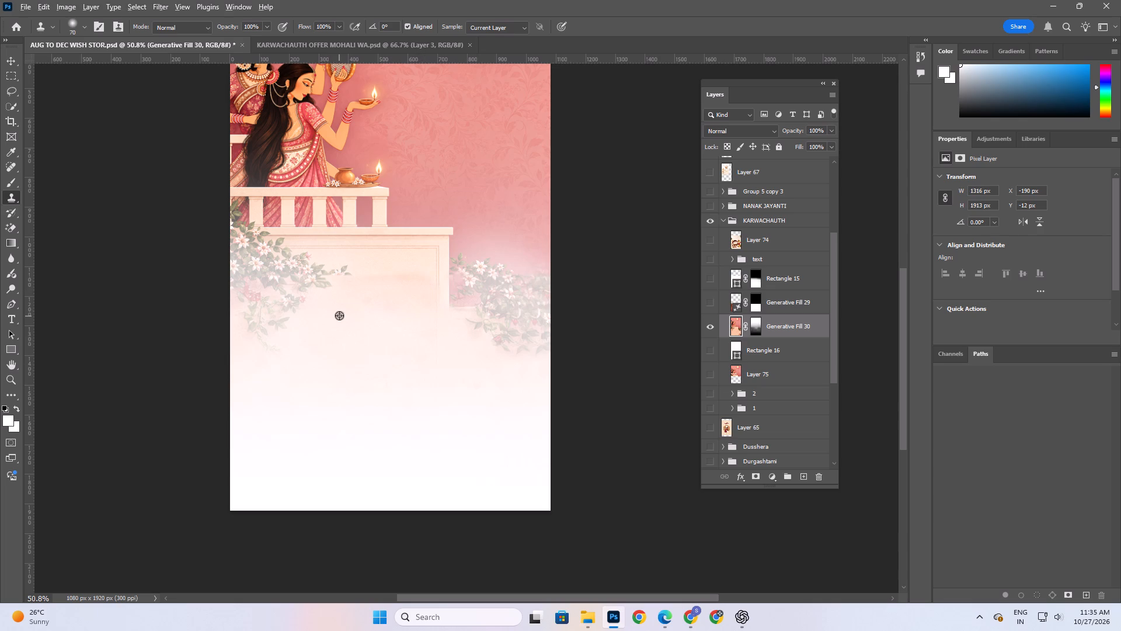
Switch to the Move tool, deselect the layer and save the AUG TO DEC WISH STOR document.
scroll(421, 388, "down", 4, "alt")
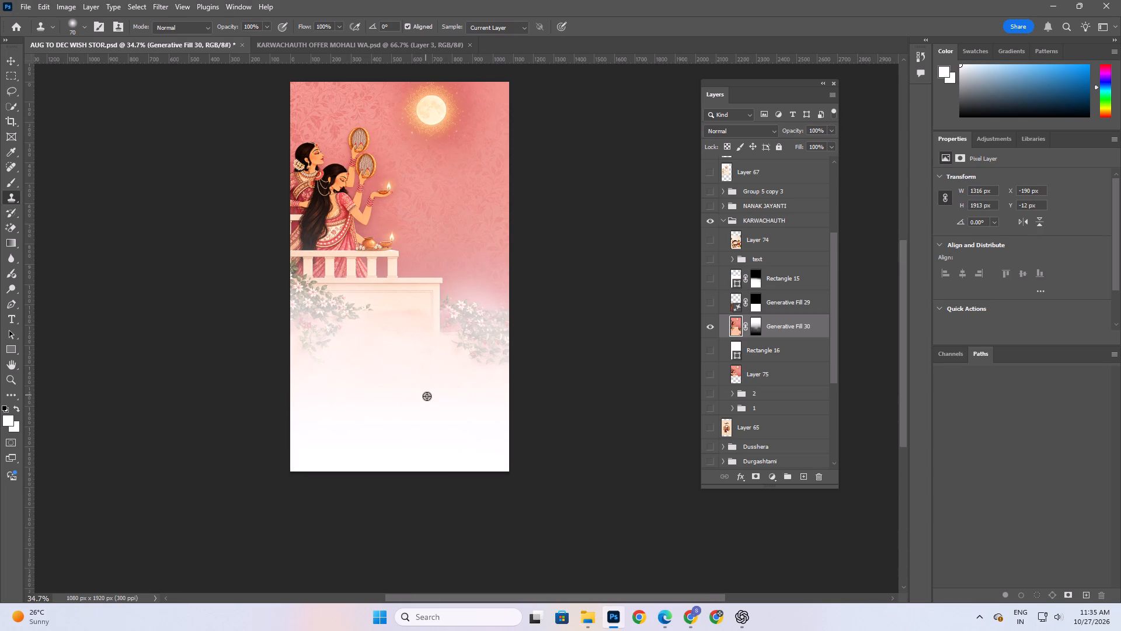
scroll(428, 396, "up", 1)
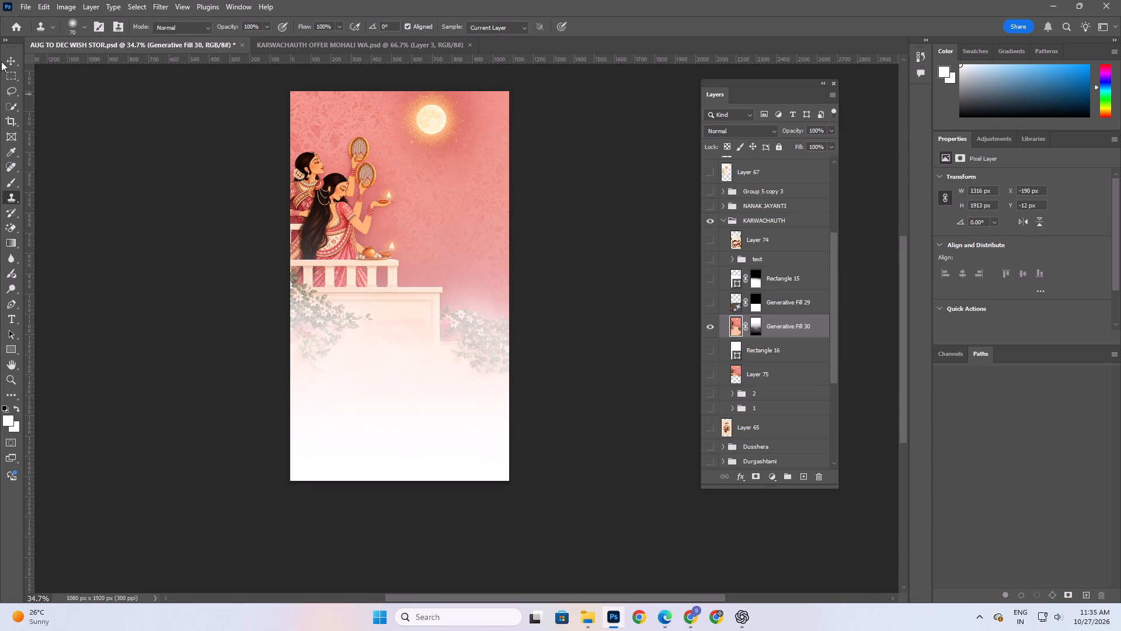
left_click(1, 61)
left_click(12, 60)
left_click(72, 152)
key("space")
key("space")
key("space")
key("space")
key("space")
key("space")
key("space")
left_click_drag(409, 133, 405, 147)
key("ctrl+s")
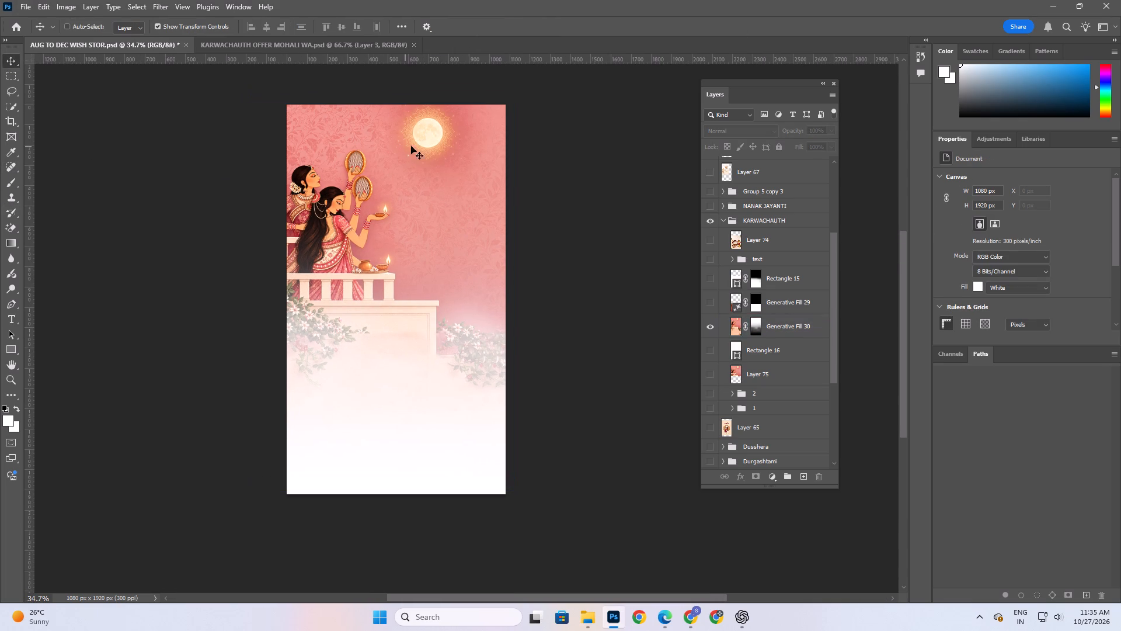
Show the Rectangle 15 white fade and the text group over the artwork again.
scroll(519, 282, "down", 1)
scroll(403, 248, "up", 2, "alt")
scroll(403, 247, "up", 1)
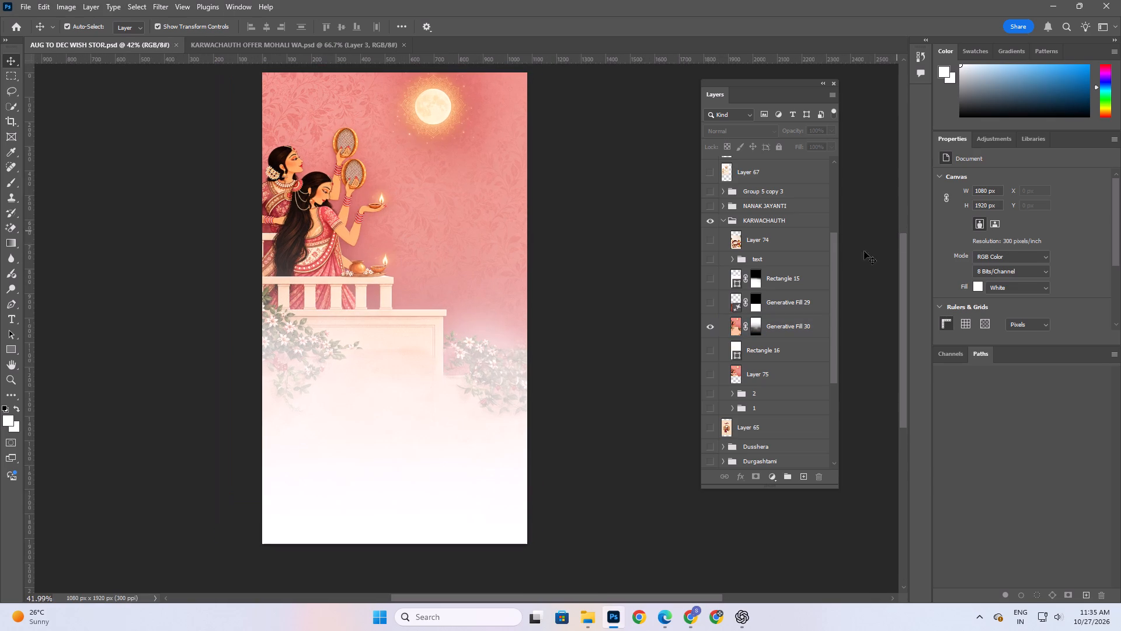
left_click(711, 280)
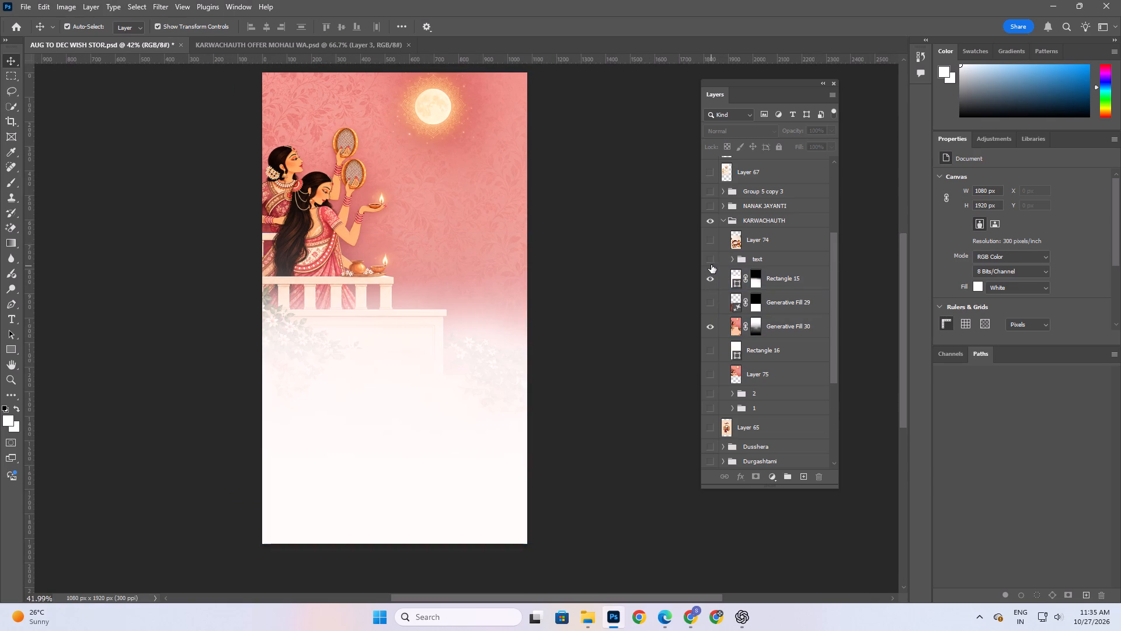
left_click(709, 256)
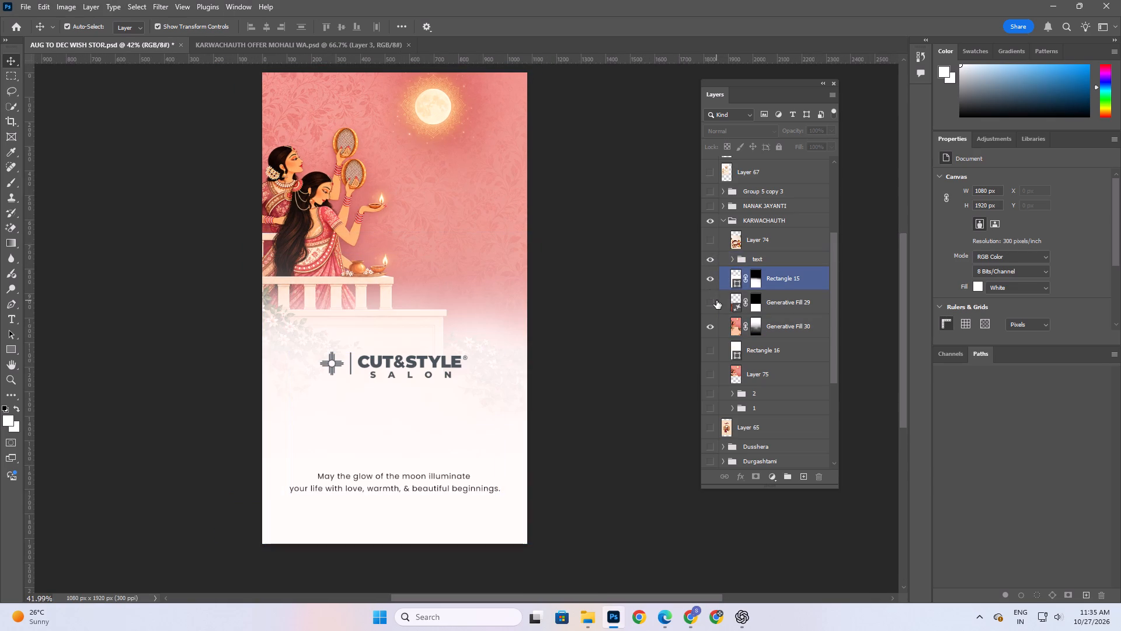
Check the design with Generative Fill 29 turned on, hide that layer again and save the document.
left_click(711, 301)
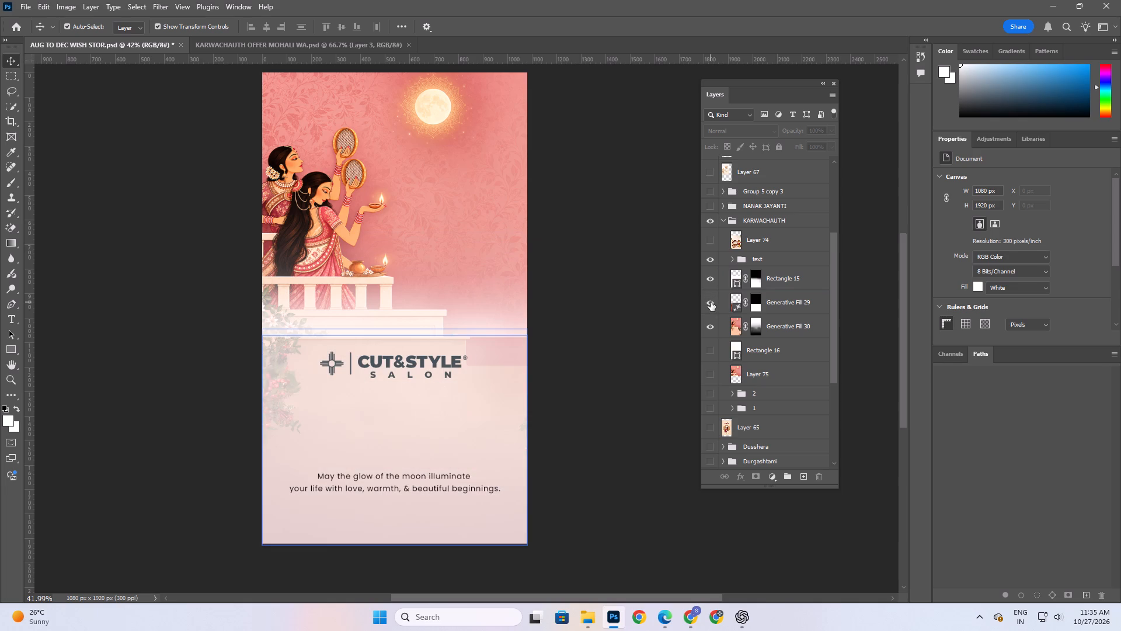
left_click(711, 302)
left_click(622, 381)
key("space")
key("space")
key("space")
left_click(539, 388)
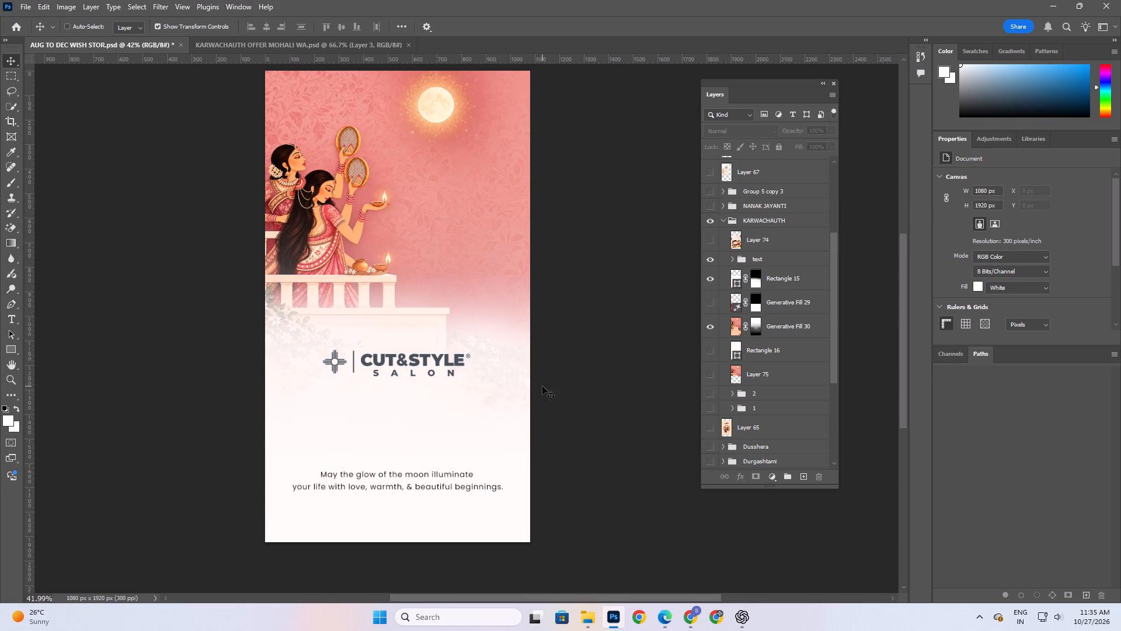
key("ctrl+s")
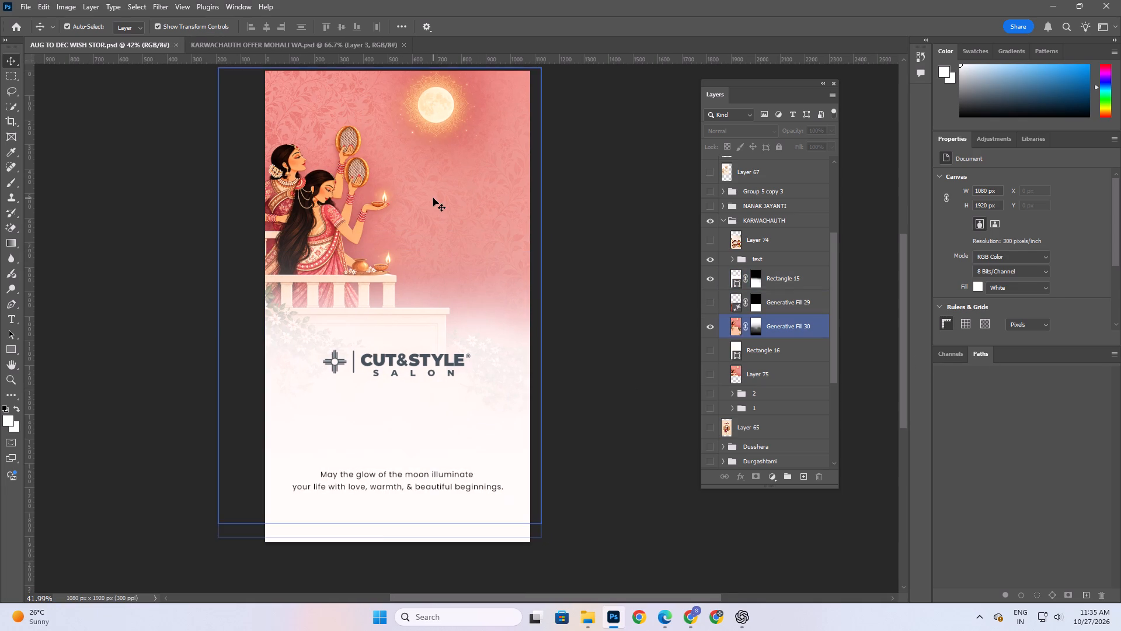
Compare the design with the Rectangle 16 background off and on, leave it visible behind Generative Fill 30 and save the document.
left_click(433, 198)
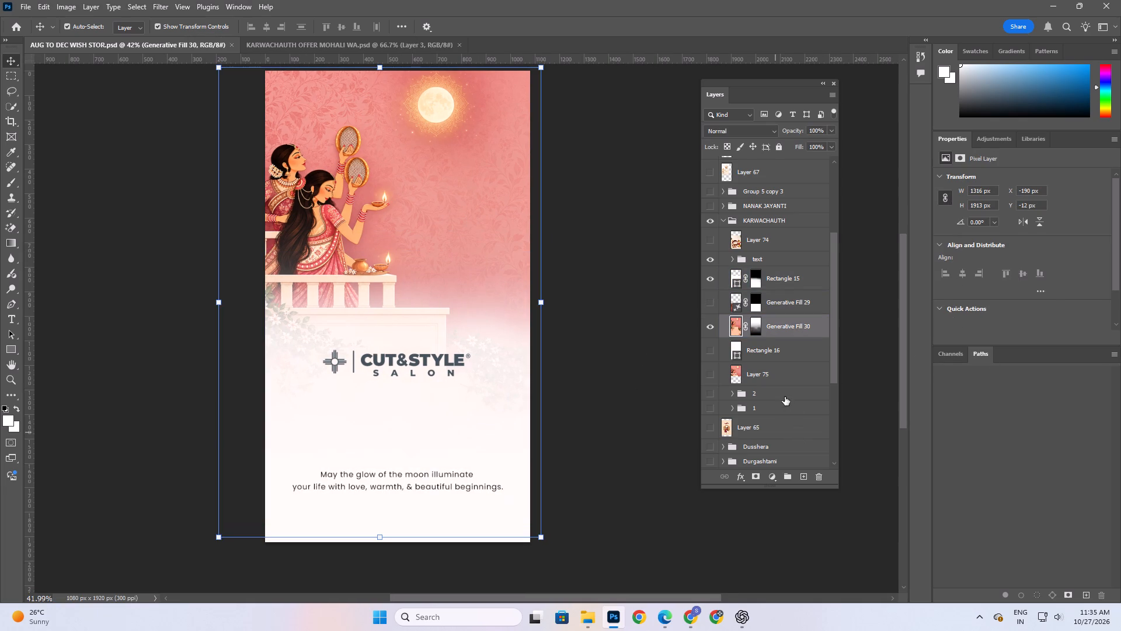
left_click(704, 353)
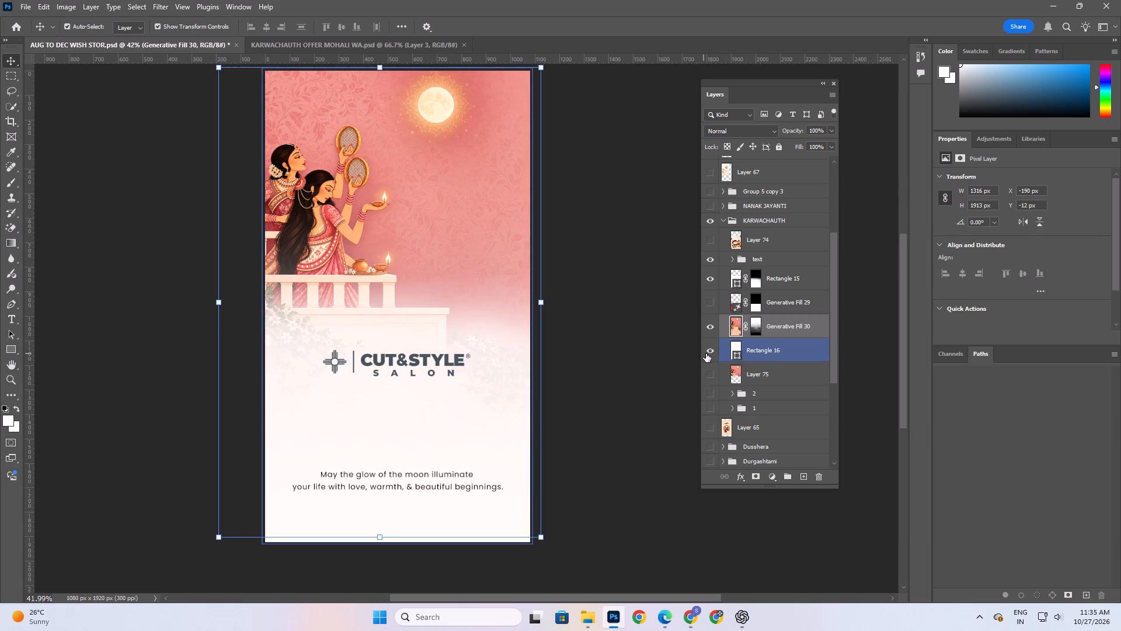
left_click(706, 353)
left_click(706, 353)
left_click(613, 359)
key("space")
key("space")
key("space")
key("space")
key("space")
key("space")
key("space")
key("space")
left_click_drag(467, 315, 469, 313)
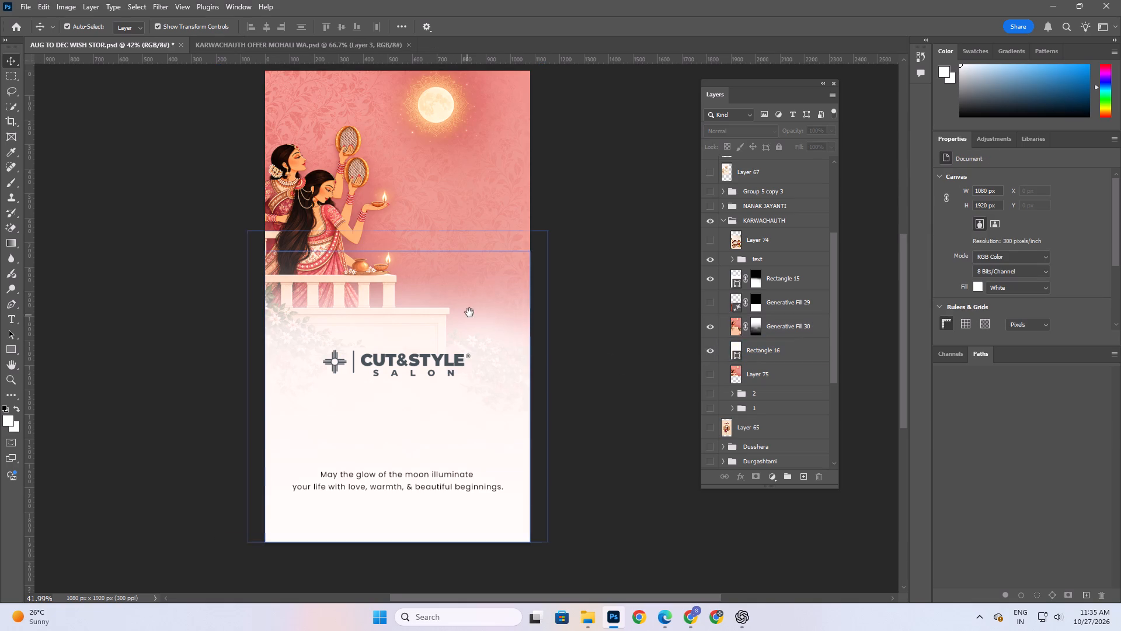
left_click_drag(469, 313, 471, 310)
key("space")
key("space")
key("space")
key("space")
key("space")
left_click(495, 258)
key("ctrl+s")
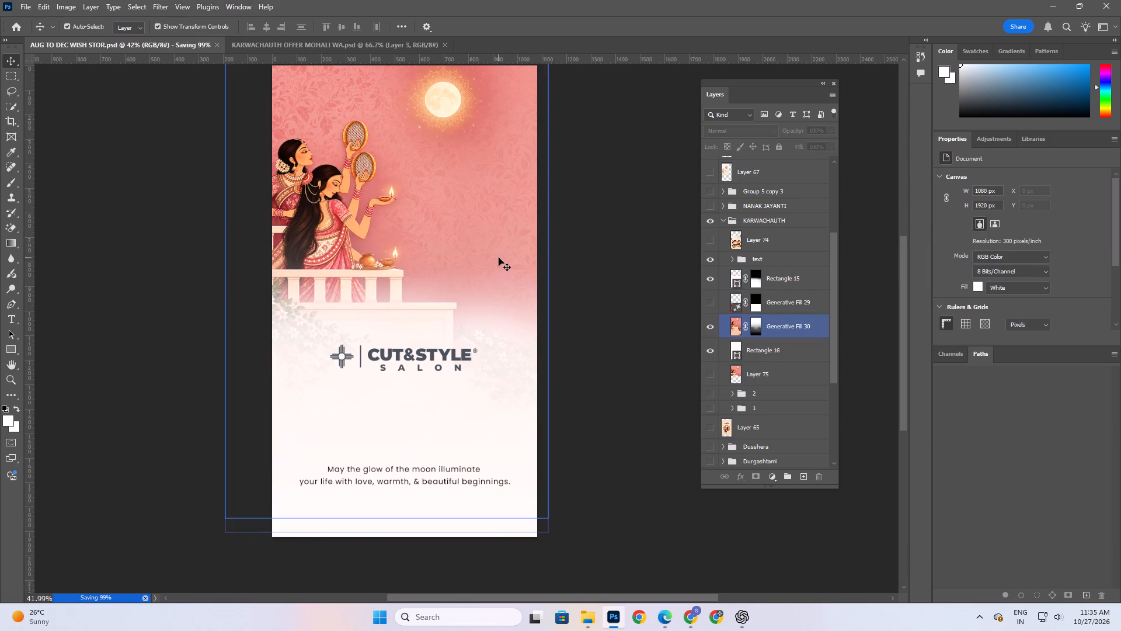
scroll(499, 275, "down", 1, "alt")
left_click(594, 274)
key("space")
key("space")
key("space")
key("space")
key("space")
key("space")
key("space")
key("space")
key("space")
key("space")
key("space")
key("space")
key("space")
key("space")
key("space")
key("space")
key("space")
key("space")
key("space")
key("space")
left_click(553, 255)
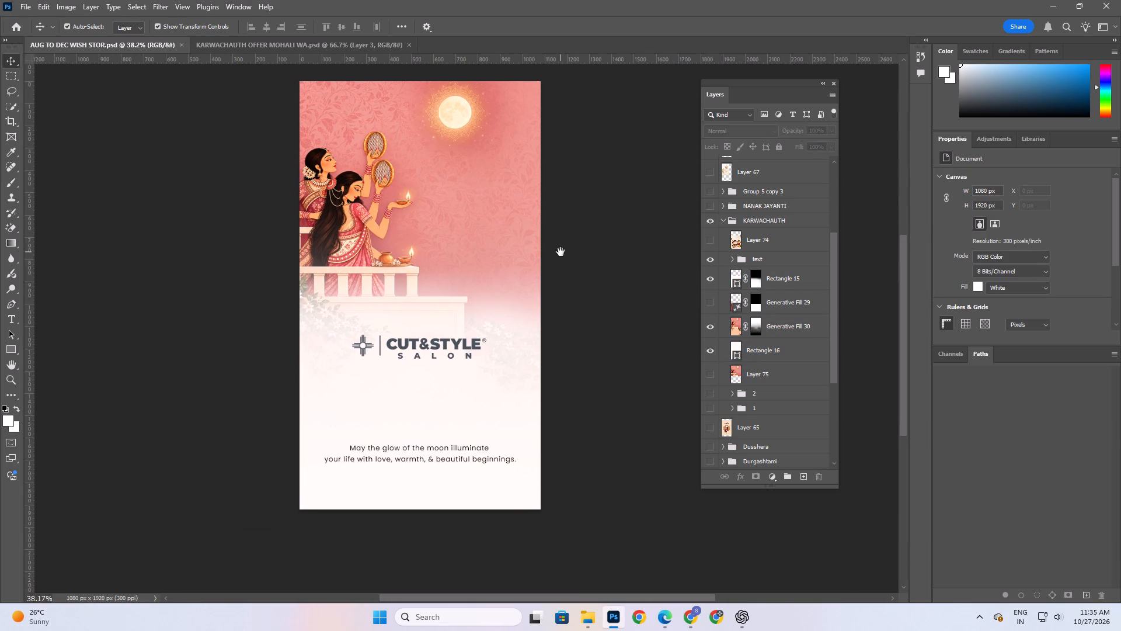
left_click(745, 618)
right_click(546, 213)
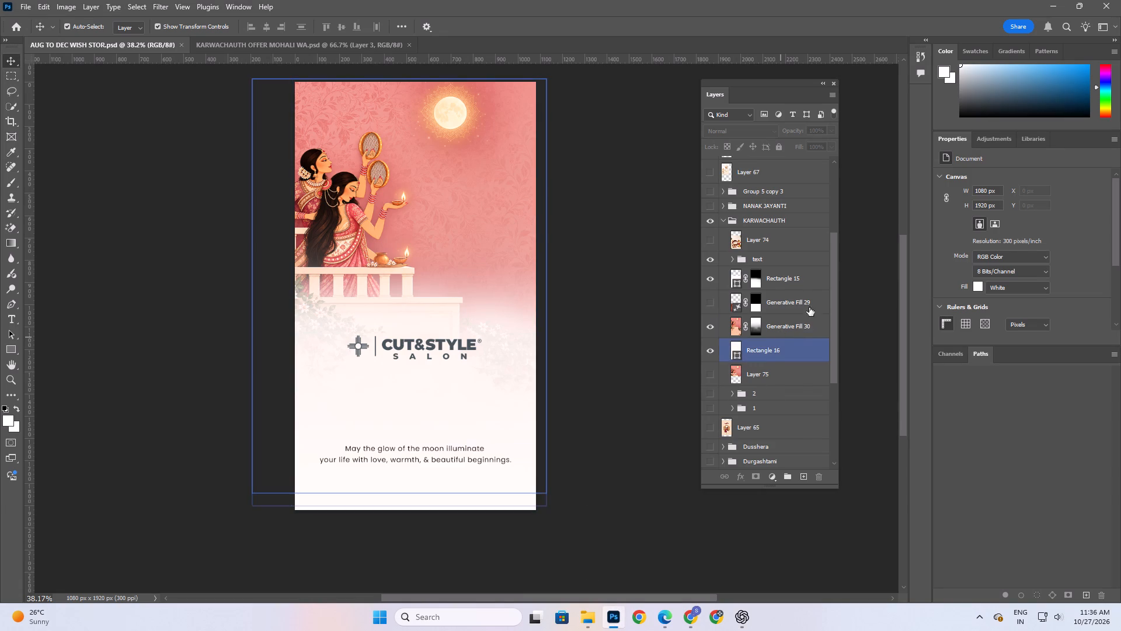
left_click(772, 258)
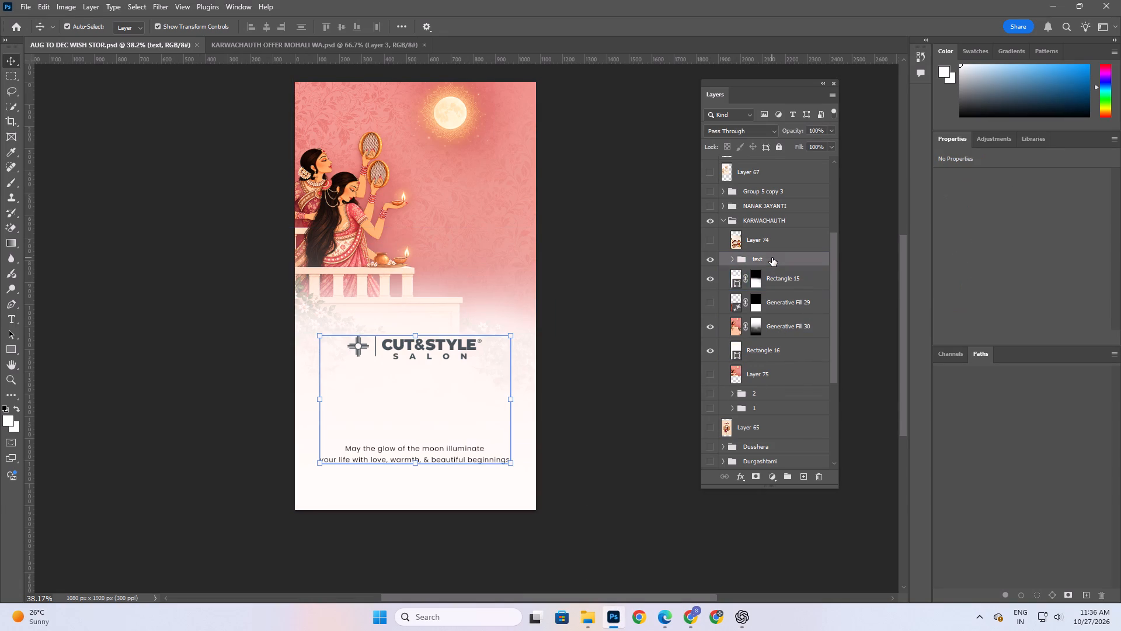
key("ctrl+v")
Marquee-select the "HAPPY Karwa Chauth" lettering with its flower divider, about 555 × 336 px, and copy it to its own layer.
scroll(461, 195, "up", 8)
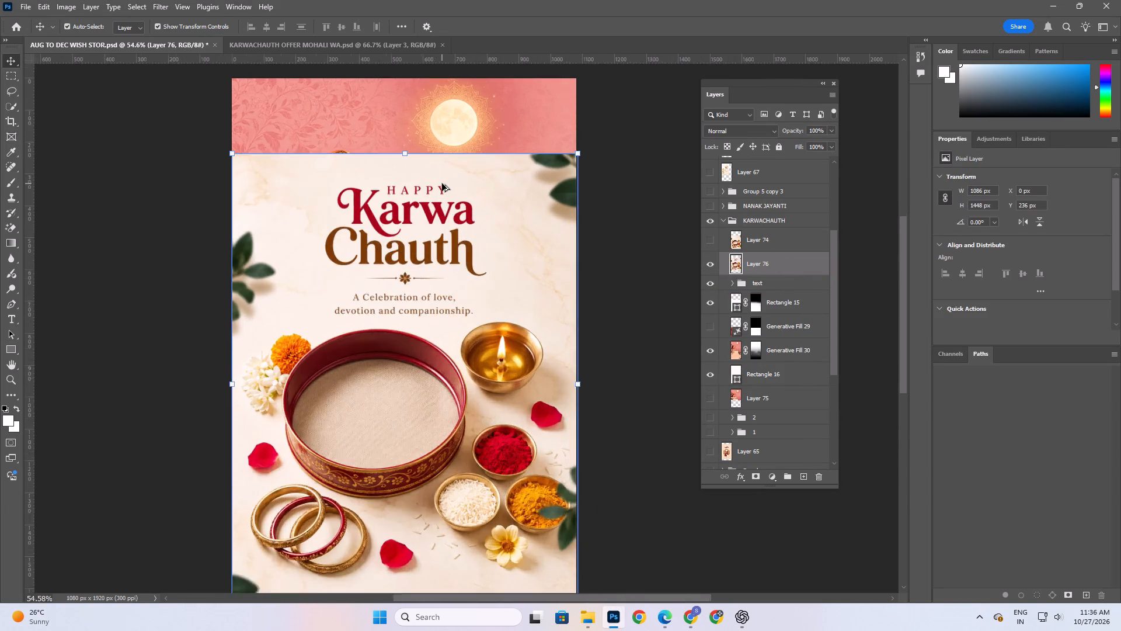
scroll(442, 183, "up", 6)
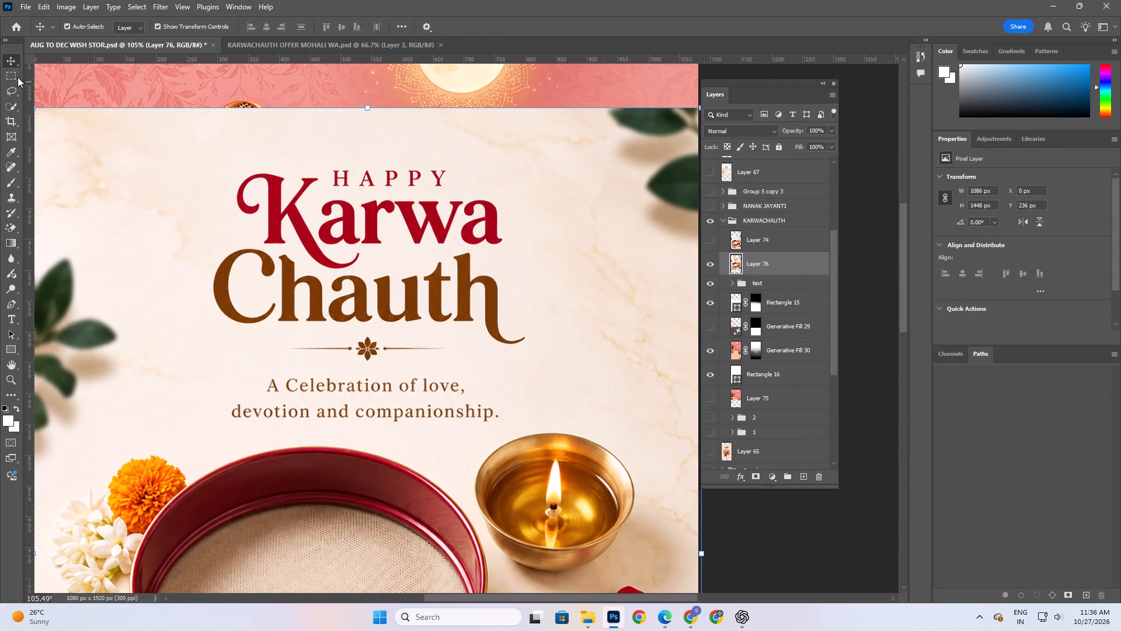
left_click(17, 77)
left_click_drag(200, 158, 450, 269)
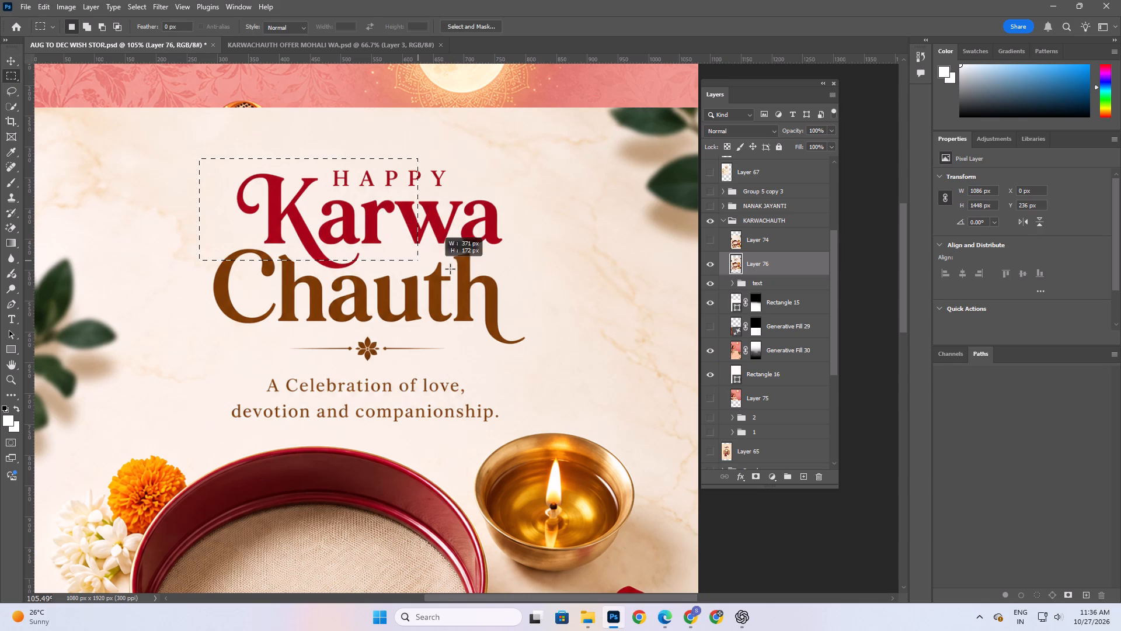
left_click_drag(450, 269, 544, 365)
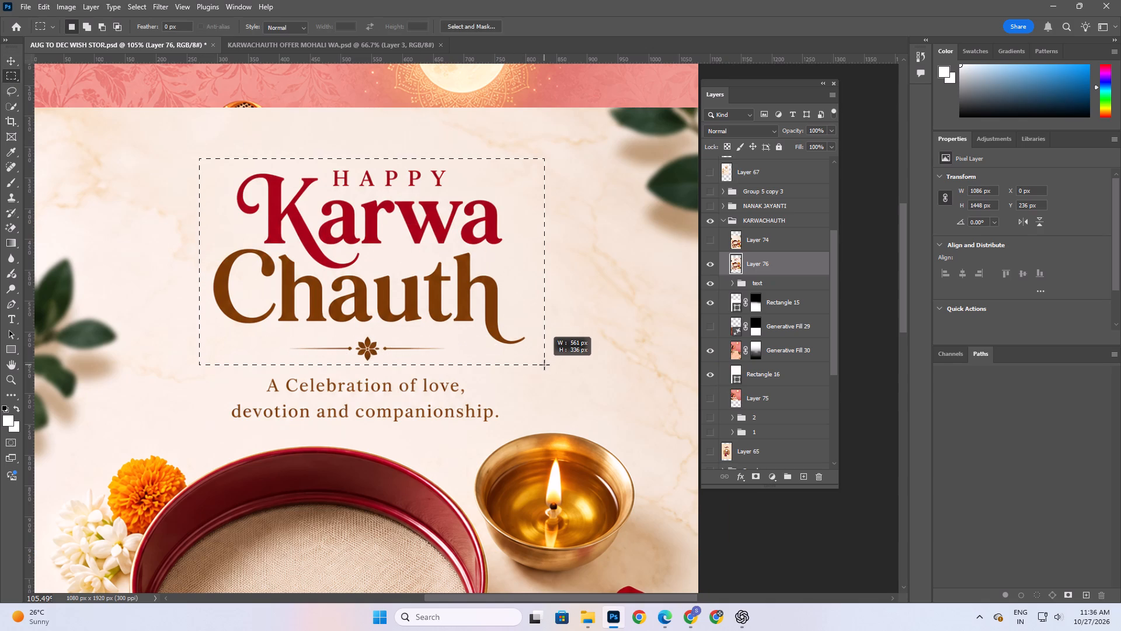
left_click_drag(544, 365, 541, 365)
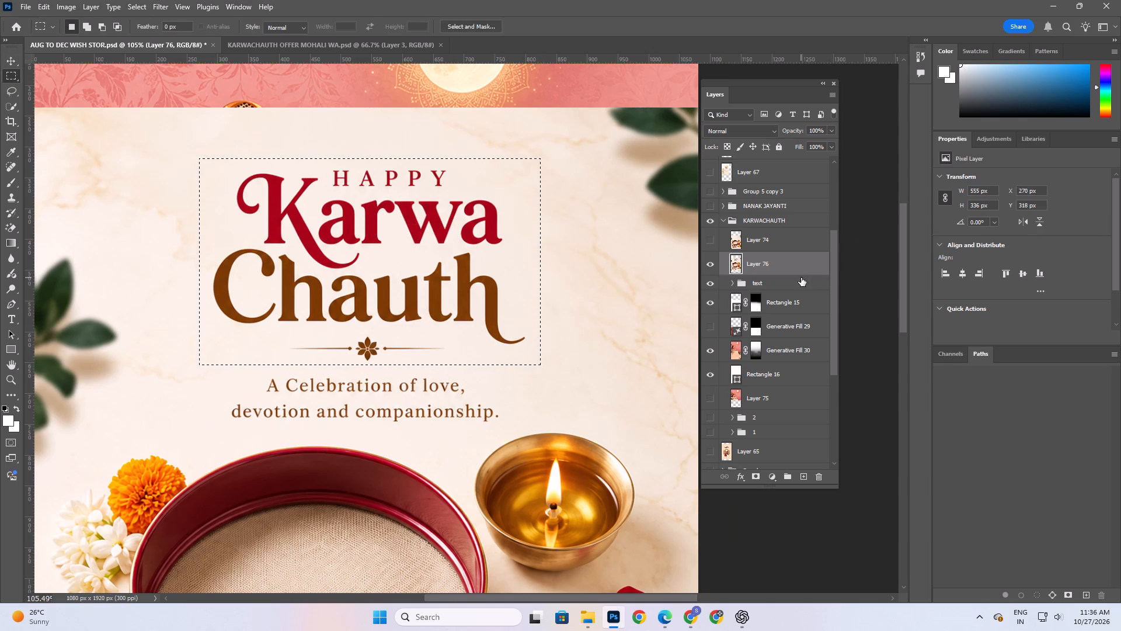
key("ctrl+j")
Delete the full pasted Karwa Chauth image layer, keeping only the cropped title lettering layer.
left_click(774, 286)
key("Delete")
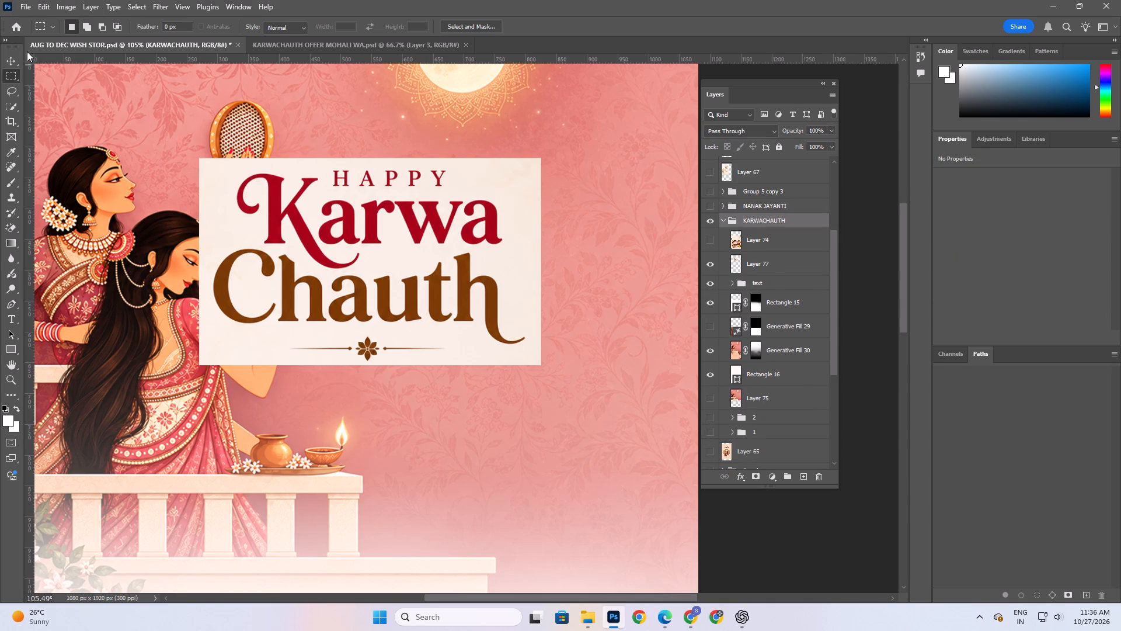
Move the Happy Karwa Chauth lettering between the salon logo and the wish text and scale it to about 81%.
left_click(16, 58)
left_click_drag(399, 224, 401, 232)
scroll(396, 188, "down", 9, "alt")
left_click_drag(389, 205, 388, 452)
scroll(391, 451, "down", 12)
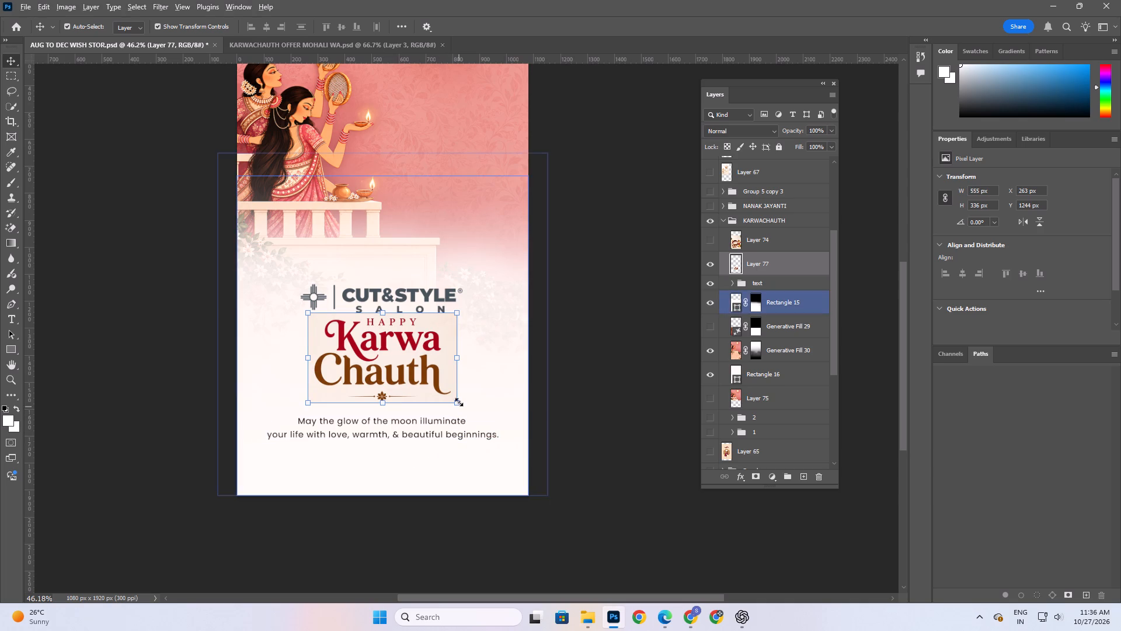
left_click_drag(458, 402, 442, 396, "alt")
left_click_drag(405, 346, 409, 360)
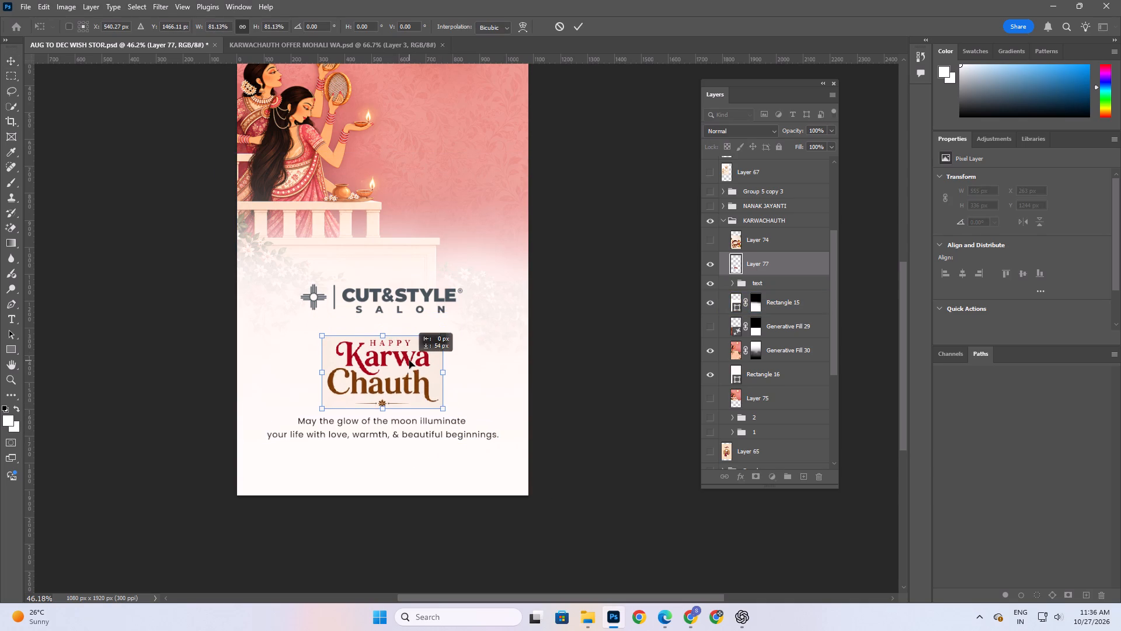
left_click_drag(409, 360, 410, 360)
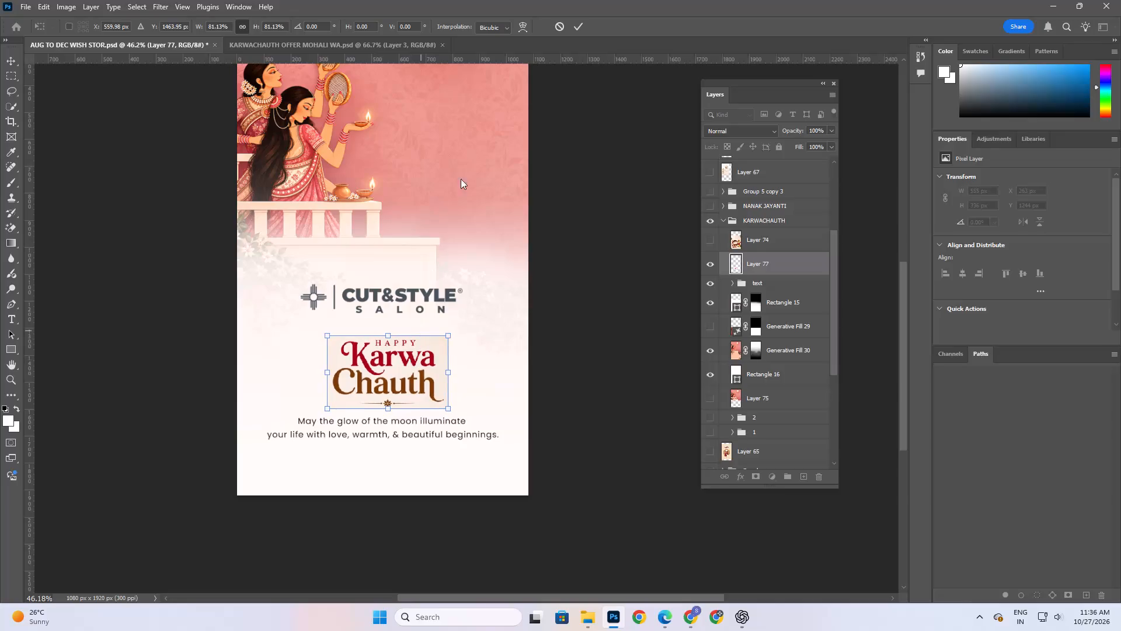
left_click(572, 21)
Shift the two-line moon wish text slightly down to widen the gap below the title lettering.
left_click(631, 237)
key("space")
key("space")
key("space")
key("space")
key("space")
key("space")
left_click_drag(540, 369, 539, 325)
left_click_drag(435, 391, 435, 400)
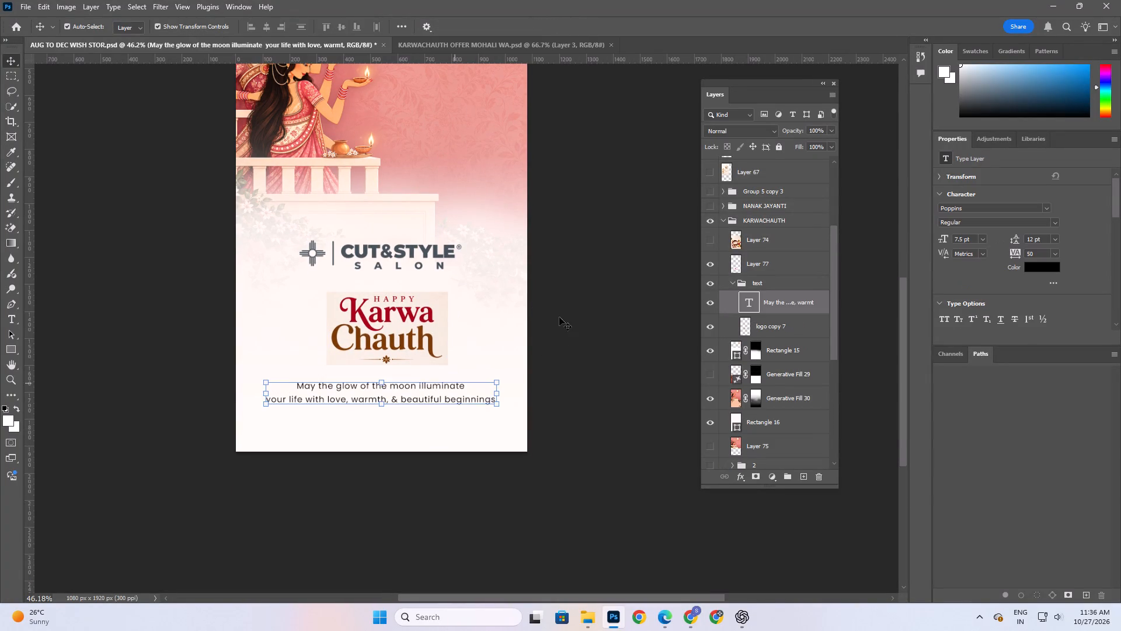
left_click(580, 301)
Centre the wish text horizontally on the whole canvas.
scroll(364, 299, "up", 3, "alt")
left_click(423, 411)
key("ctrl+a")
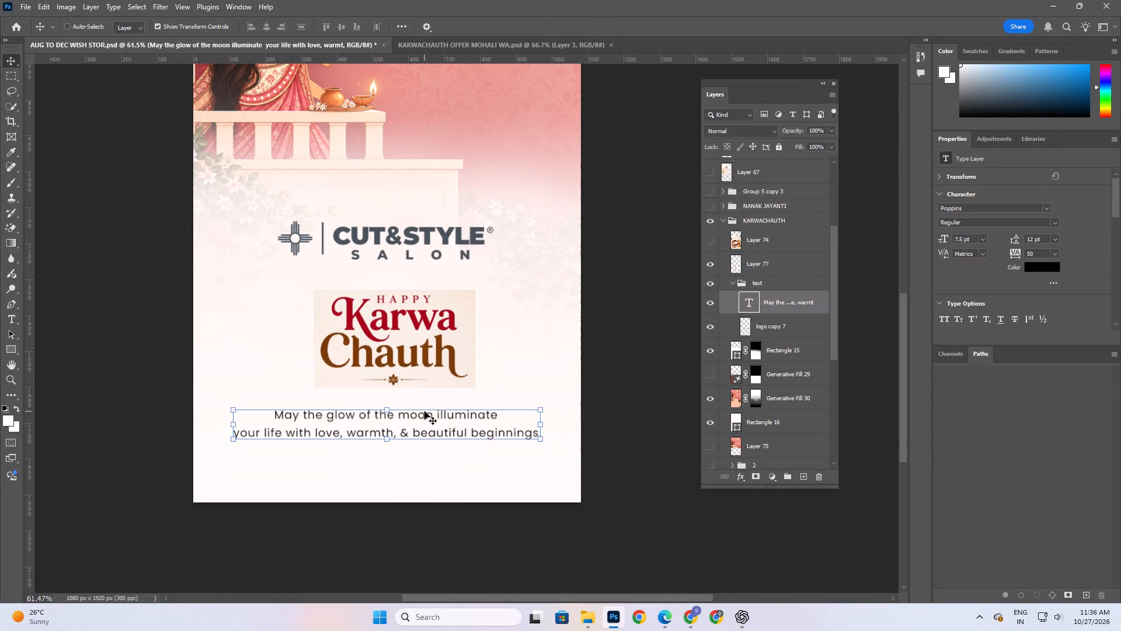
left_click(263, 27)
left_click(263, 27)
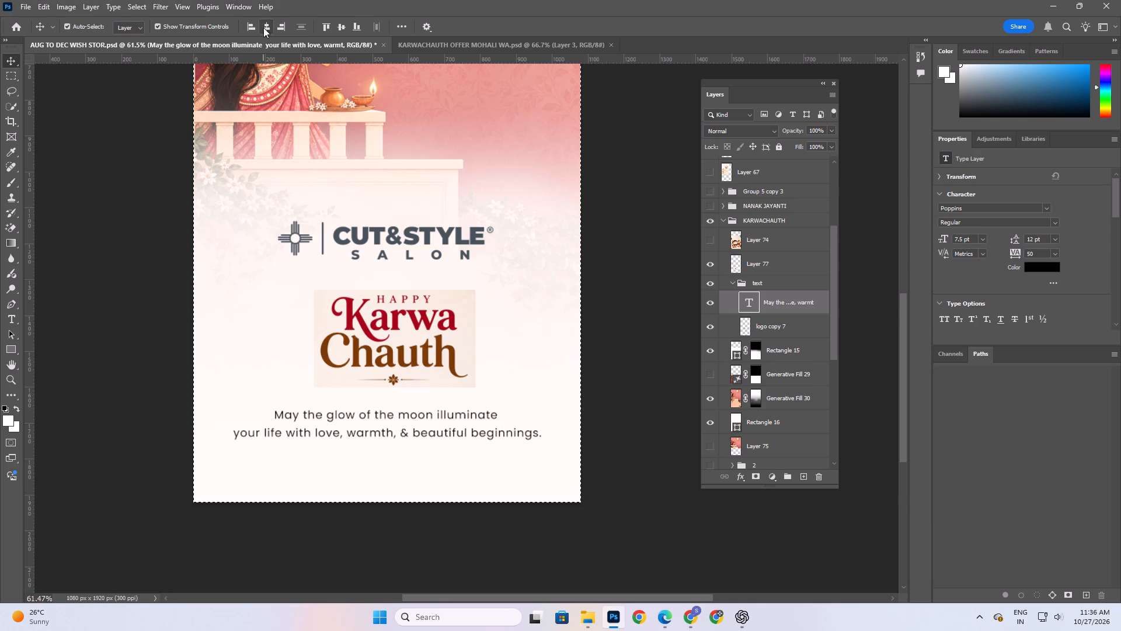
key("ctrl+d")
Centre the Happy Karwa Chauth lettering layer horizontally on the canvas.
left_click(426, 329)
key("ctrl+a")
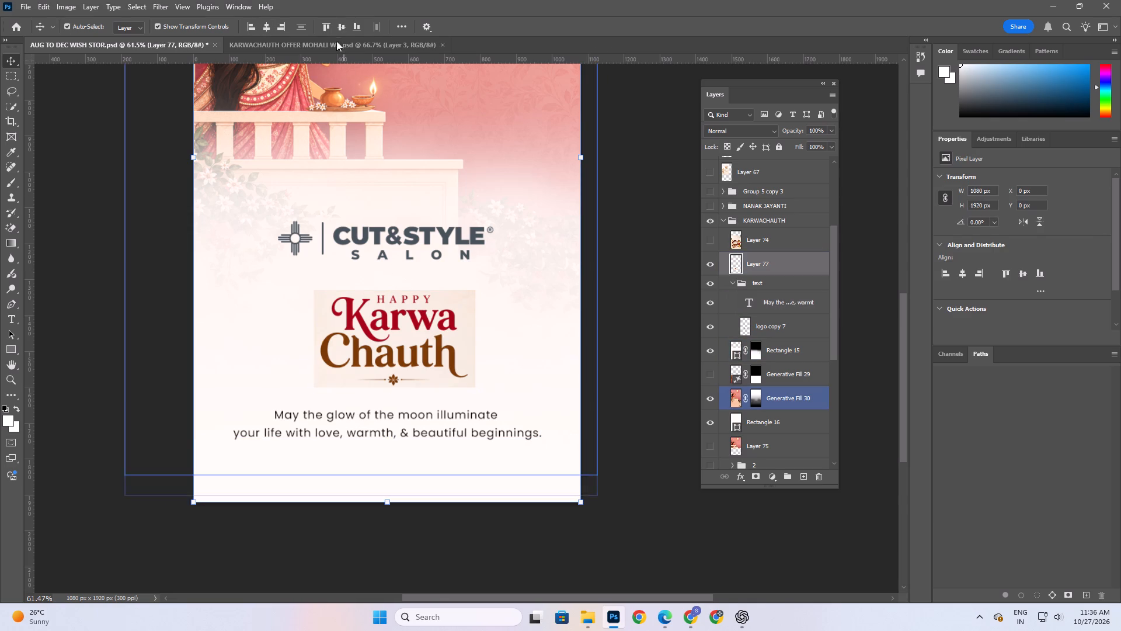
key("ctrl+a")
left_click(270, 27)
double_click(270, 27)
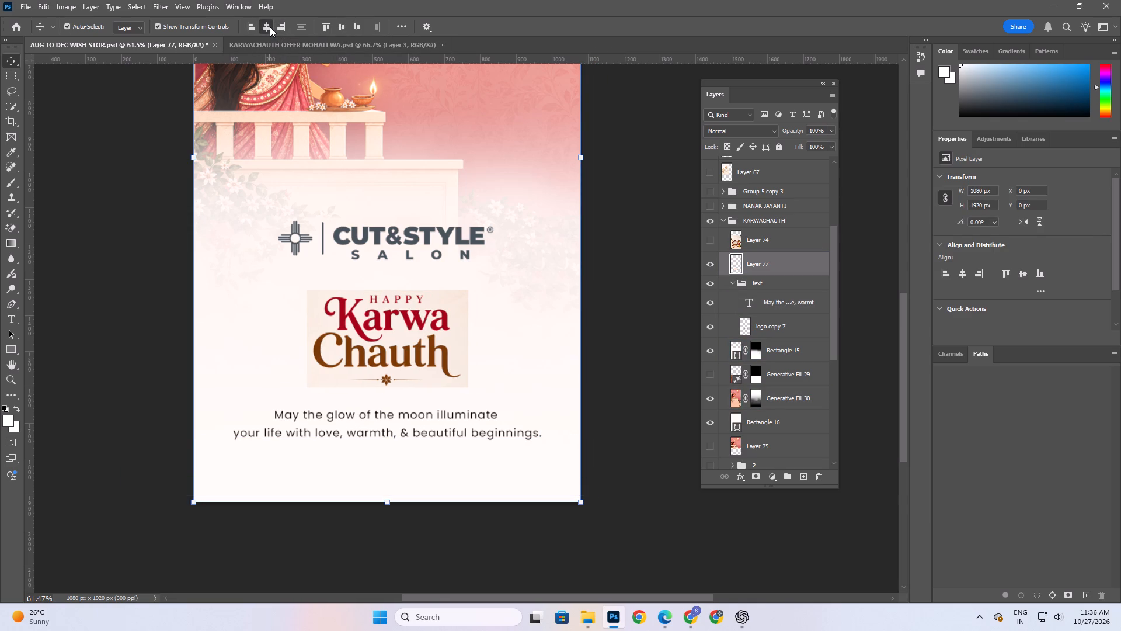
key("ctrl+d")
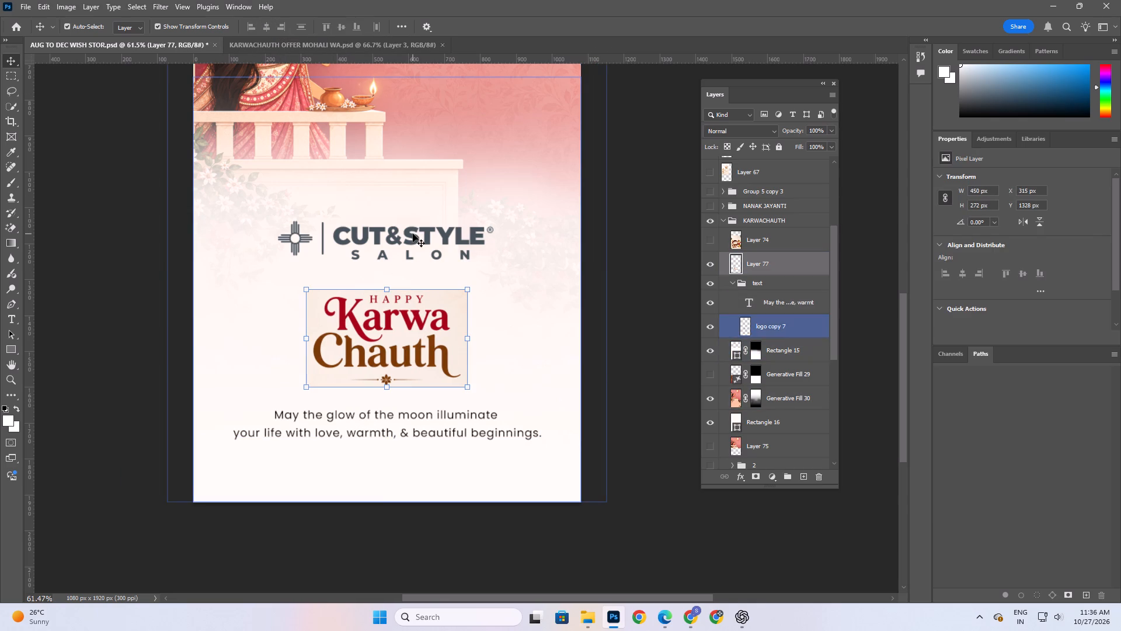
Scale the Cut&Style Salon logo to about 89% and move it slightly up, away from the title lettering.
left_click(413, 234)
left_click(412, 235)
left_click_drag(495, 262, 489, 261, "alt")
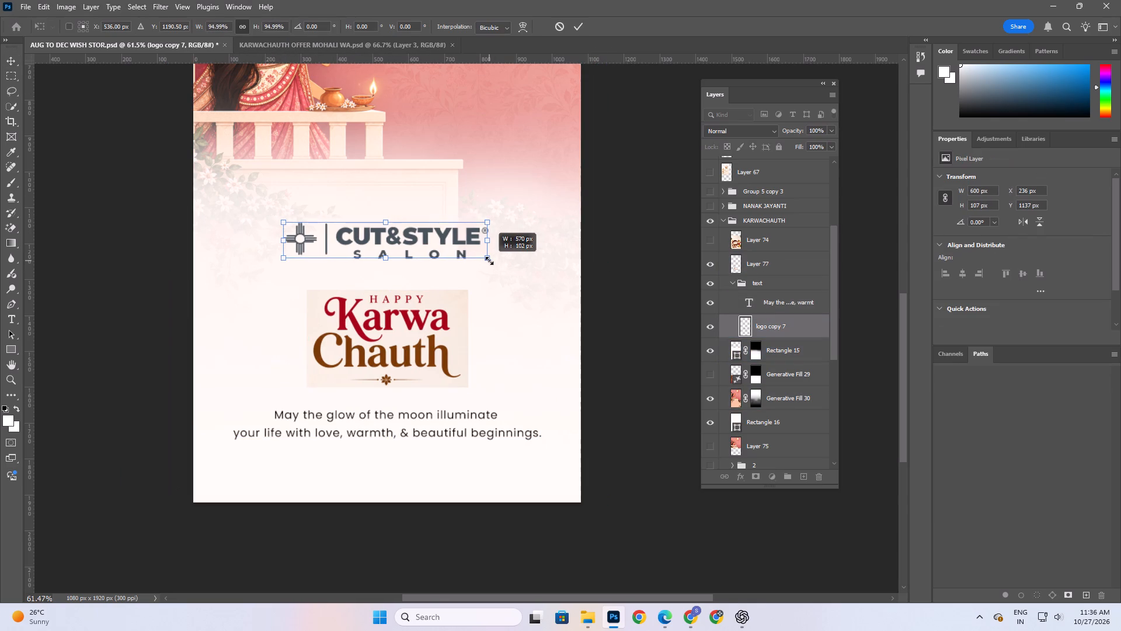
left_click_drag(489, 261, 483, 259, "alt")
left_click_drag(450, 242, 450, 231)
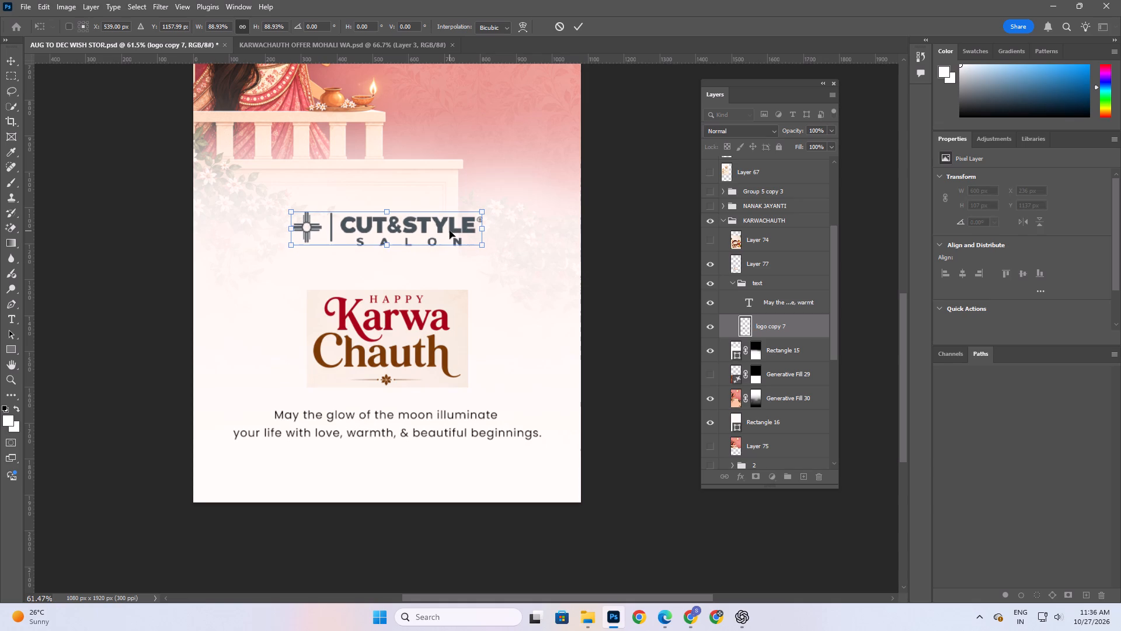
left_click(580, 23)
Centre the Cut&Style Salon logo horizontally on the canvas and save the document.
key("ctrl+a")
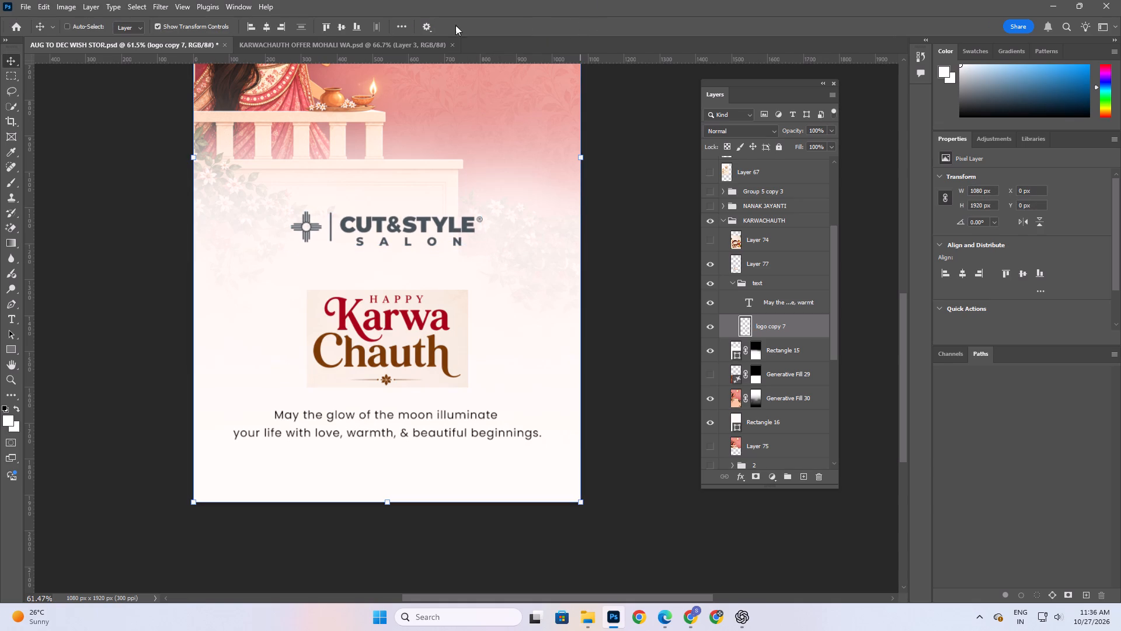
left_click(264, 25)
left_click(264, 25)
key("ctrl+d")
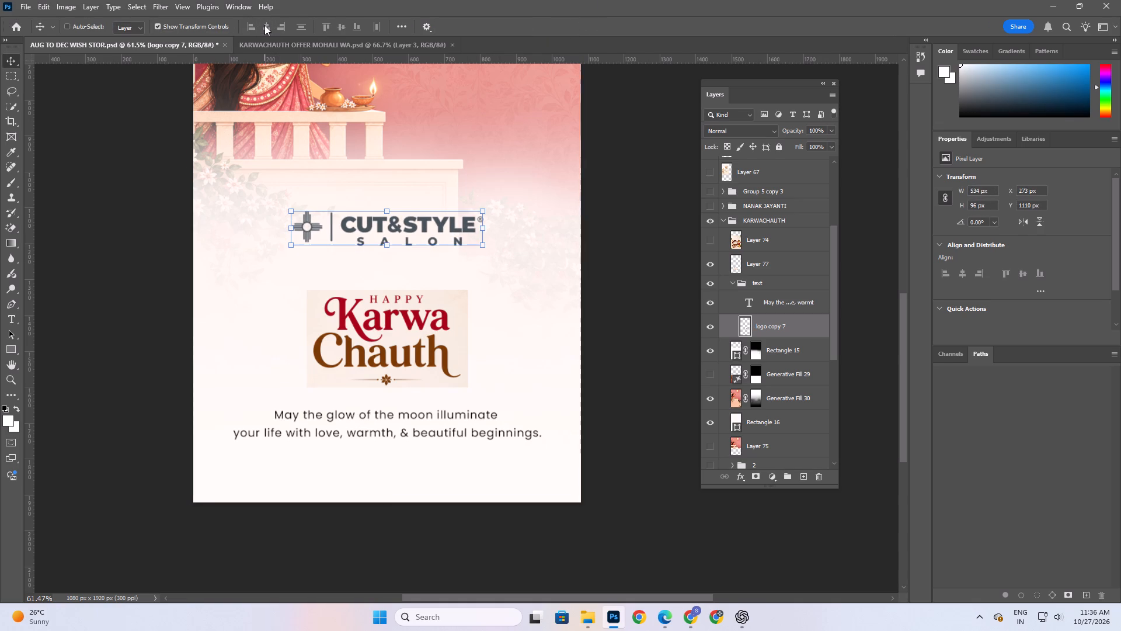
key("ctrl+s")
Delete the cream background around the title lettering using a Color Range selection sampled from it at fuzziness 200.
left_click(412, 350)
scroll(412, 350, "up", 5, "alt")
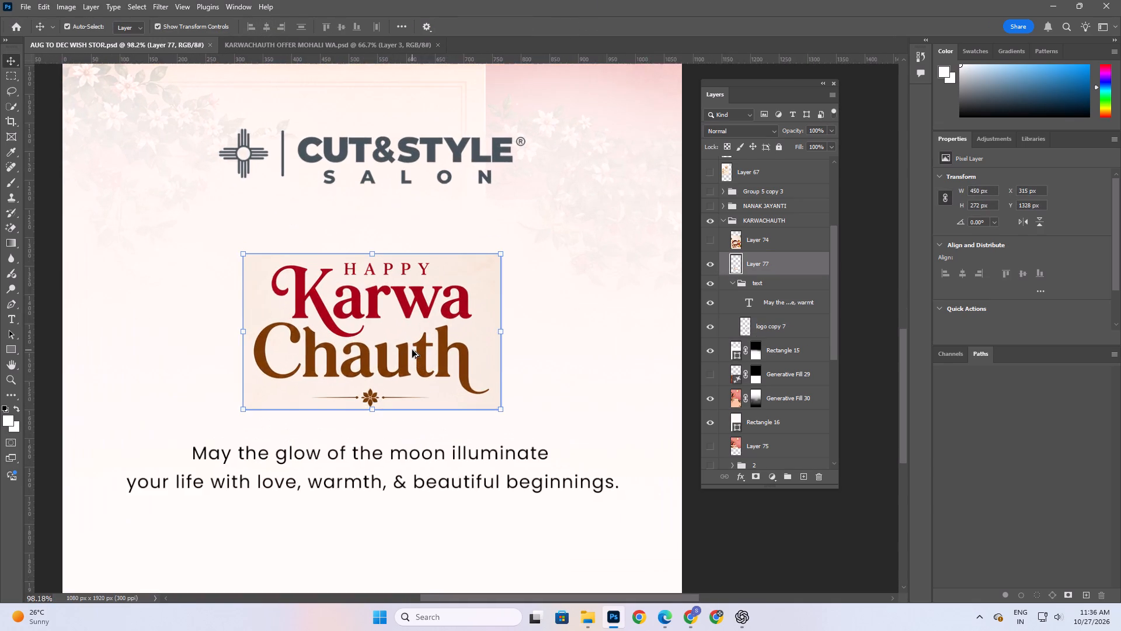
scroll(412, 350, "up", 3, "alt")
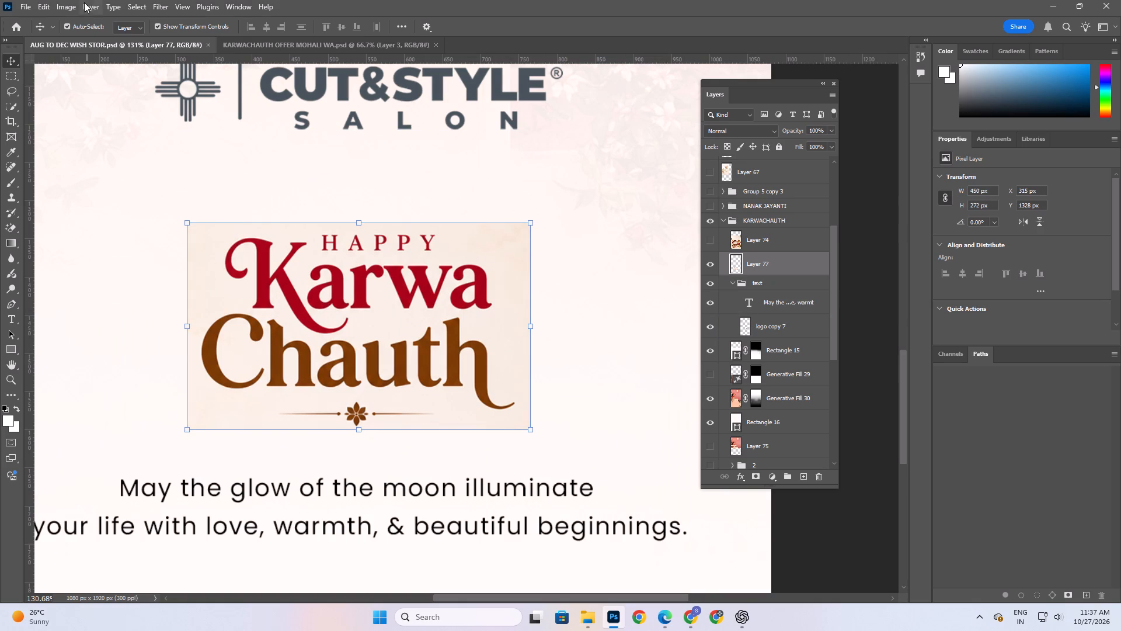
left_click(140, 10)
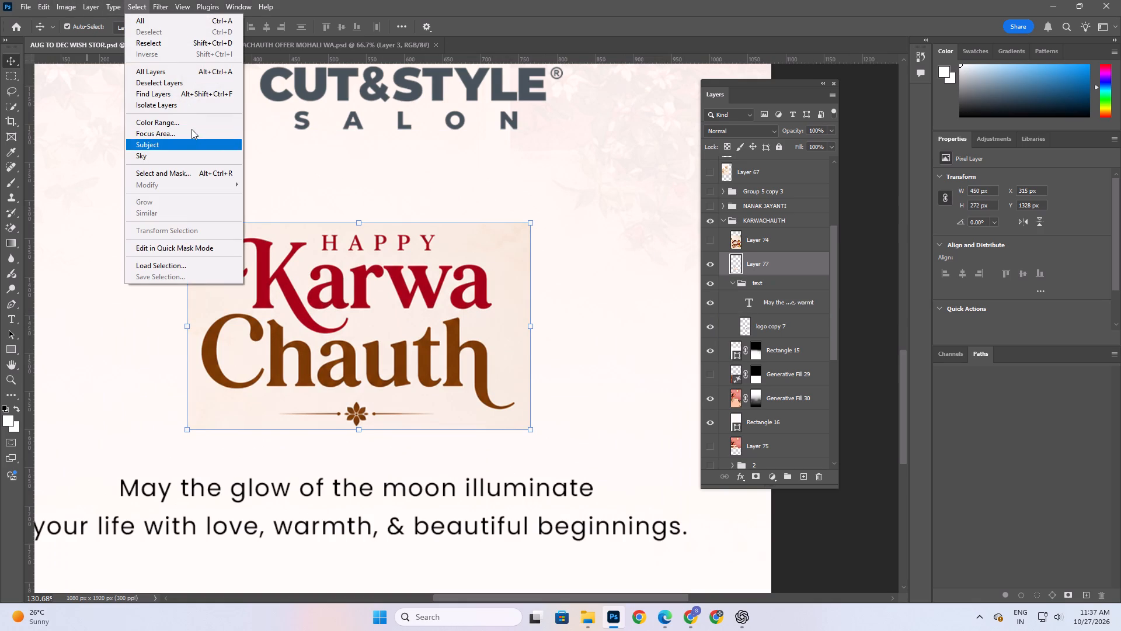
left_click(190, 120)
left_click(203, 266)
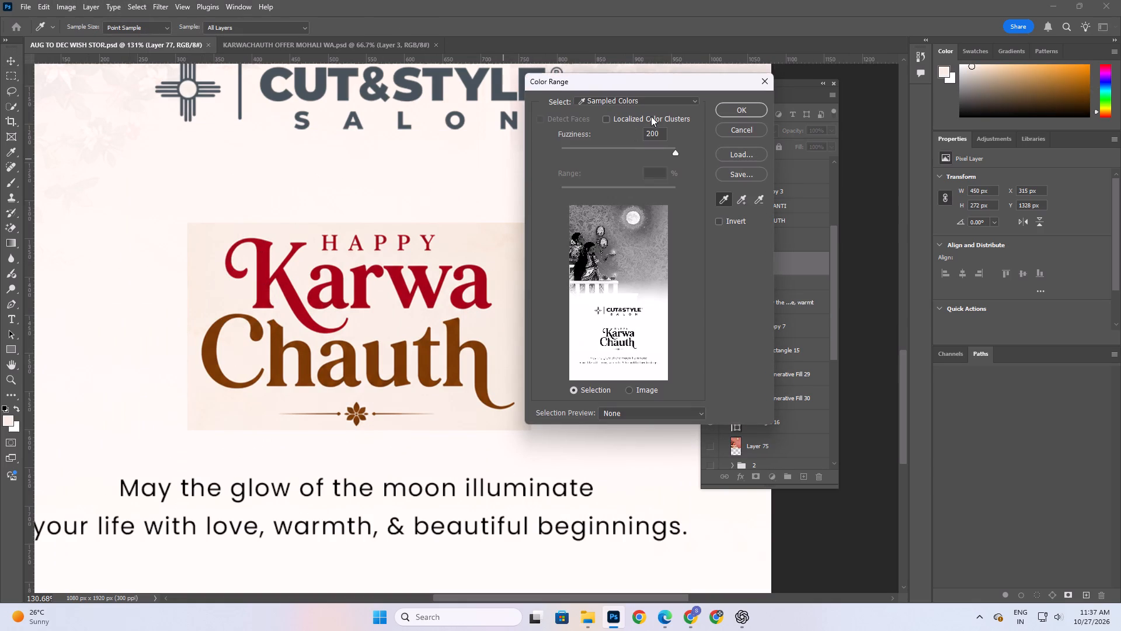
left_click(749, 113)
key("Delete")
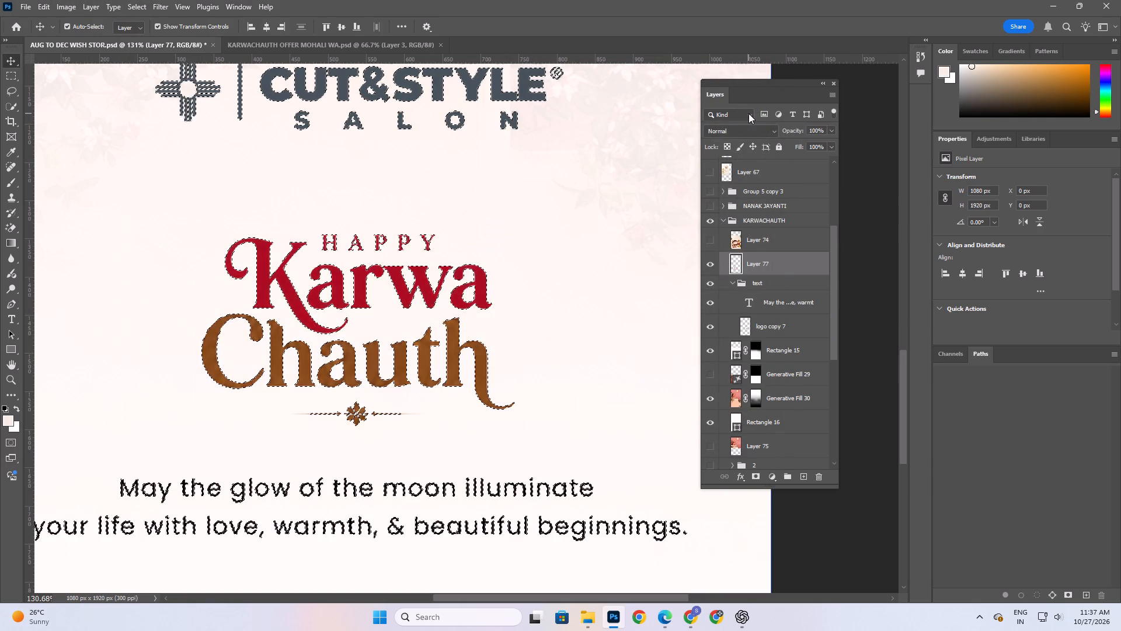
key("ctrl+d")
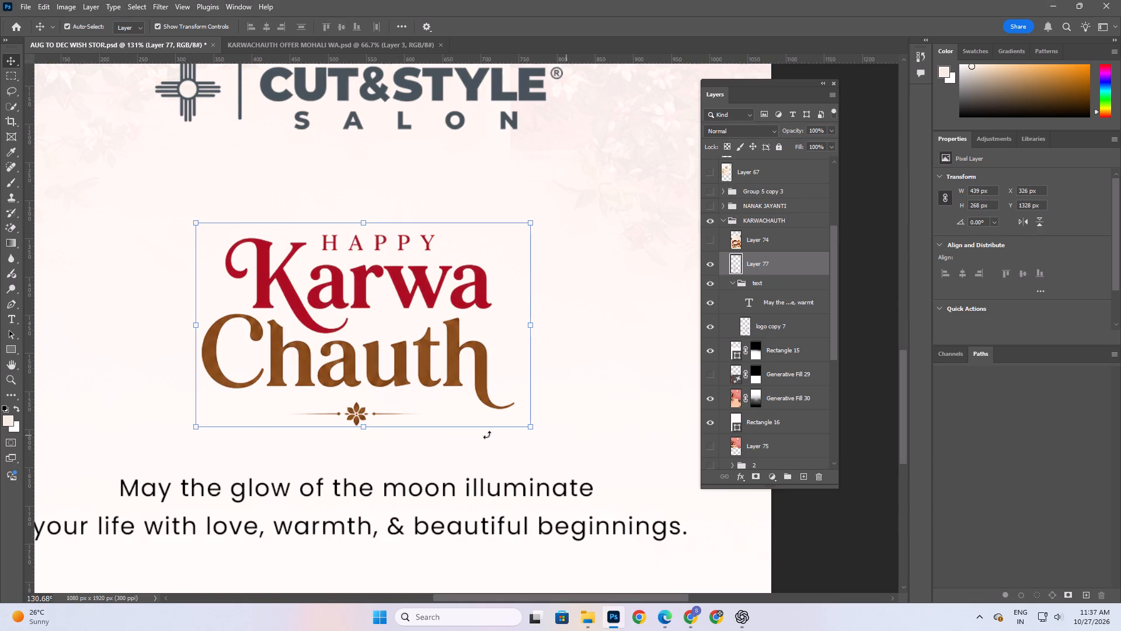
left_click(452, 363)
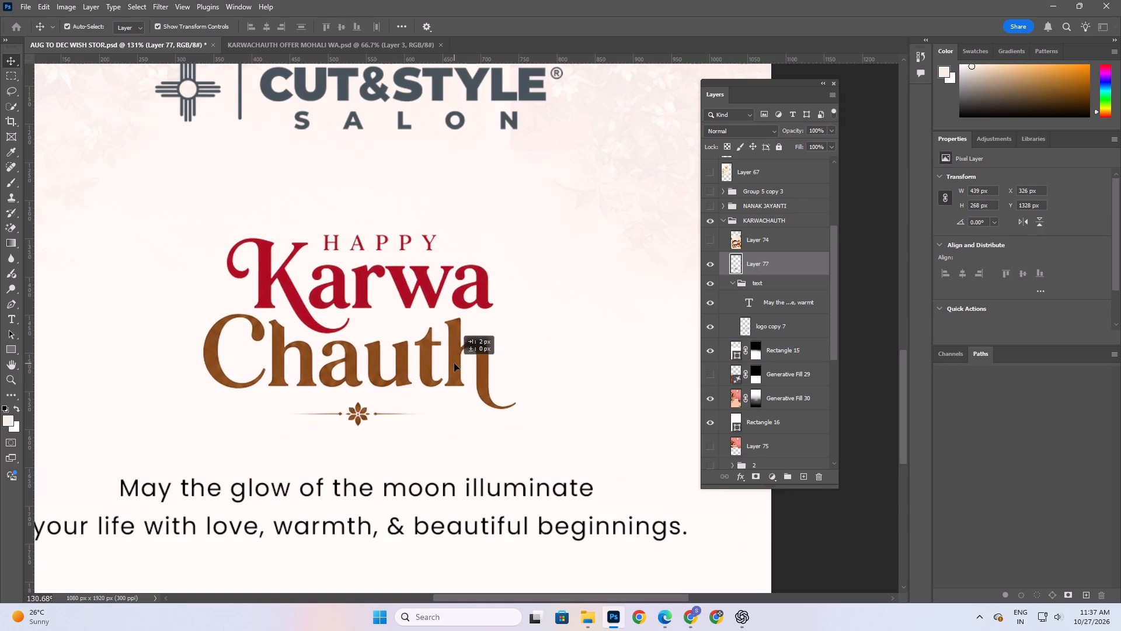
Add a Color Overlay to the title lettering layer and change its colour to dark reddish brown, #662106.
double_click(823, 260)
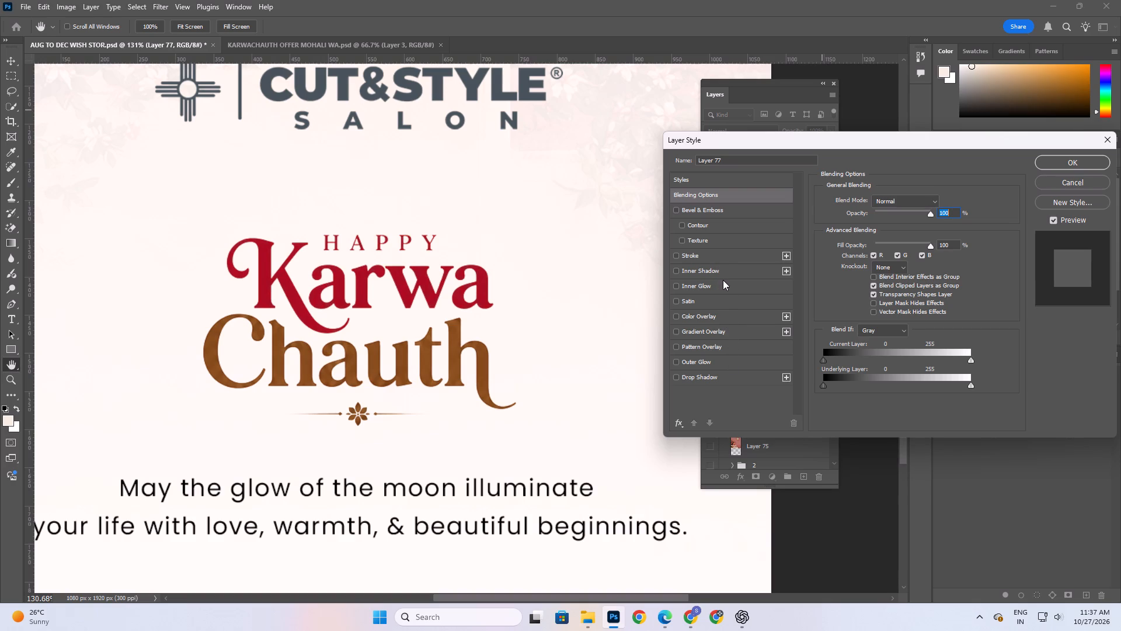
left_click(720, 321)
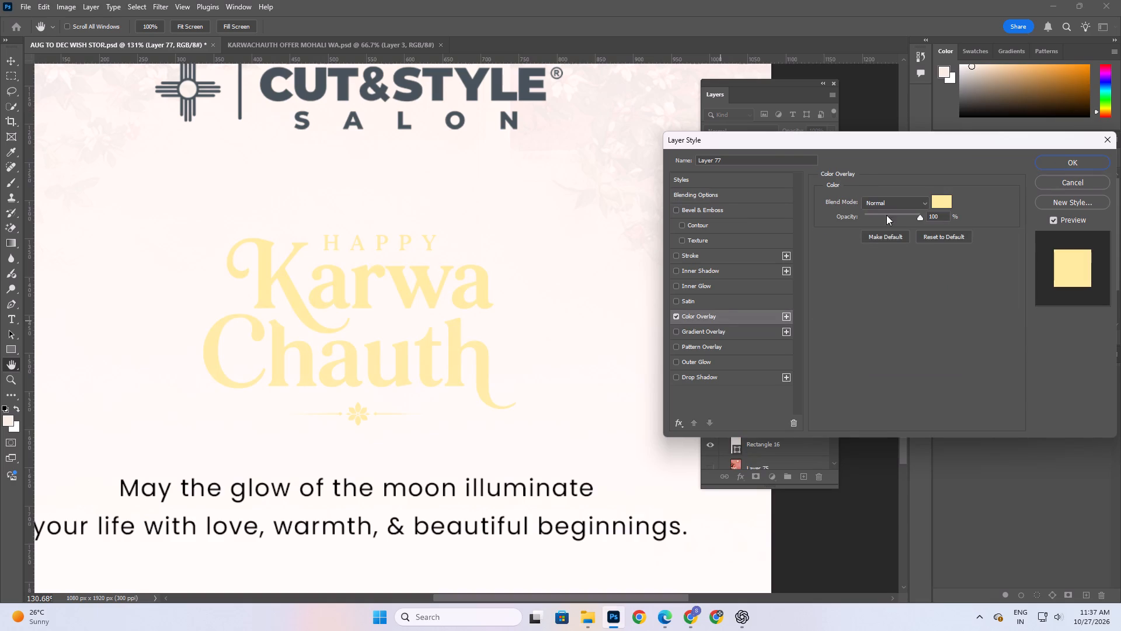
left_click(942, 199)
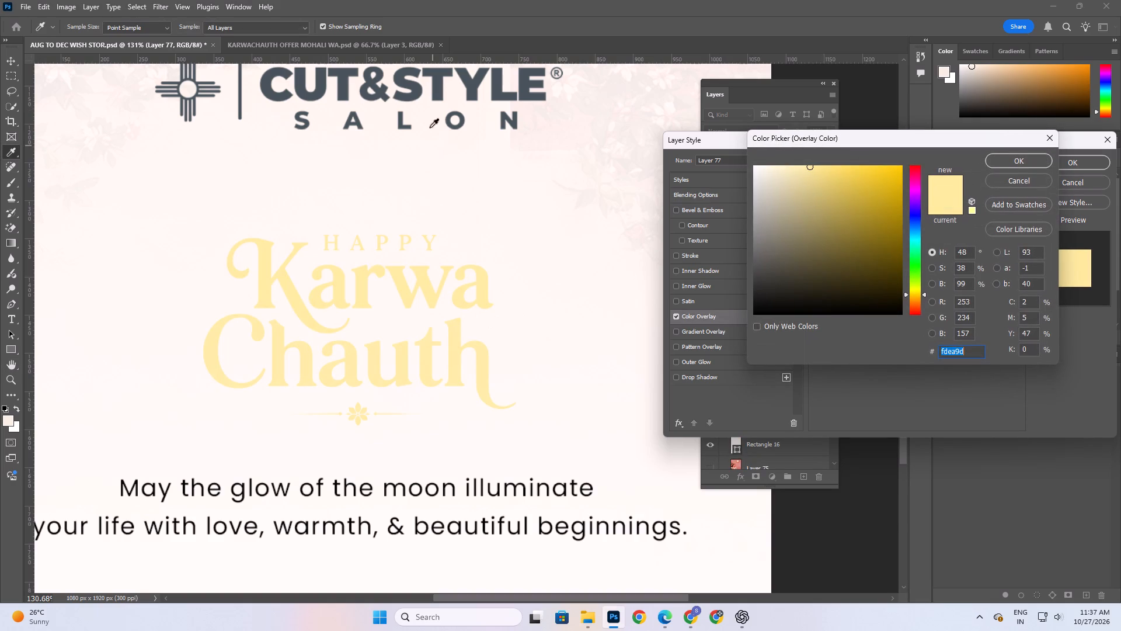
left_click_drag(917, 289, 906, 205)
left_click_drag(906, 205, 923, 307)
left_click_drag(872, 230, 873, 242)
left_click_drag(875, 248, 876, 261)
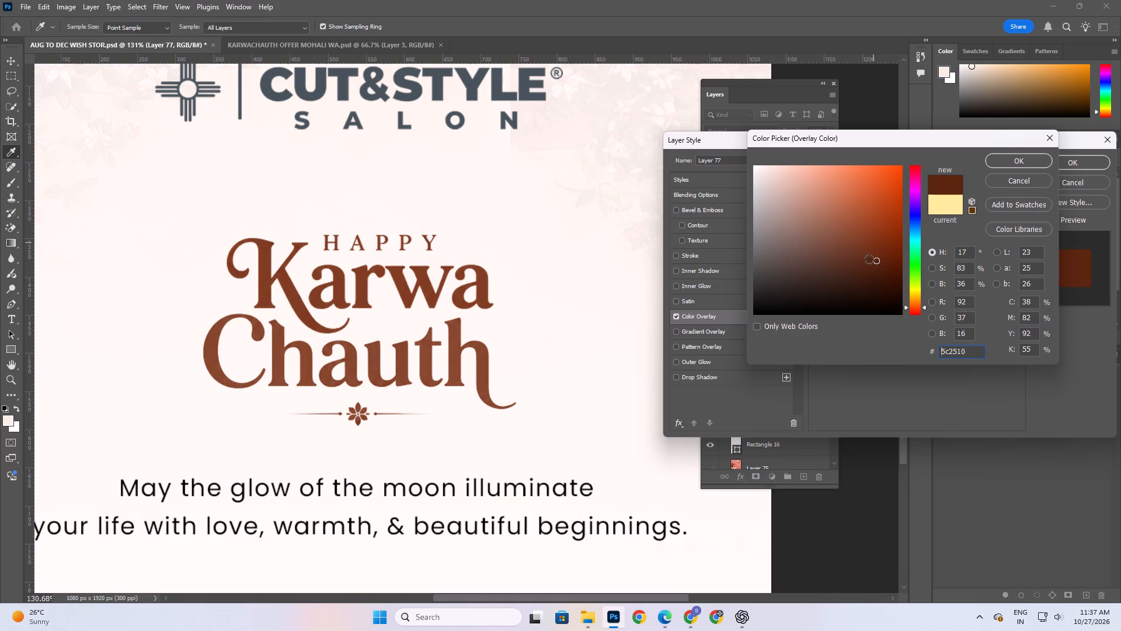
left_click_drag(869, 259, 869, 254)
left_click_drag(872, 251, 877, 245)
left_click(877, 242)
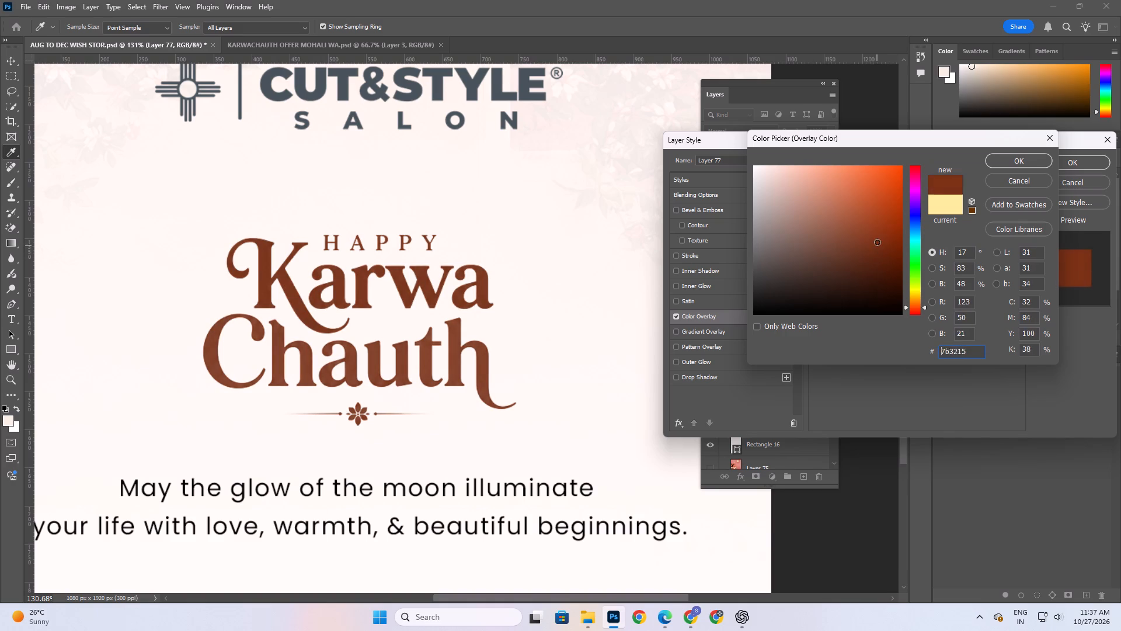
left_click(884, 251)
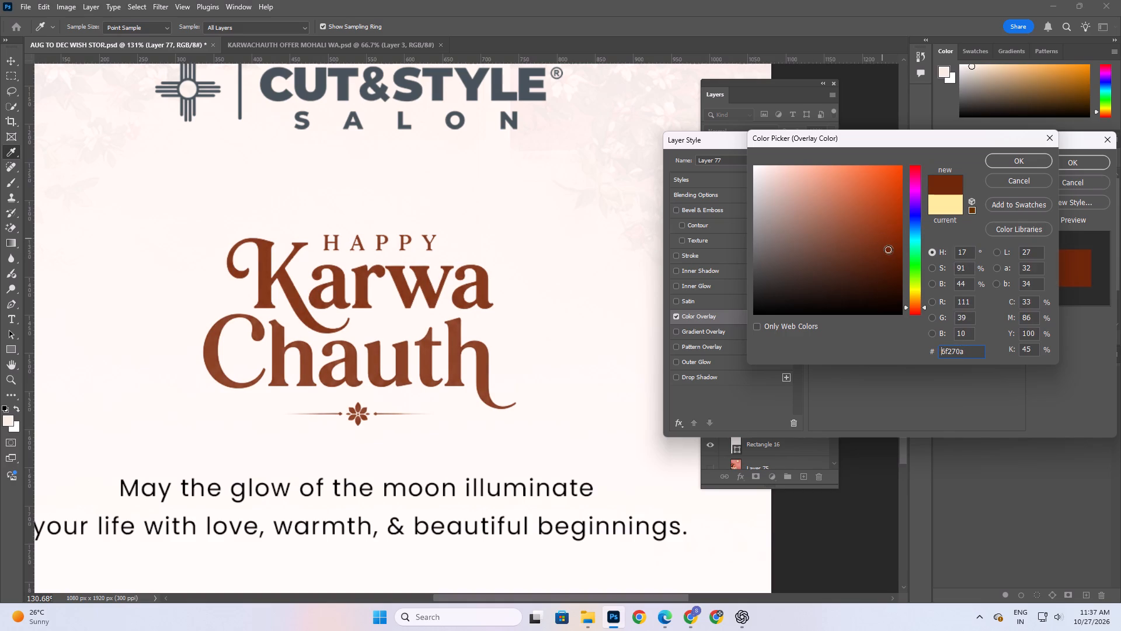
left_click(892, 255)
Try a deep maroon hue for the title's overlay, adjusting the shade to 85% saturation and 42% brightness.
left_click(913, 174)
left_click(913, 175)
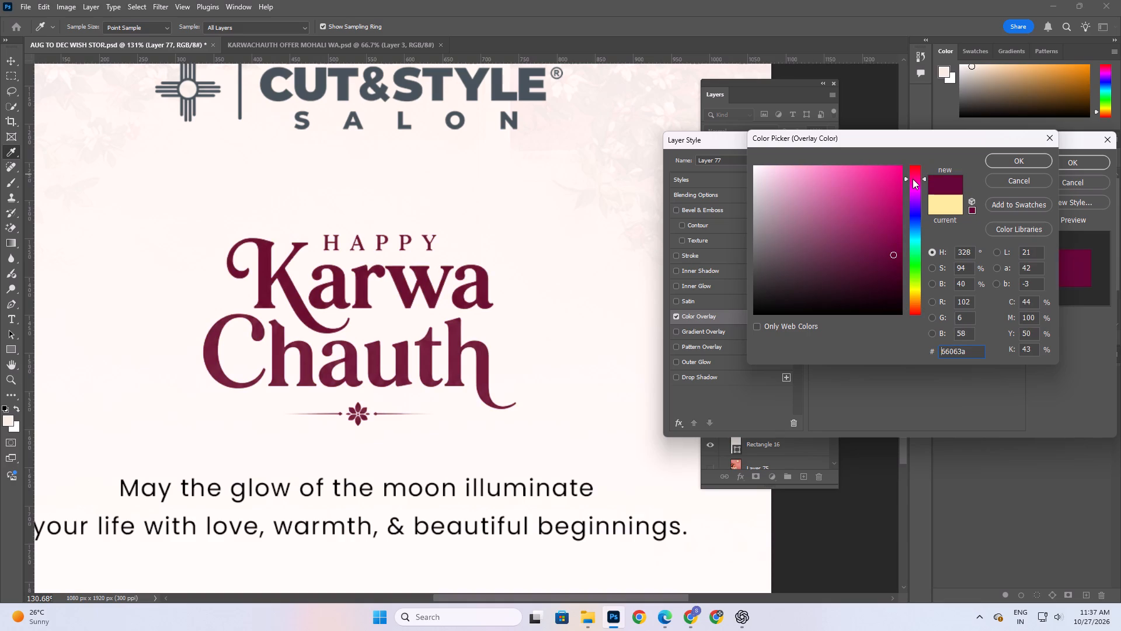
left_click_drag(913, 179, 913, 173)
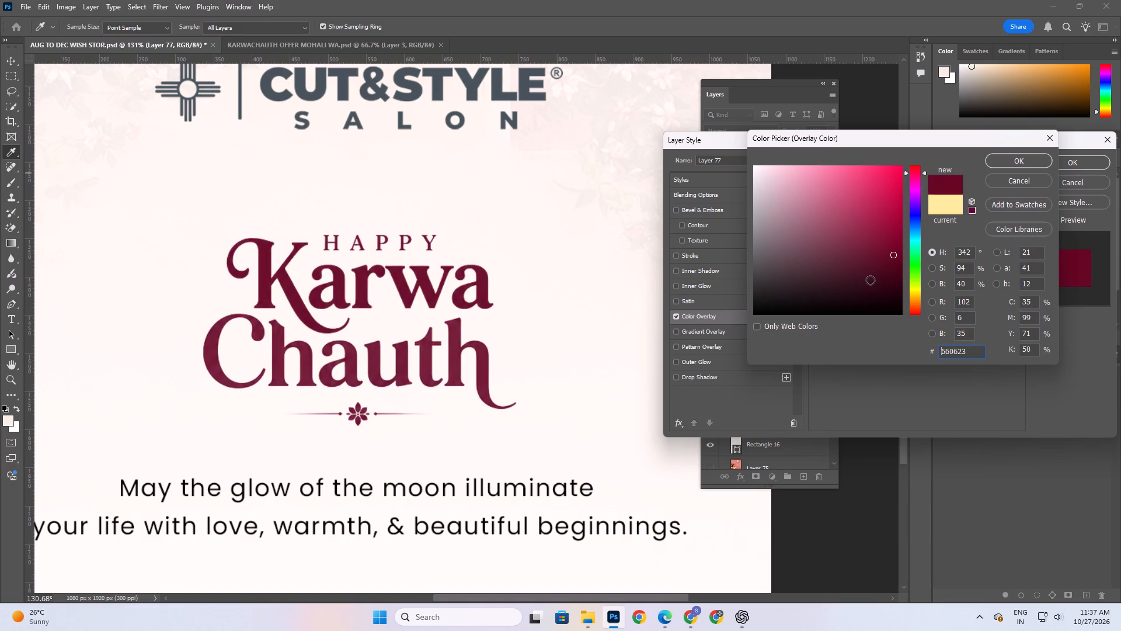
left_click_drag(889, 257, 889, 252)
left_click_drag(889, 251, 880, 252)
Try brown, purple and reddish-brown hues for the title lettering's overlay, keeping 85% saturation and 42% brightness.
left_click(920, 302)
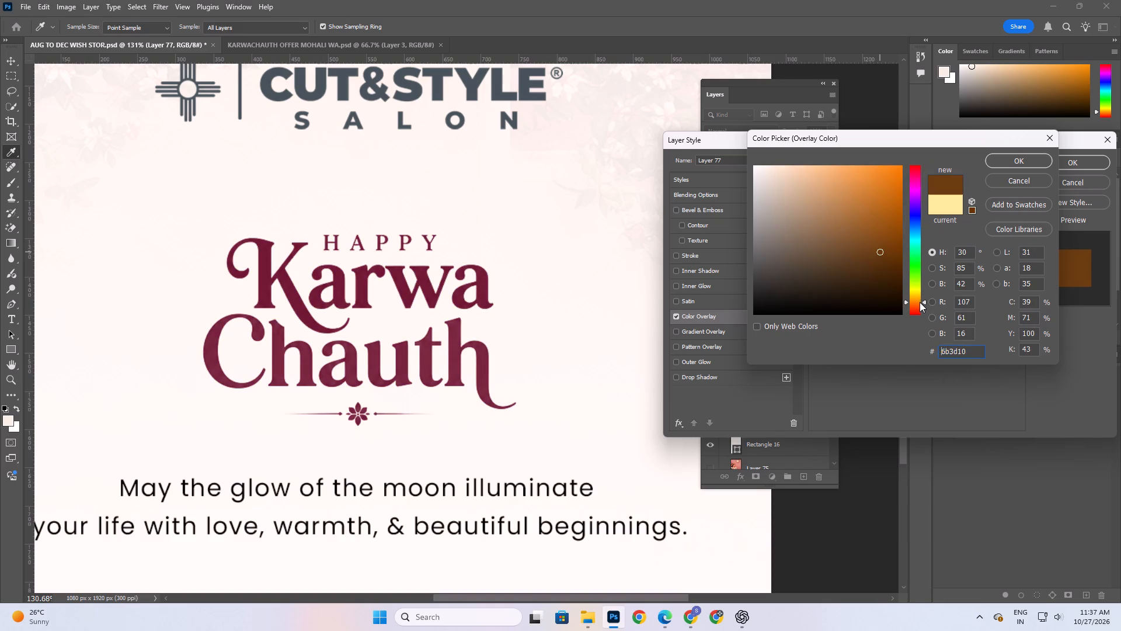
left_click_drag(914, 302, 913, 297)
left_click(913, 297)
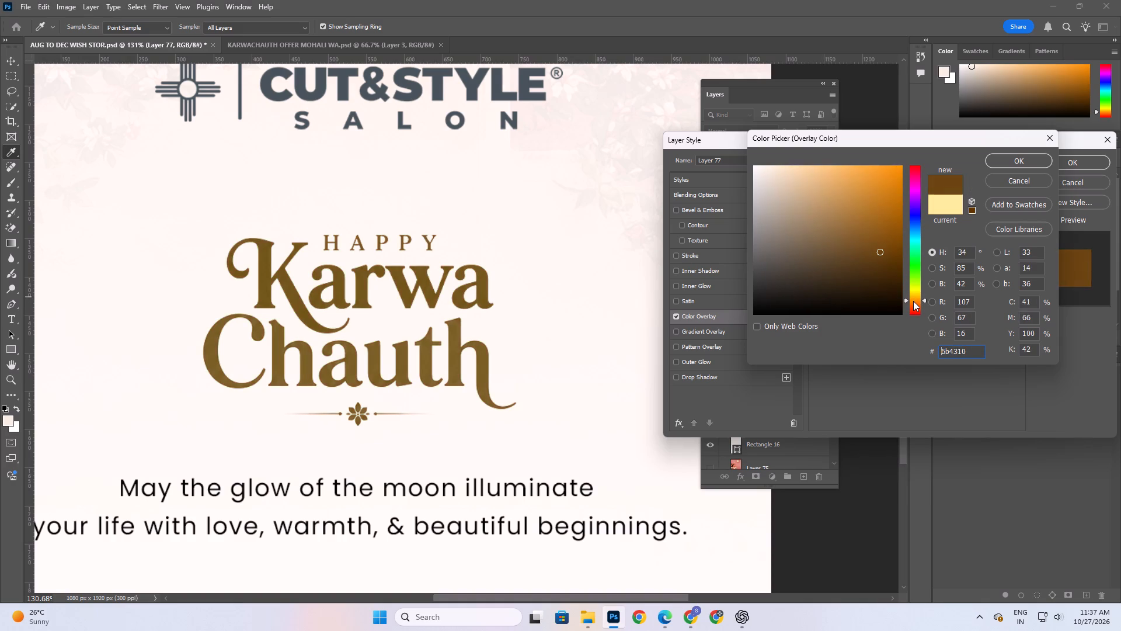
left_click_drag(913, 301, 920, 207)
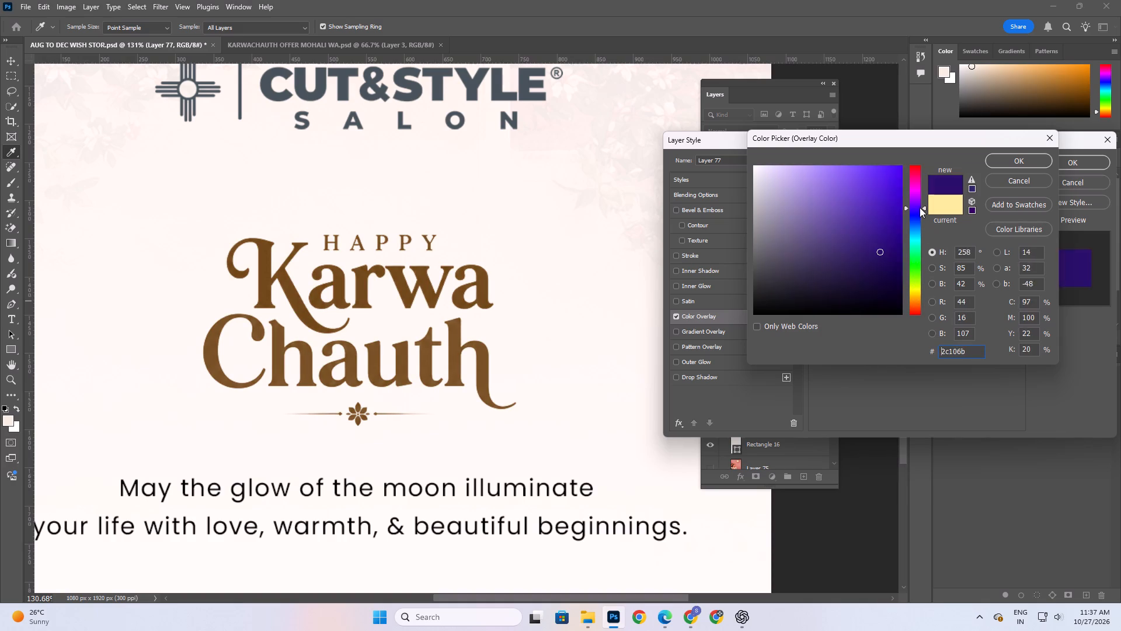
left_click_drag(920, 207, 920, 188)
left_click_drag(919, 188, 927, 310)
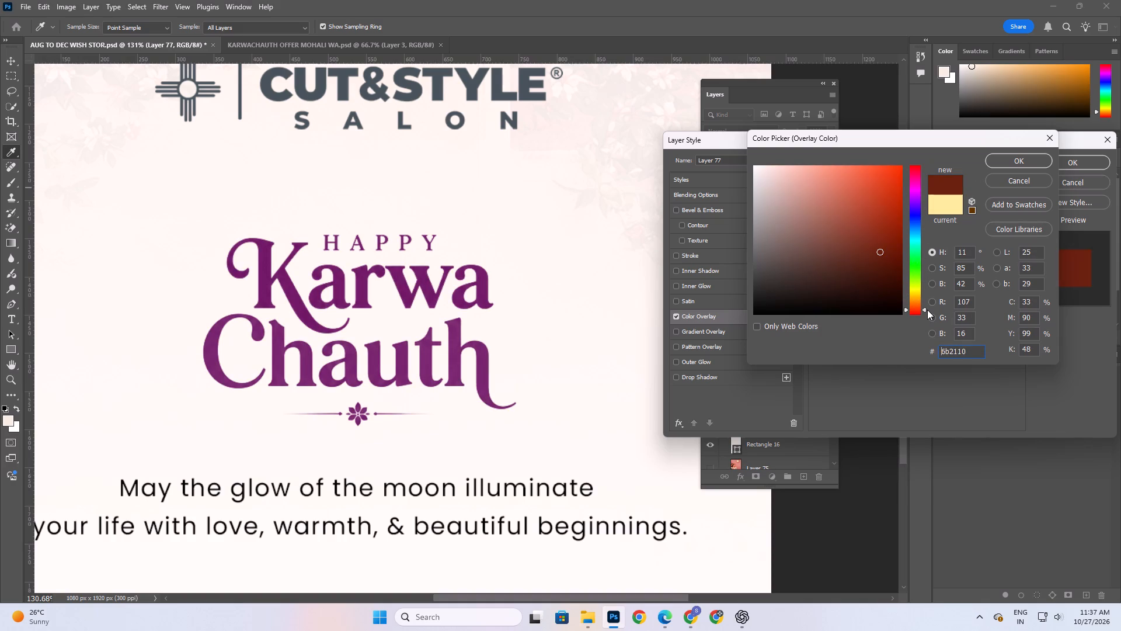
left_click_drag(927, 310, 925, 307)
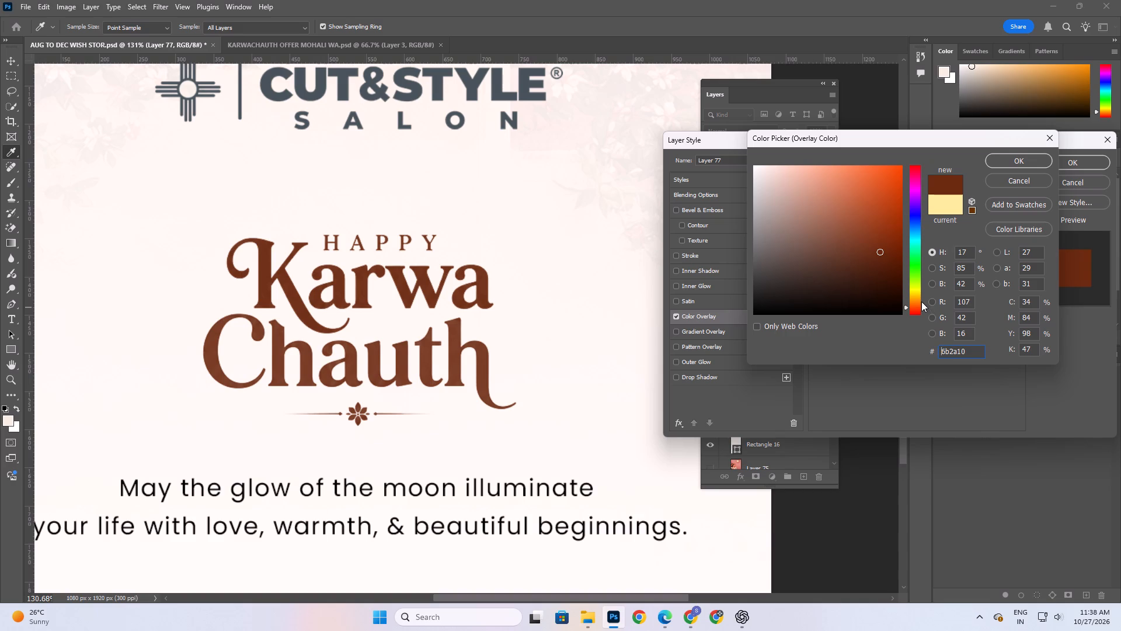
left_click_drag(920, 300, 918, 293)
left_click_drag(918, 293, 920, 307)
Set the title lettering's Color Overlay to crimson red, #ae0c1b, and apply the layer style.
left_click_drag(892, 223, 892, 214)
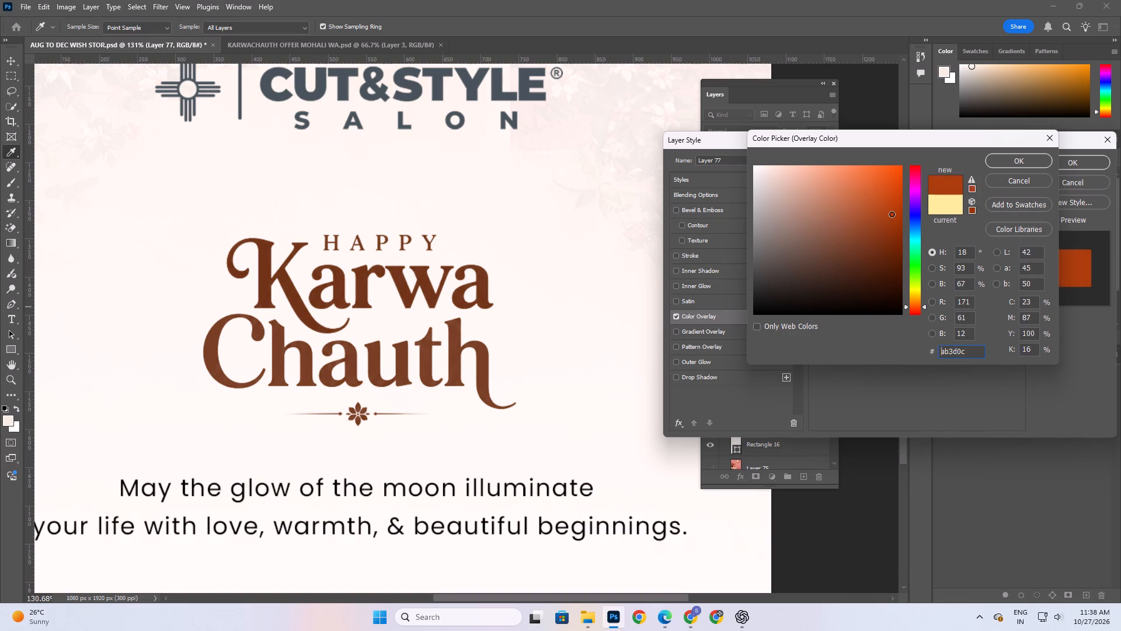
left_click_drag(892, 214, 892, 213)
left_click(914, 175)
left_click_drag(912, 175, 911, 168)
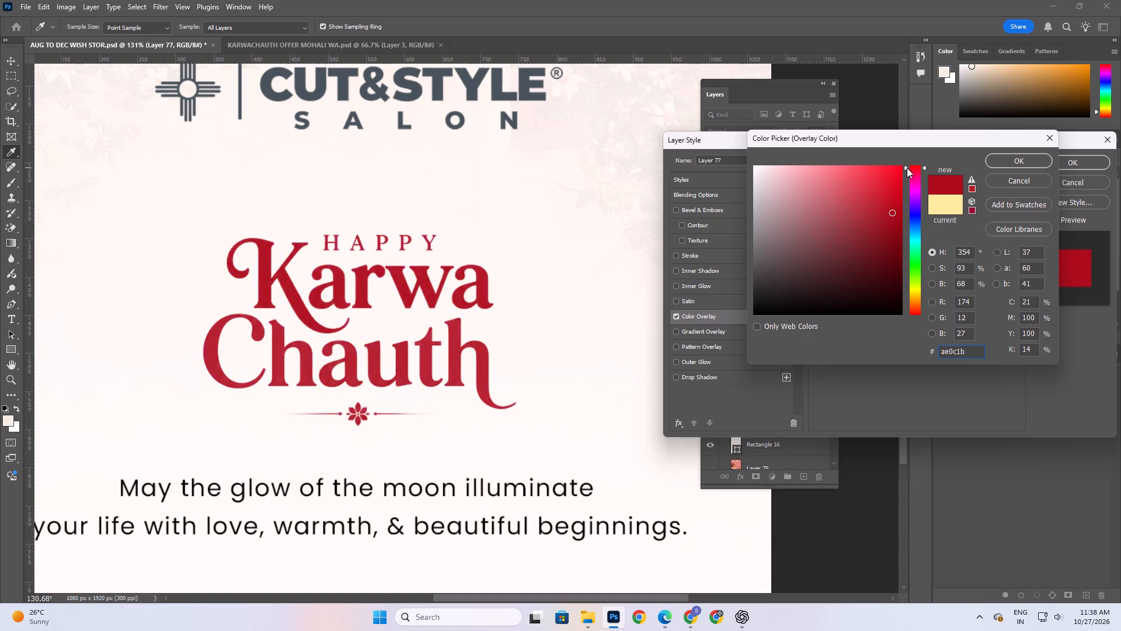
left_click_drag(1012, 162, 1019, 159)
left_click(1085, 160)
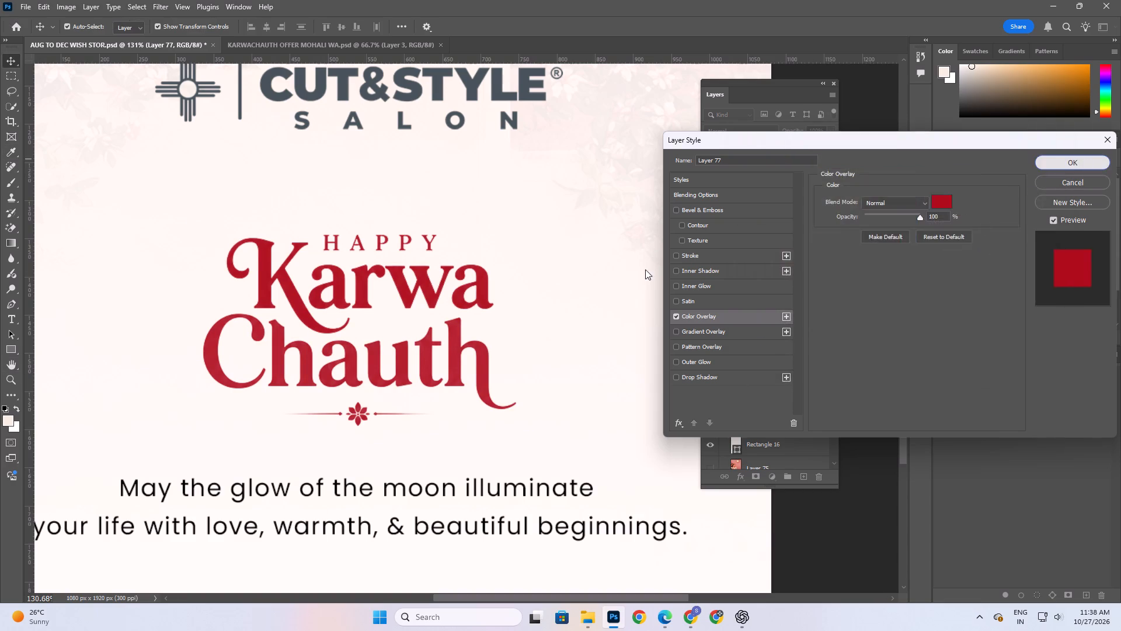
Recolour the two-line moon wish text slate grey, #48535a, sampled from the Cut&Style Salon logo.
scroll(511, 335, "down", 15, "alt")
left_click(569, 504)
key("space")
key("space")
key("space")
key("space")
key("space")
key("space")
key("space")
key("space")
key("space")
key("space")
key("space")
key("space")
key("space")
key("space")
key("space")
key("space")
key("space")
key("space")
key("space")
key("space")
left_click_drag(563, 415, 560, 428)
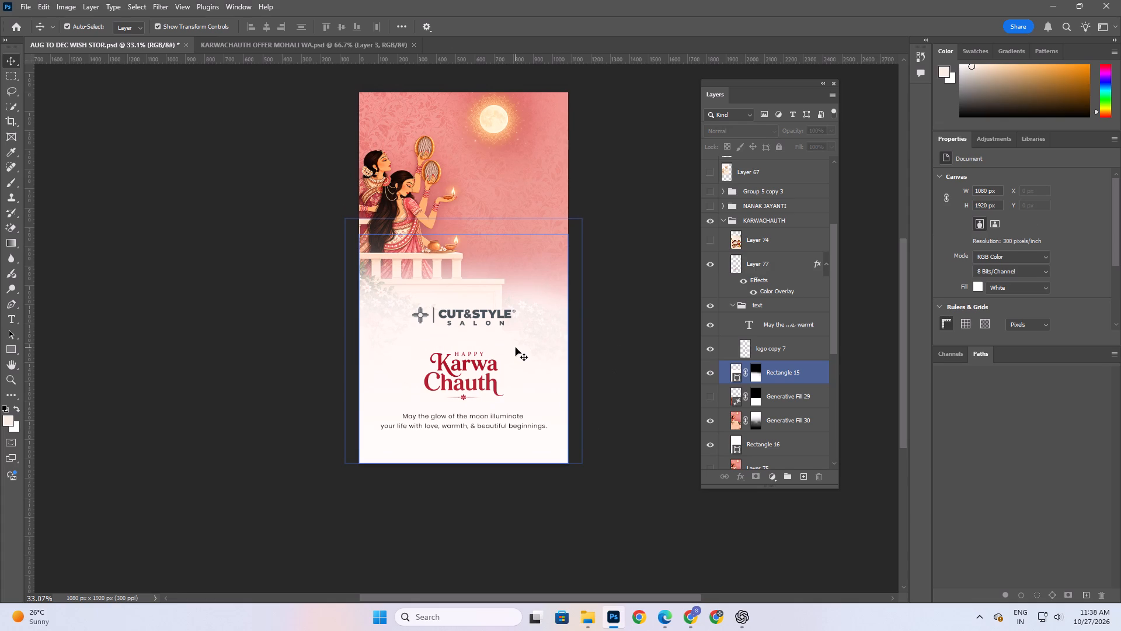
scroll(482, 323, "up", 4, "alt")
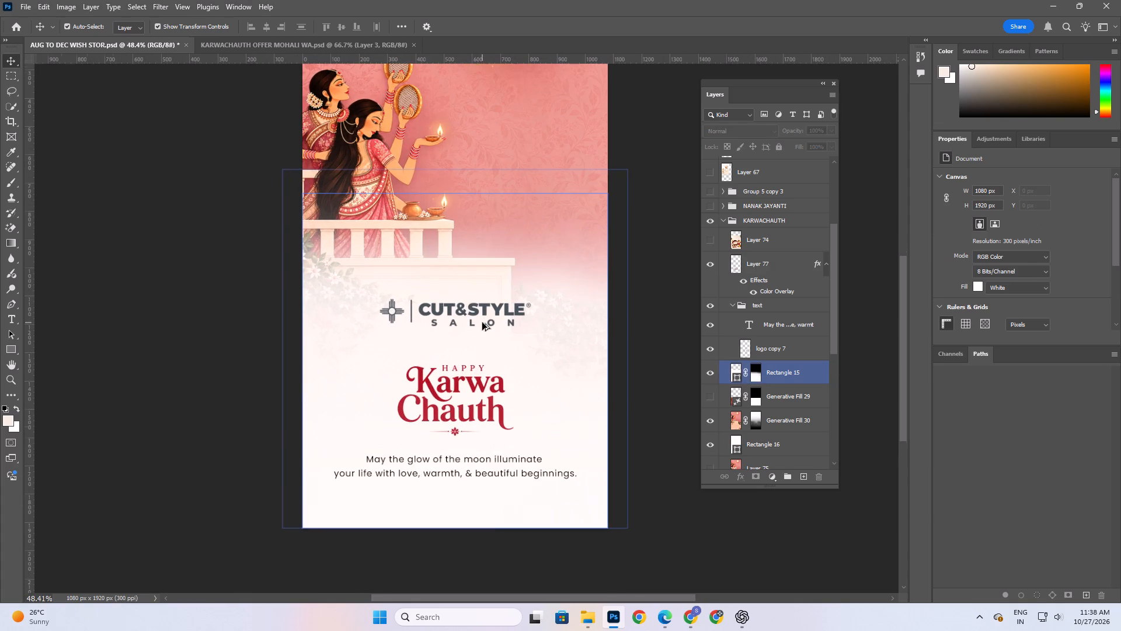
scroll(491, 521, "up", 3, "alt")
left_click(495, 460)
scroll(490, 273, "up", 4, "alt")
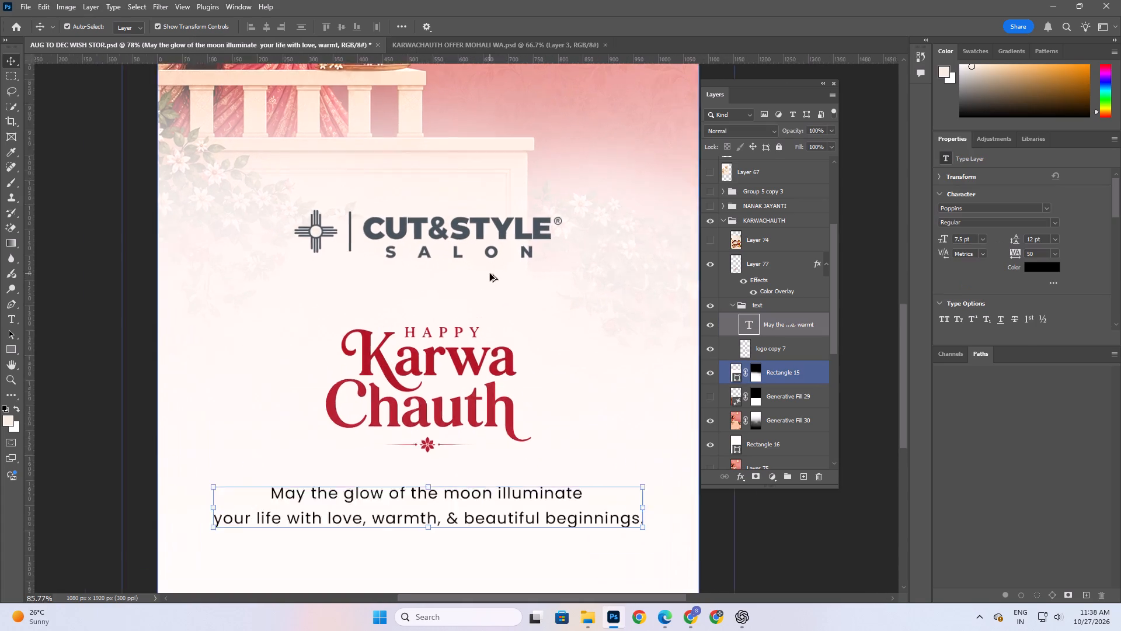
left_click(1033, 263)
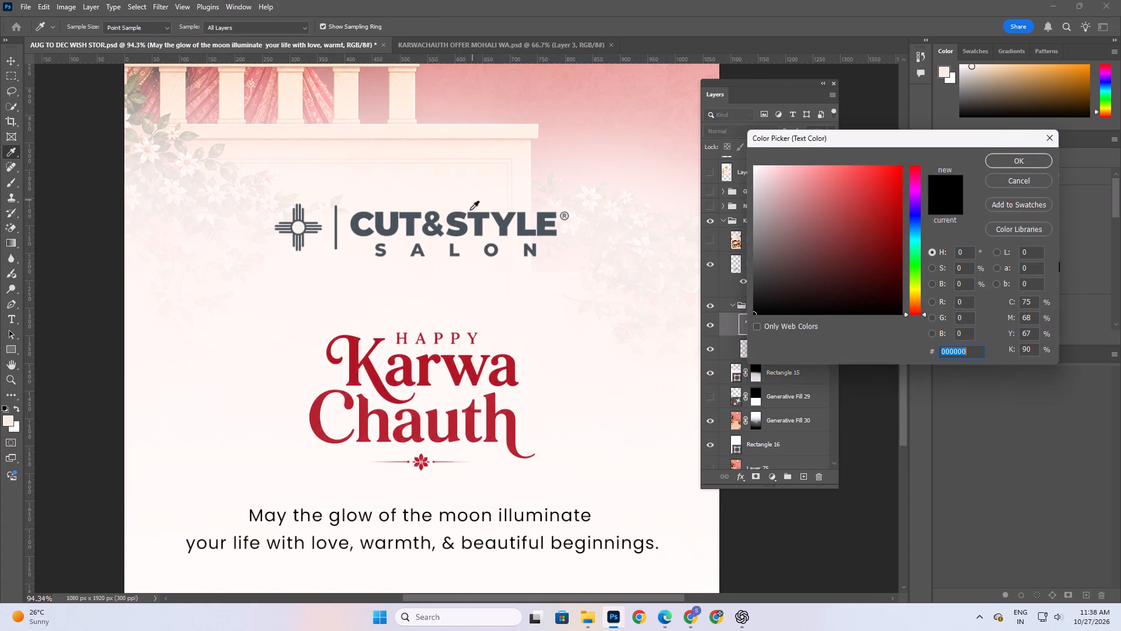
left_click(450, 219)
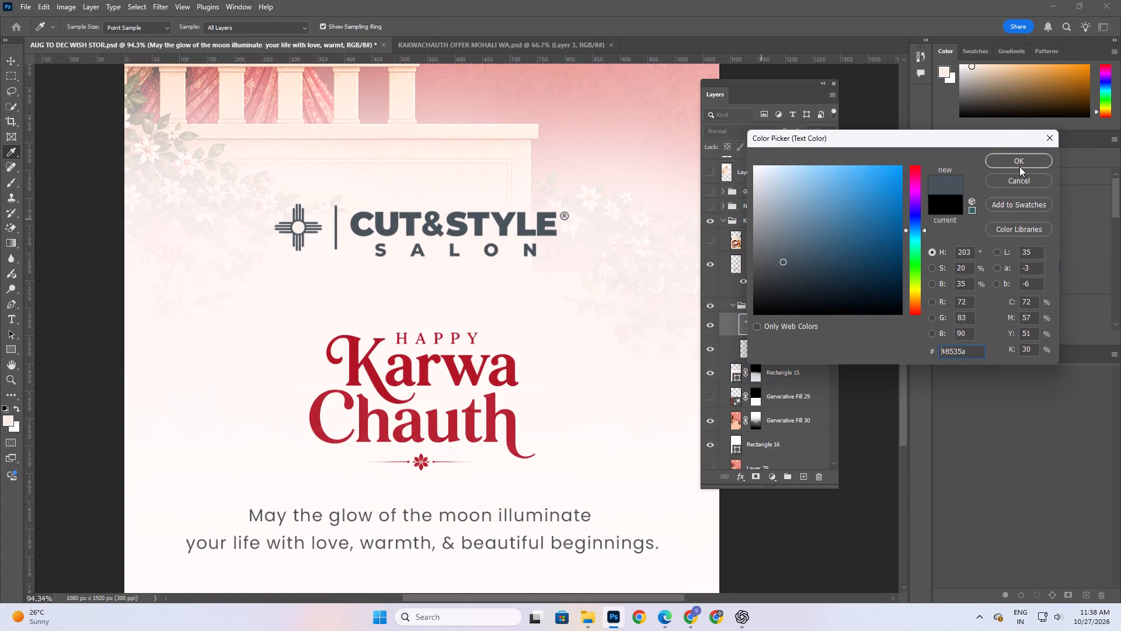
left_click(1022, 167)
Examine the whole greeting layout with the recoloured title and wish text.
scroll(410, 289, "down", 5, "alt")
scroll(406, 366, "down", 4, "alt")
left_click(571, 473)
key("space")
key("space")
key("space")
key("space")
key("space")
key("space")
key("space")
key("space")
key("space")
key("space")
key("space")
key("space")
key("space")
key("space")
key("space")
key("space")
key("space")
key("space")
key("space")
key("space")
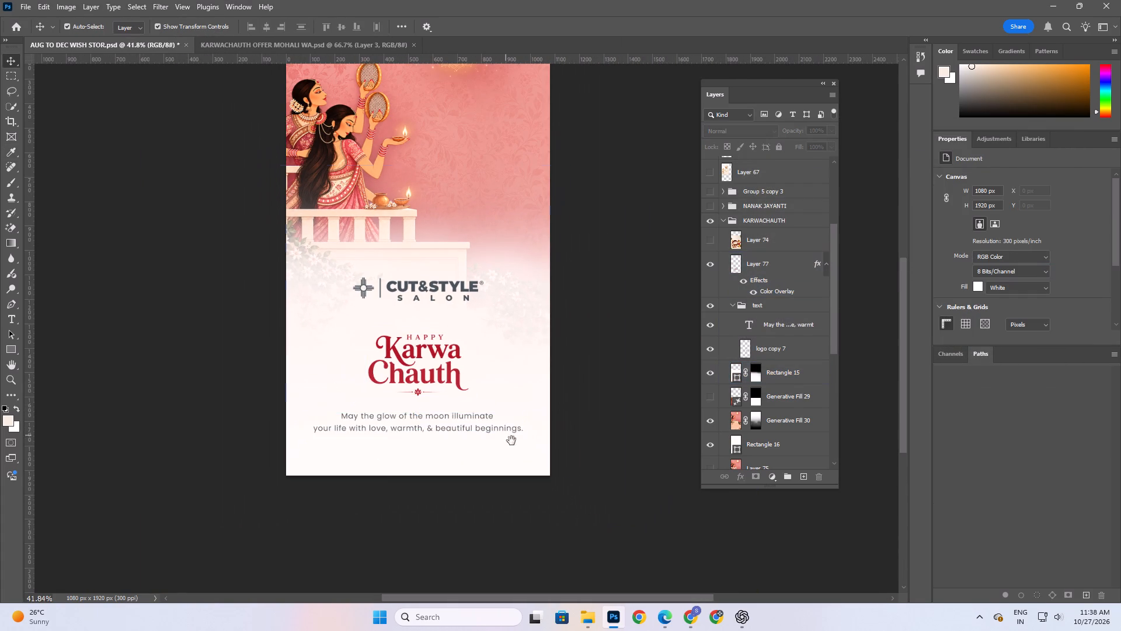
left_click_drag(511, 441, 526, 457)
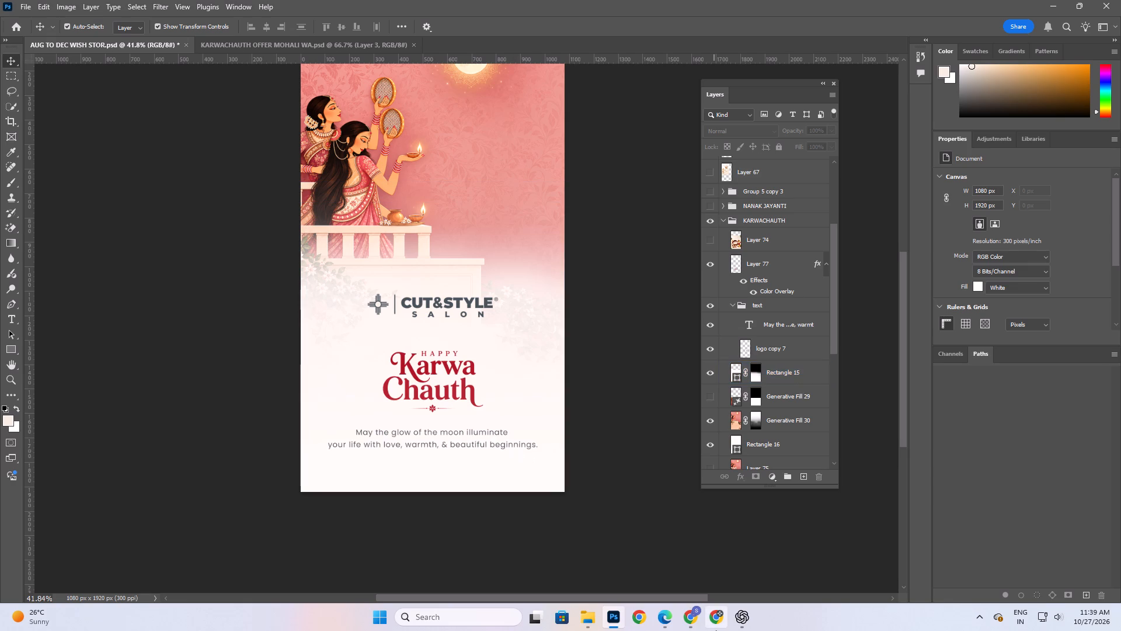
key("space")
key("space")
key("space")
key("space")
key("space")
key("space")
key("space")
key("space")
key("space")
key("space")
key("space")
key("space")
key("space")
left_click_drag(542, 468, 513, 480)
scroll(430, 405, "down", 2, "alt")
scroll(534, 459, "up", 1)
key("space")
key("space")
key("space")
key("space")
key("space")
key("space")
key("space")
key("space")
key("space")
left_click(554, 436)
left_click_drag(472, 455, 461, 453)
Save the document.
key("ctrl+s")
Slightly raise the brightness and contrast of the women-and-moon artwork layer, Generative Fill 30, with Brightness/Contrast.
scroll(440, 389, "up", 5)
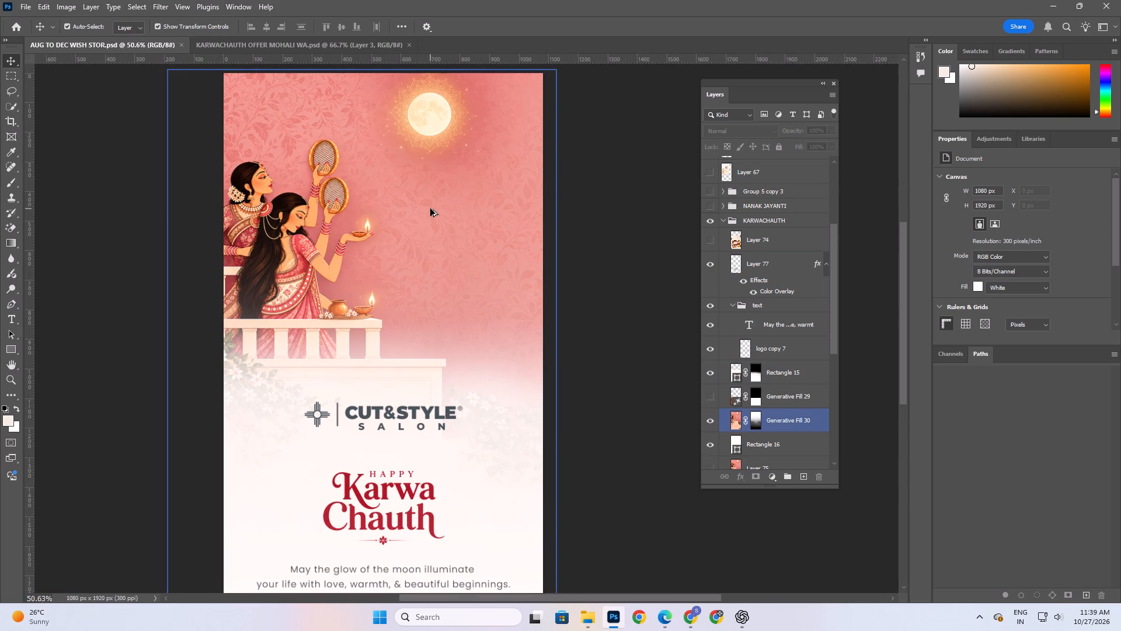
left_click(302, 216)
scroll(346, 217, "up", 4)
scroll(424, 243, "up", 2, "alt")
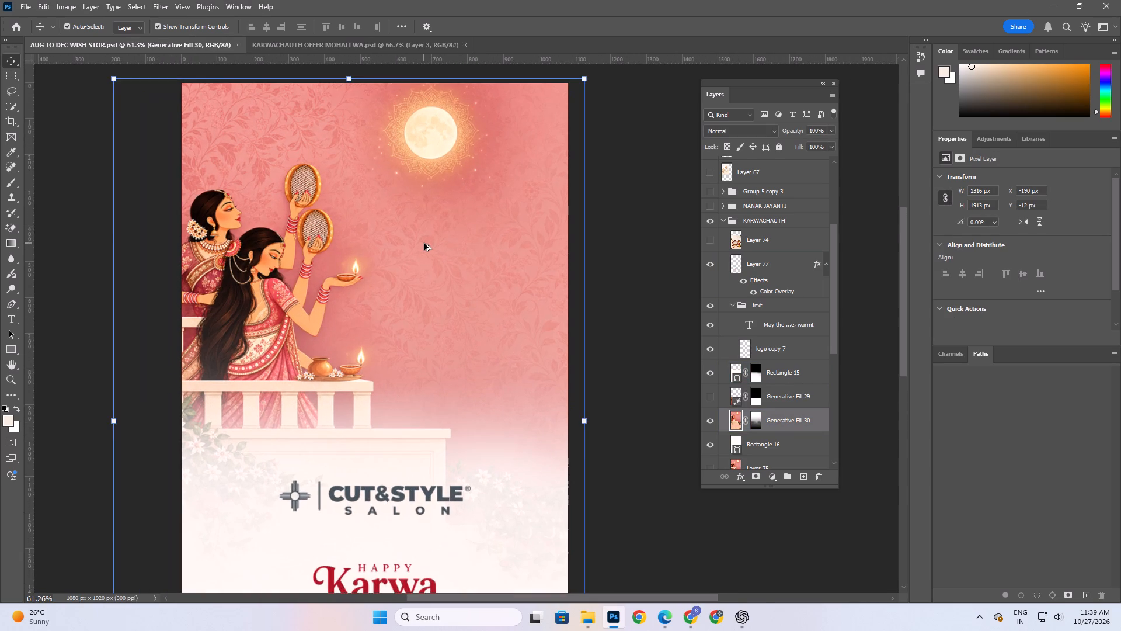
scroll(426, 245, "up", 4)
scroll(438, 350, "up", 4)
scroll(382, 294, "down", 5)
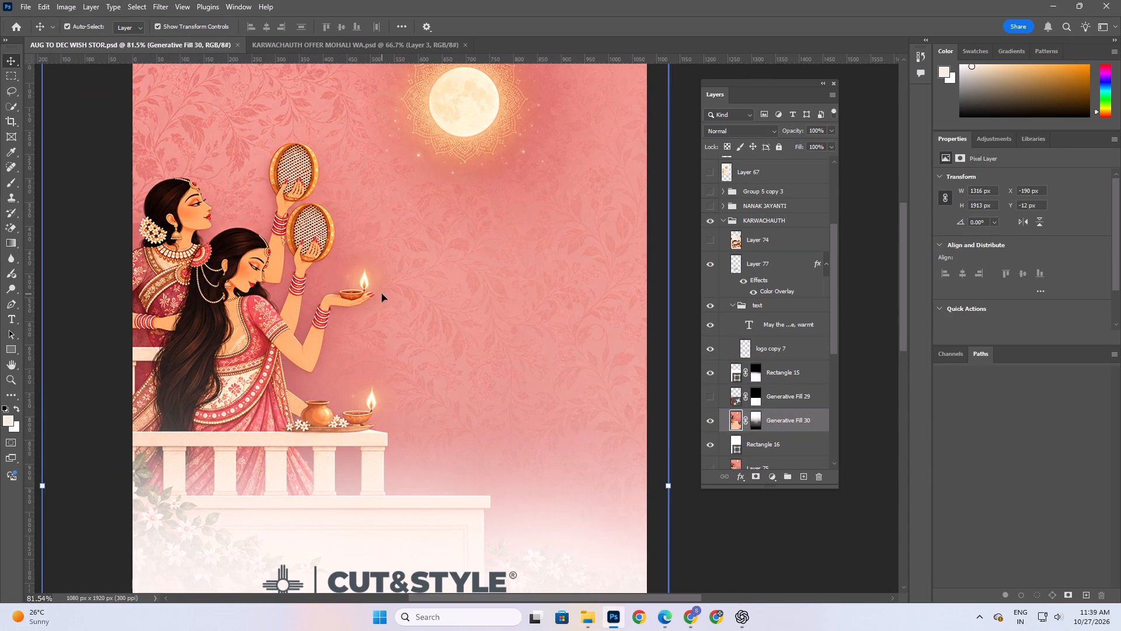
scroll(382, 297, "down", 1)
left_click(58, 6)
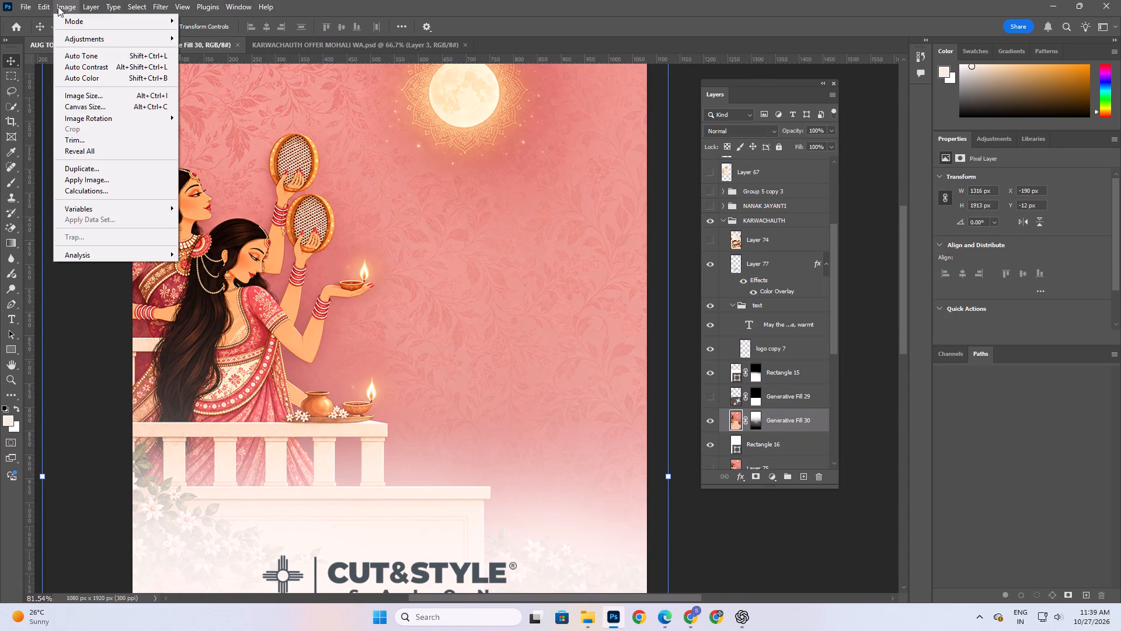
left_click(75, 37)
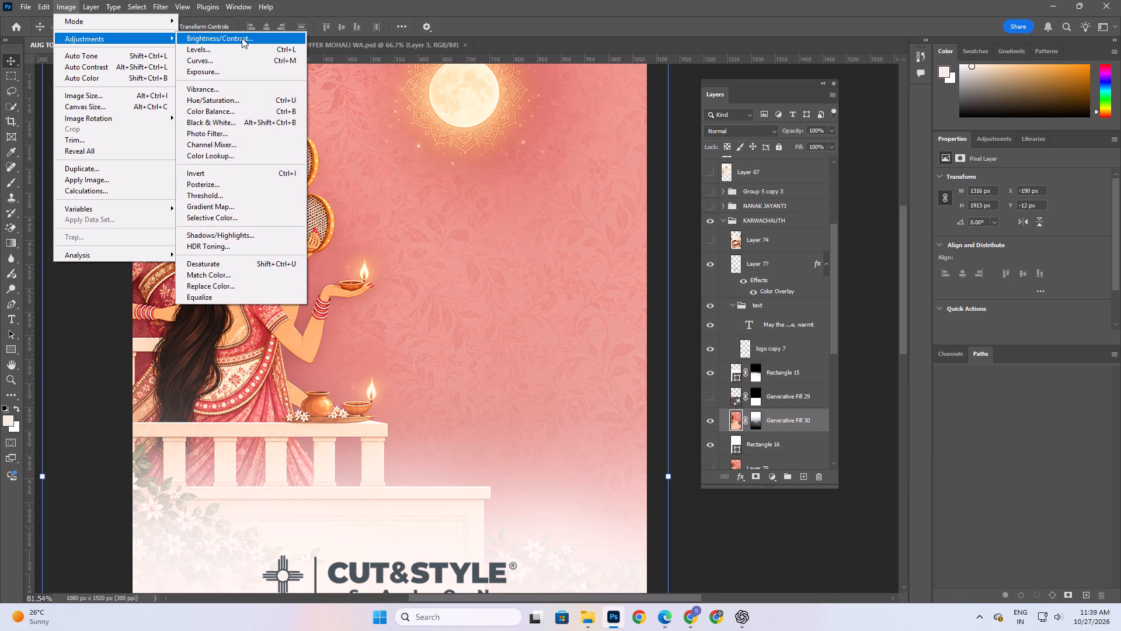
left_click(242, 38)
left_click_drag(797, 206, 798, 206)
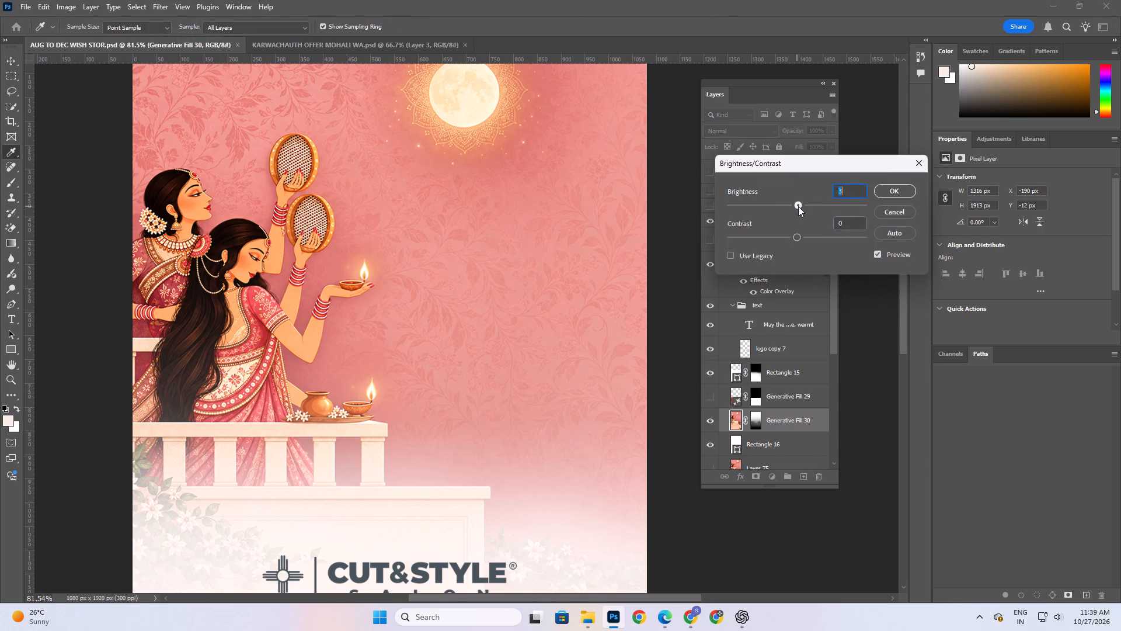
left_click_drag(798, 206, 802, 206)
left_click_drag(893, 188, 862, 243)
left_click_drag(795, 233, 805, 233)
left_click(888, 182)
left_click(890, 191)
Examine the adjusted artwork in the context of the full greeting.
scroll(516, 244, "down", 2, "alt")
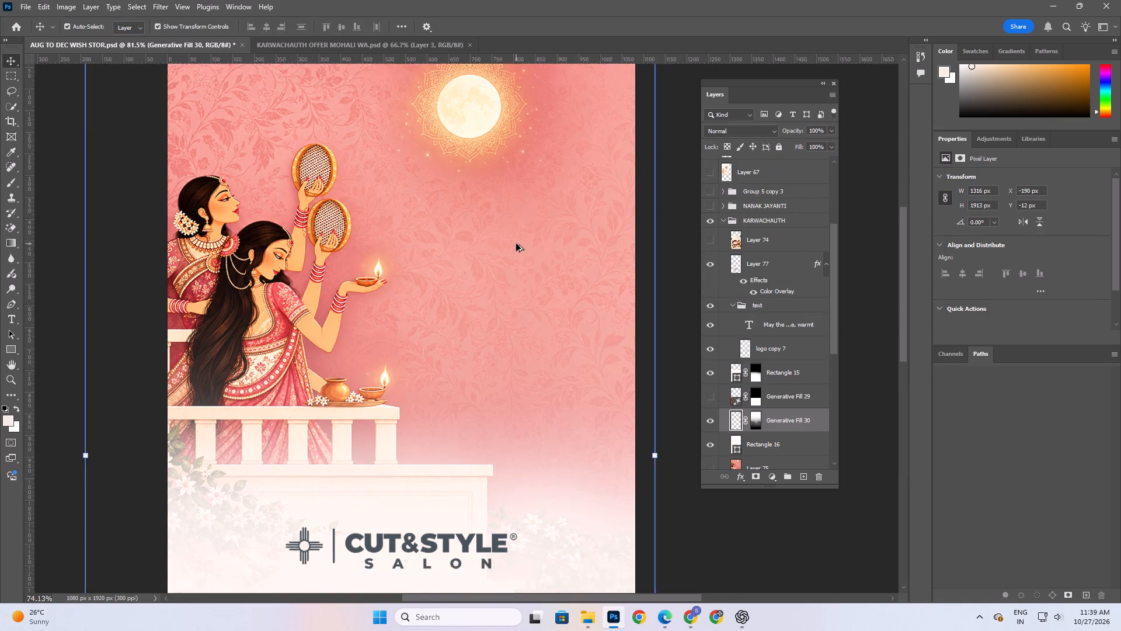
scroll(516, 244, "down", 8, "alt")
left_click(607, 431)
key("space")
key("space")
key("space")
key("space")
key("space")
key("space")
key("space")
key("space")
key("space")
key("space")
key("space")
key("space")
key("space")
key("space")
left_click_drag(541, 442, 491, 426)
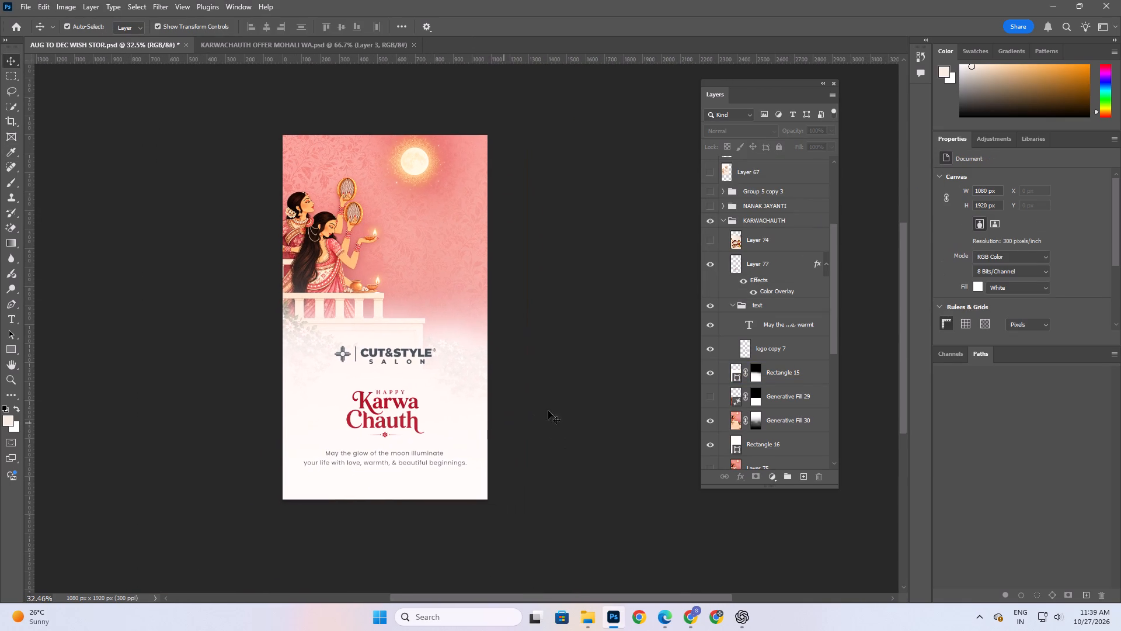
left_click(549, 411)
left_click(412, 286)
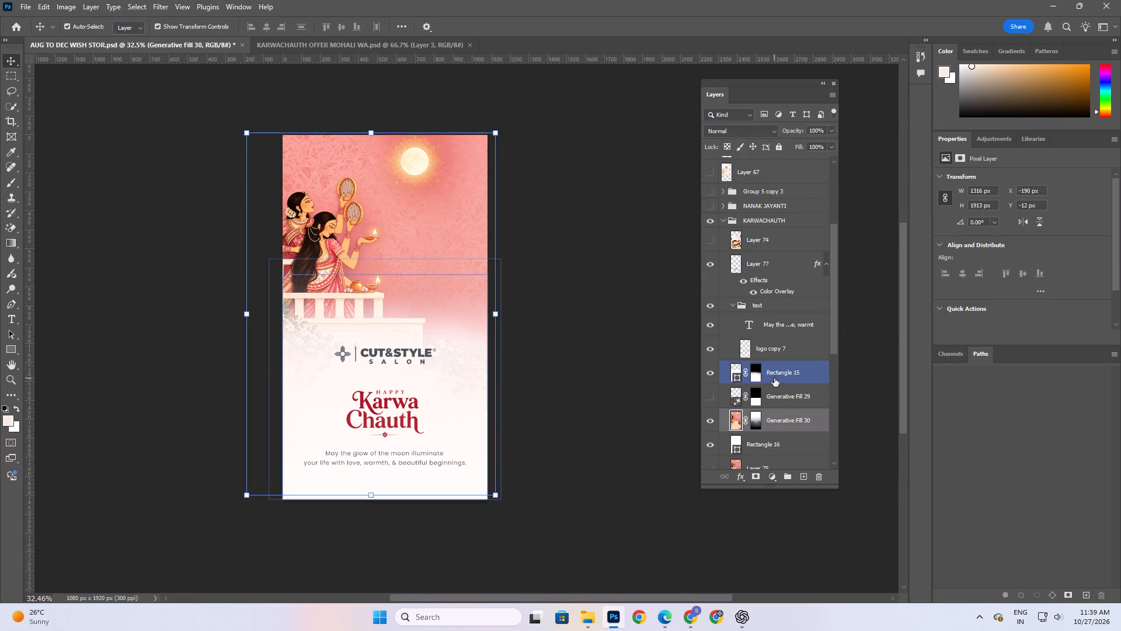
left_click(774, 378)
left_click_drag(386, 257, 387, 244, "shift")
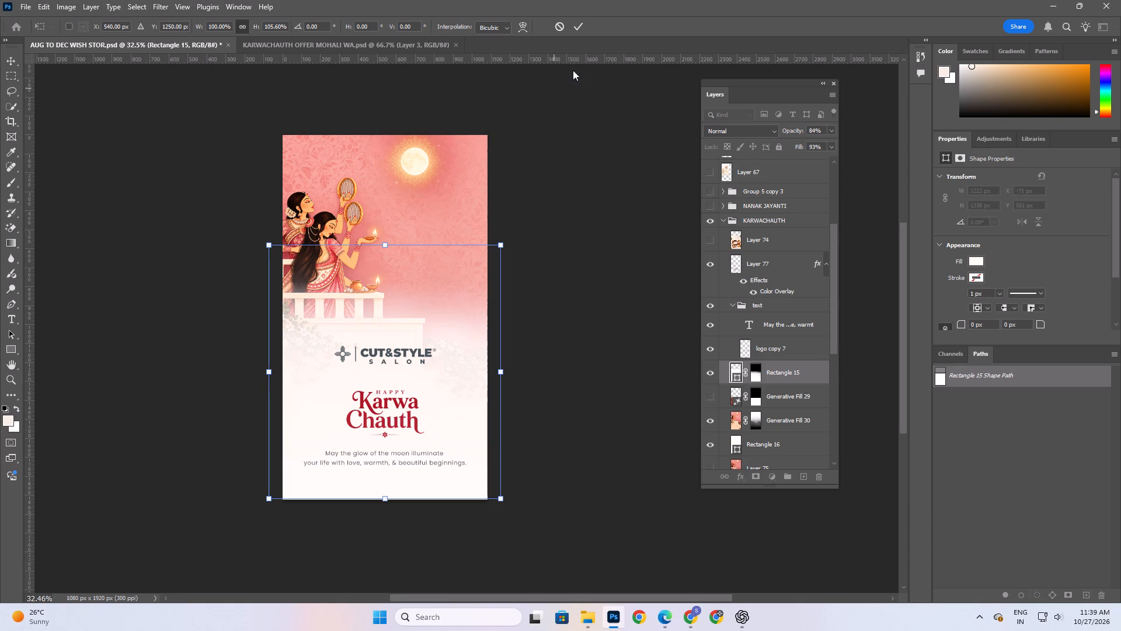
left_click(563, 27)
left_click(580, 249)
Check the fade between the artwork and the white lower area, and save the document.
scroll(395, 338, "up", 8, "alt")
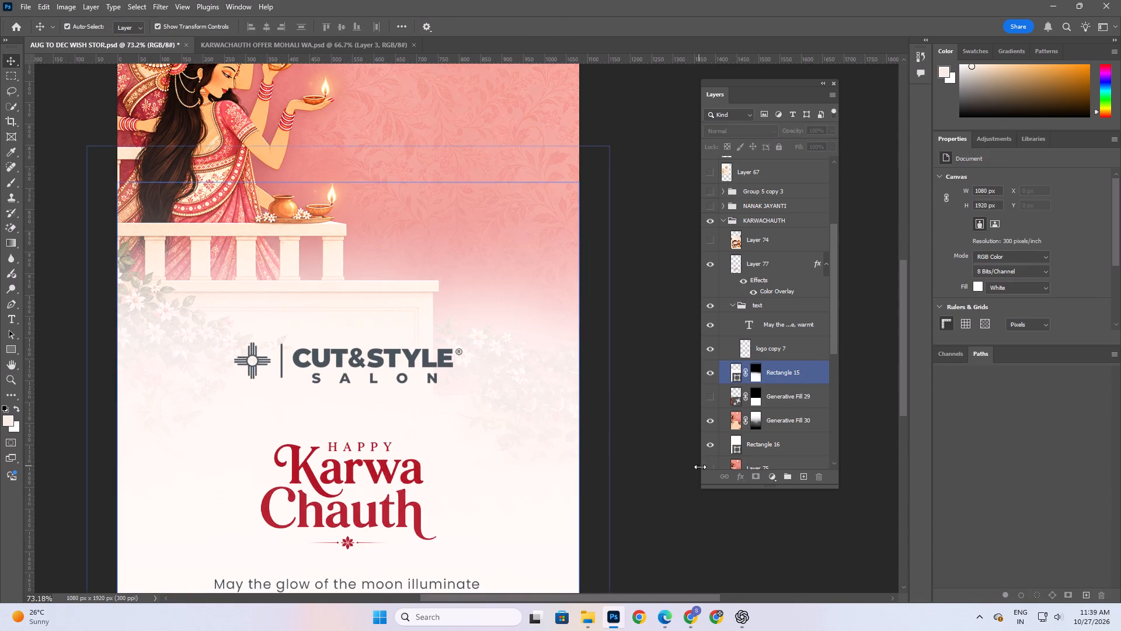
left_click(441, 270)
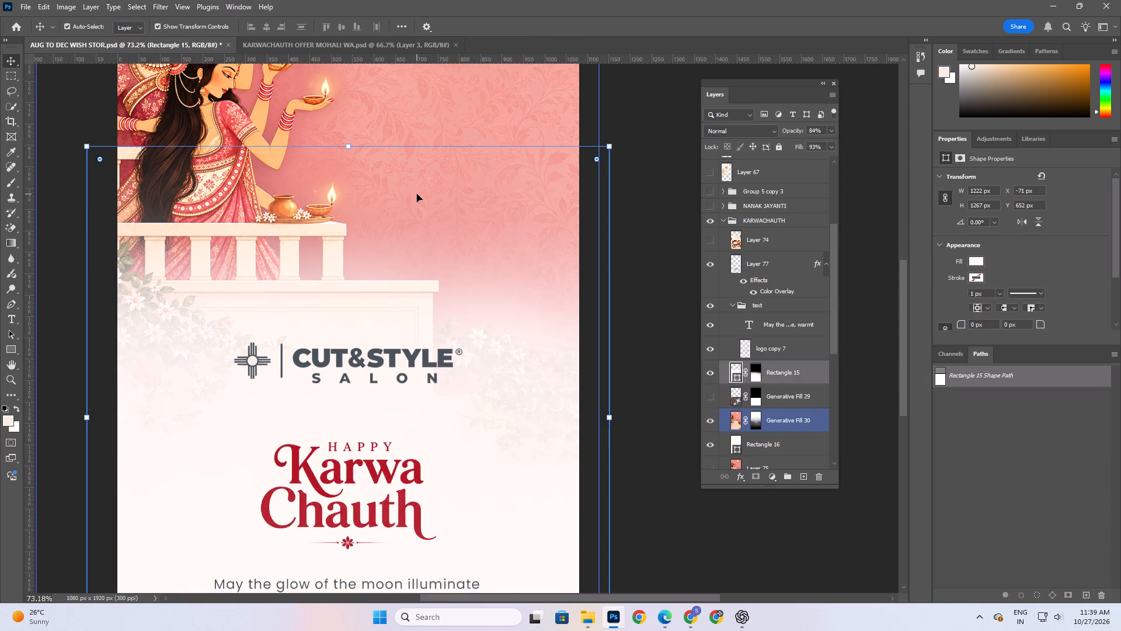
scroll(421, 199, "down", 5, "alt")
left_click(627, 500)
key("space")
key("space")
key("space")
left_click_drag(459, 217, 450, 240)
key("ctrl+s")
Scale the Happy Karwa Chauth title to about 102.7%, nudge it slightly right and up, and save the document.
scroll(476, 330, "down", 4)
left_click(424, 439)
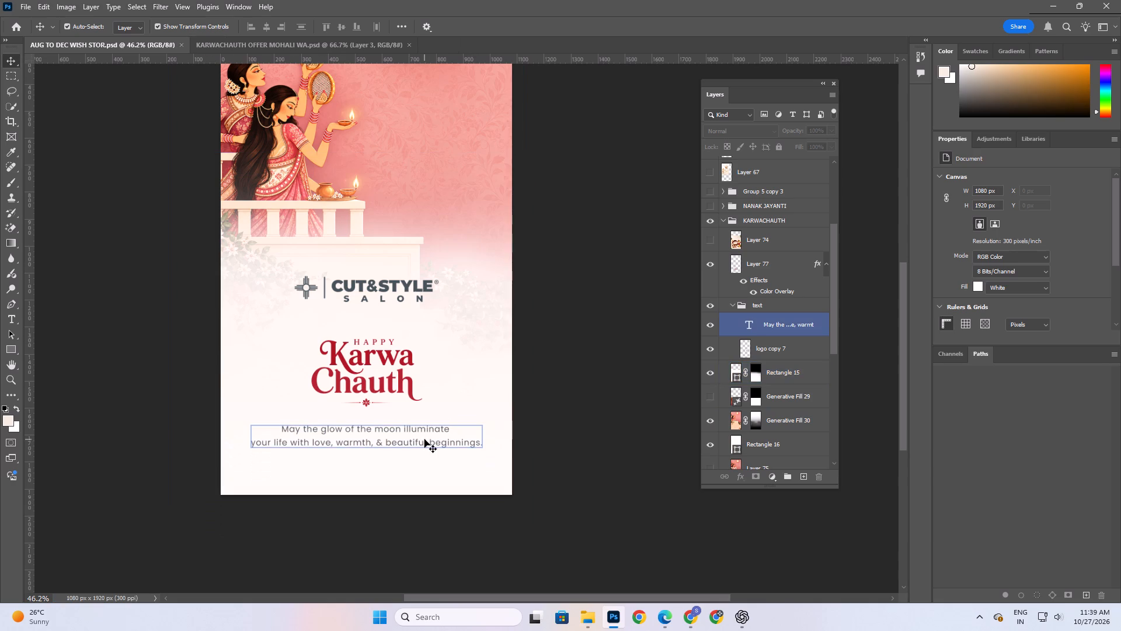
scroll(424, 439, "down", 4)
scroll(377, 329, "up", 7, "alt")
left_click(391, 343)
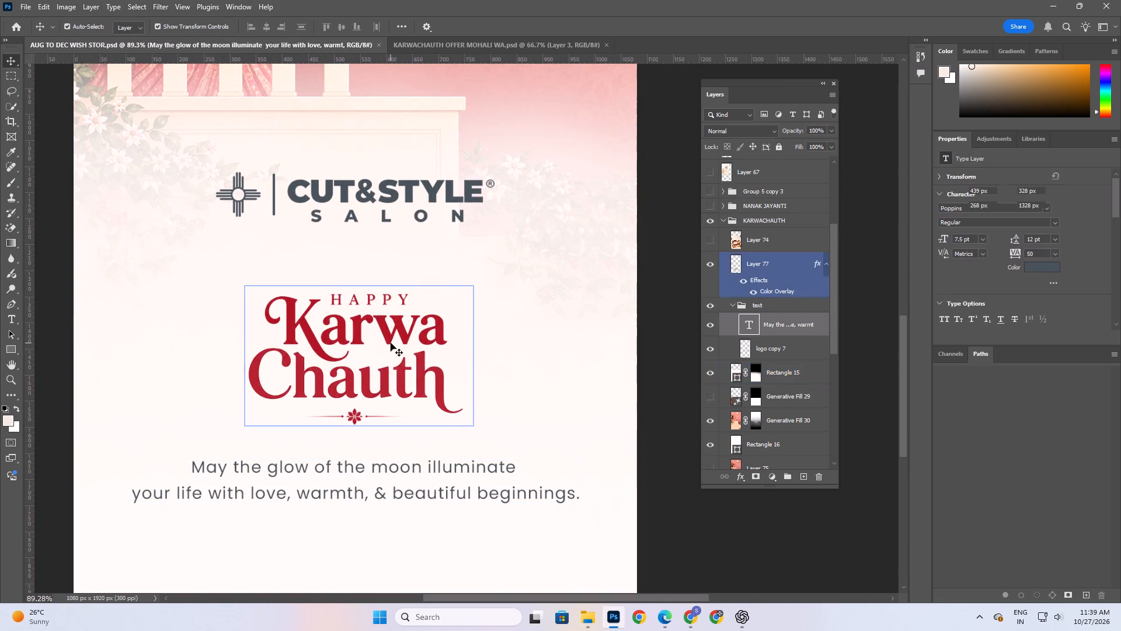
left_click(469, 424, "alt")
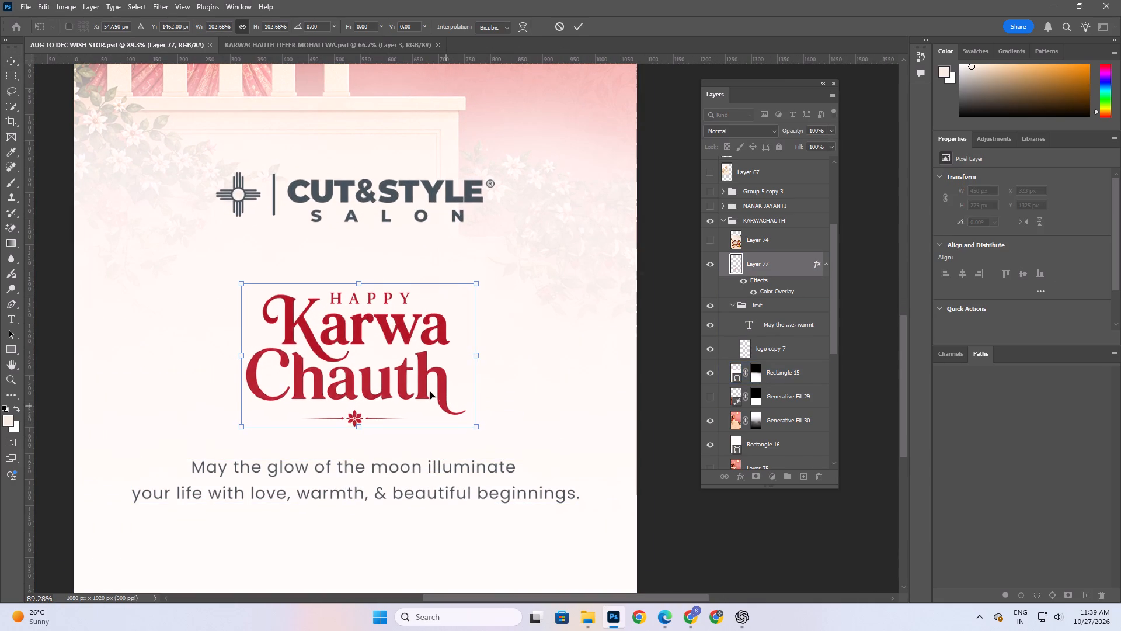
left_click_drag(430, 391, 436, 389)
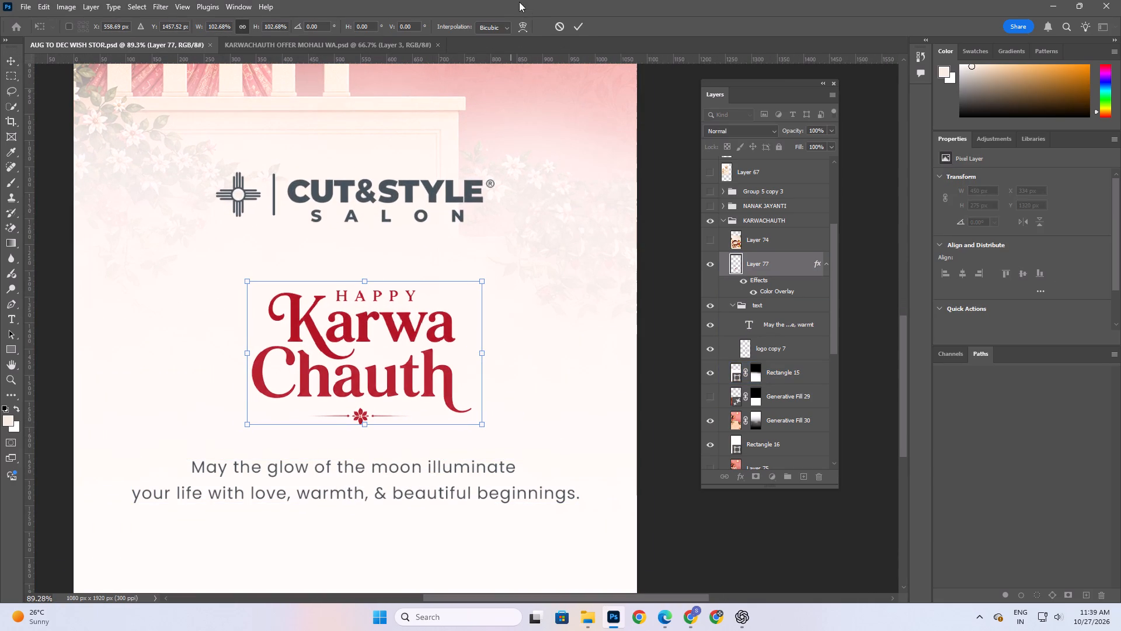
left_click(579, 26)
key("ctrl+s")
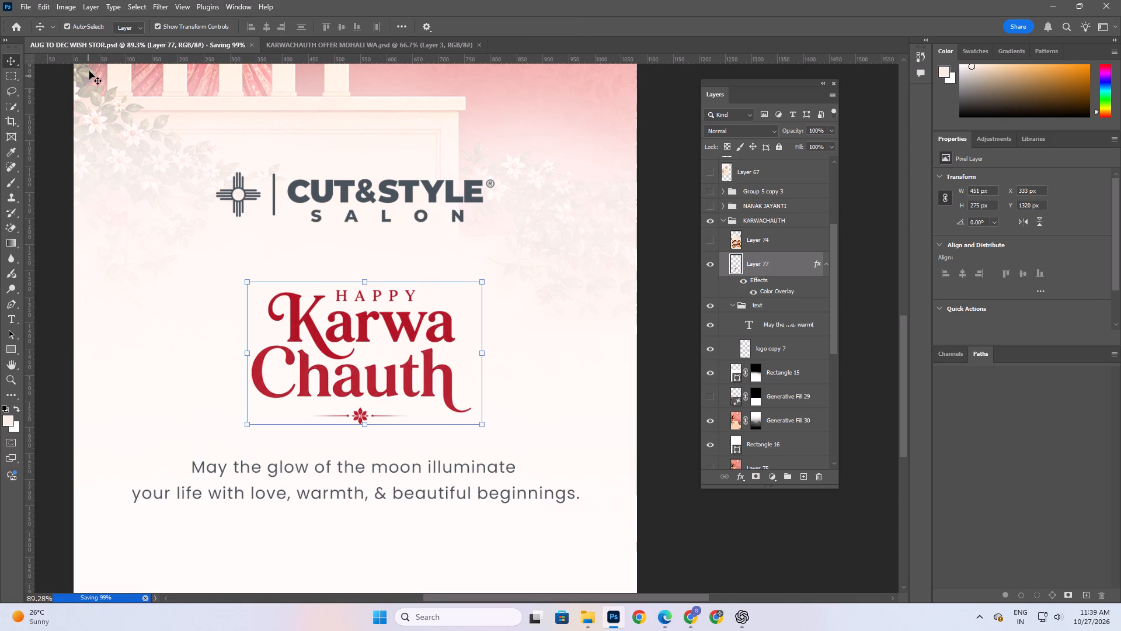
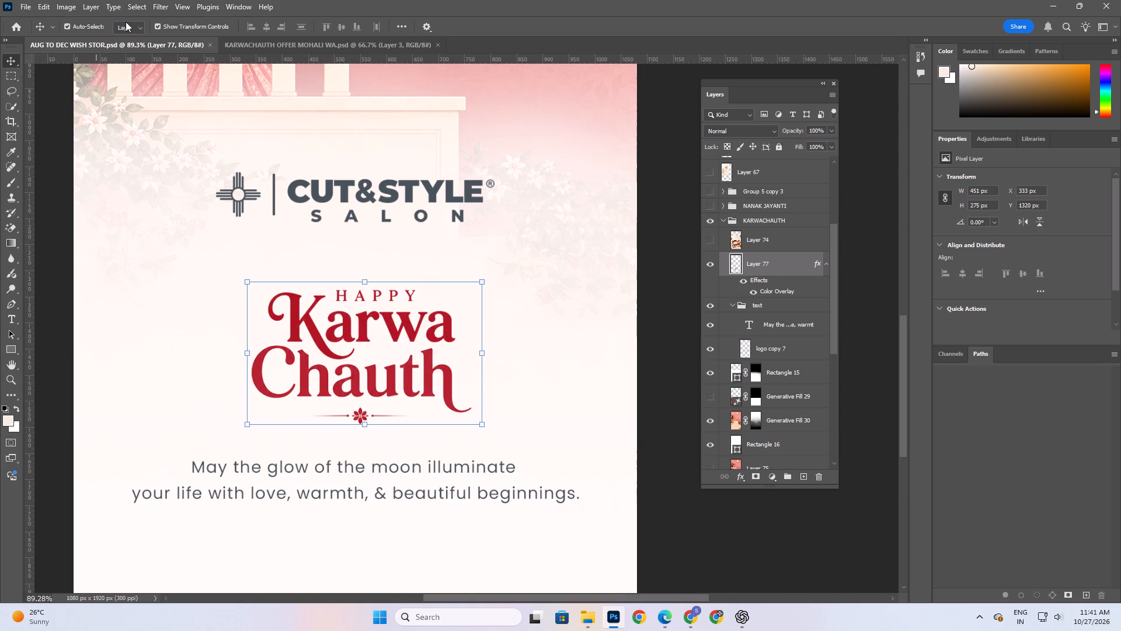
Examine the full greeting from the moon artwork down to the wish text, saving the document along the way.
scroll(383, 464, "down", 5, "alt")
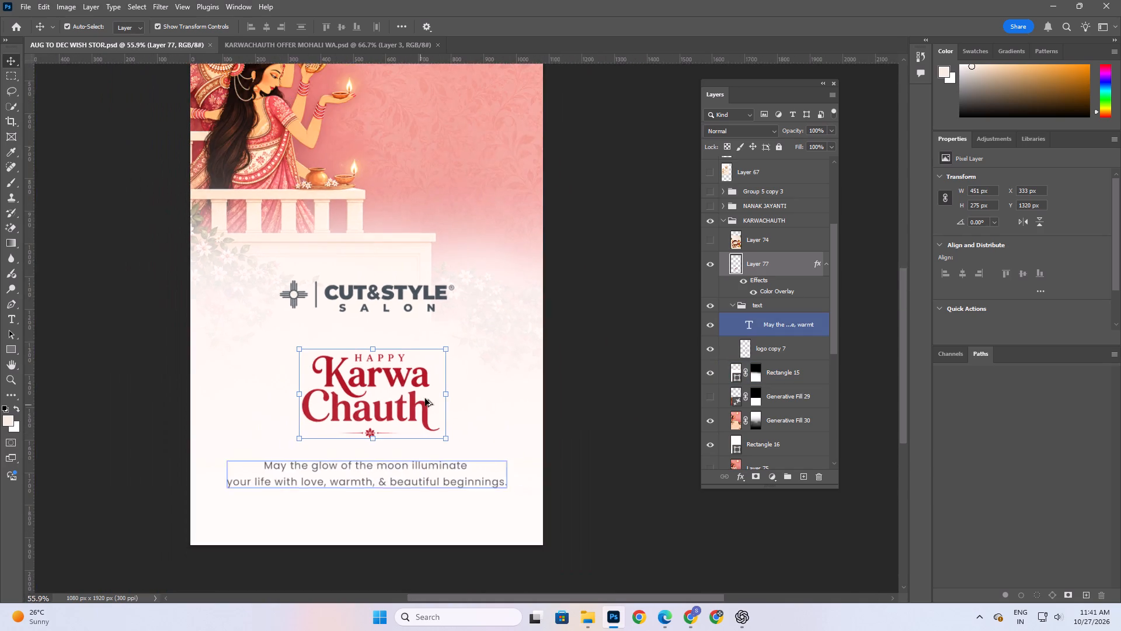
scroll(432, 401, "down", 3, "alt")
left_click(589, 446)
key("space")
key("space")
key("space")
key("space")
key("space")
key("space")
key("space")
key("space")
key("space")
key("space")
key("space")
key("space")
key("space")
key("space")
key("space")
key("space")
left_click_drag(492, 369, 473, 378)
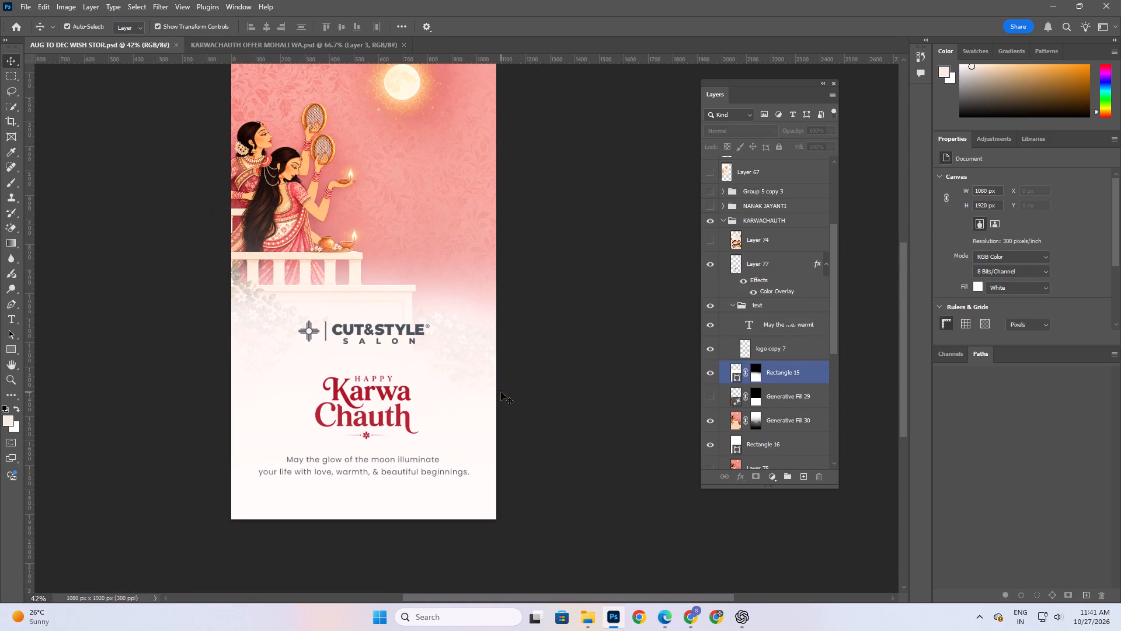
scroll(503, 392, "up", 5)
key("space")
key("space")
key("space")
key("space")
key("space")
key("space")
key("space")
left_click_drag(475, 342, 482, 294)
left_click(617, 483)
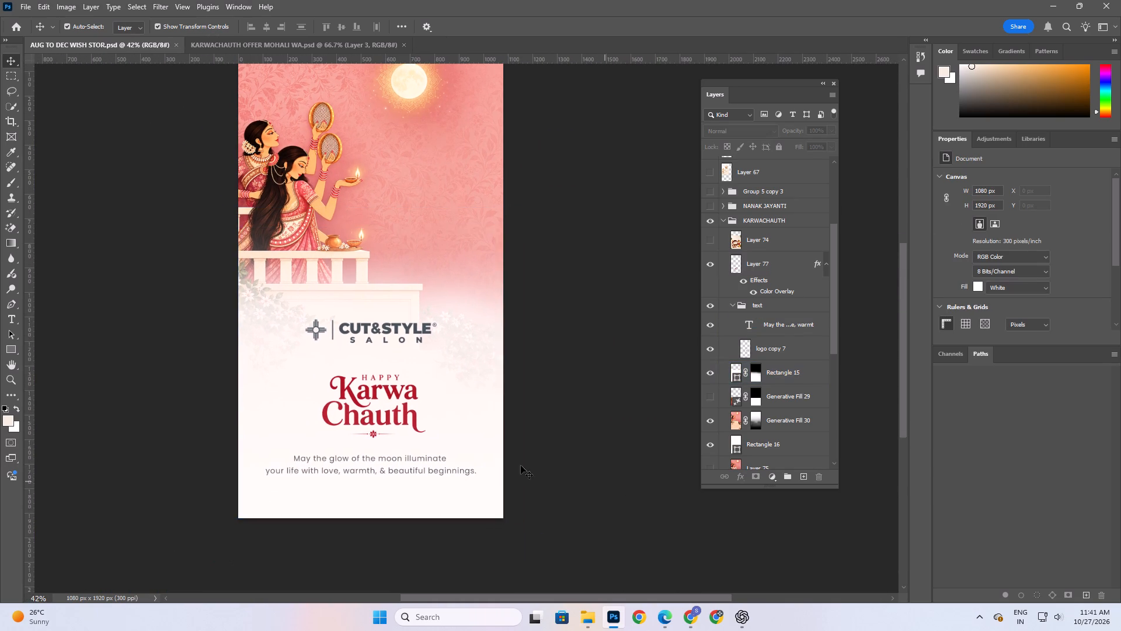
scroll(503, 461, "up", 5)
scroll(496, 439, "down", 6)
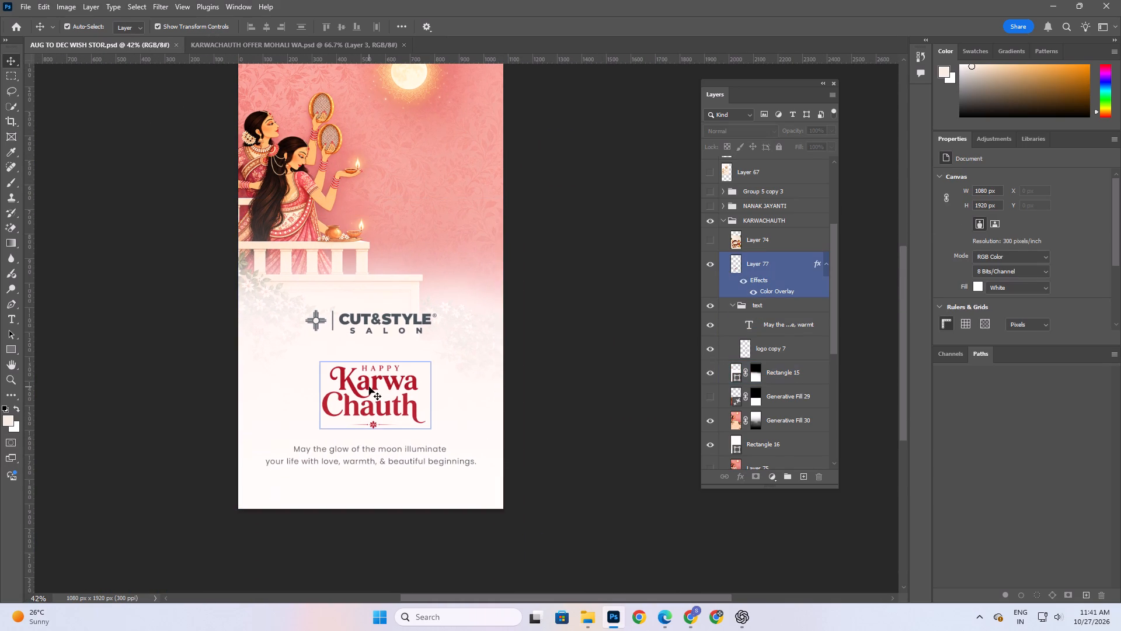
scroll(377, 390, "up", 6)
key("ctrl+s")
key("space")
key("space")
key("space")
key("space")
key("space")
key("space")
key("space")
key("space")
key("space")
key("space")
key("space")
key("space")
key("space")
key("space")
key("space")
key("space")
key("space")
key("space")
key("space")
left_click_drag(469, 382, 462, 361)
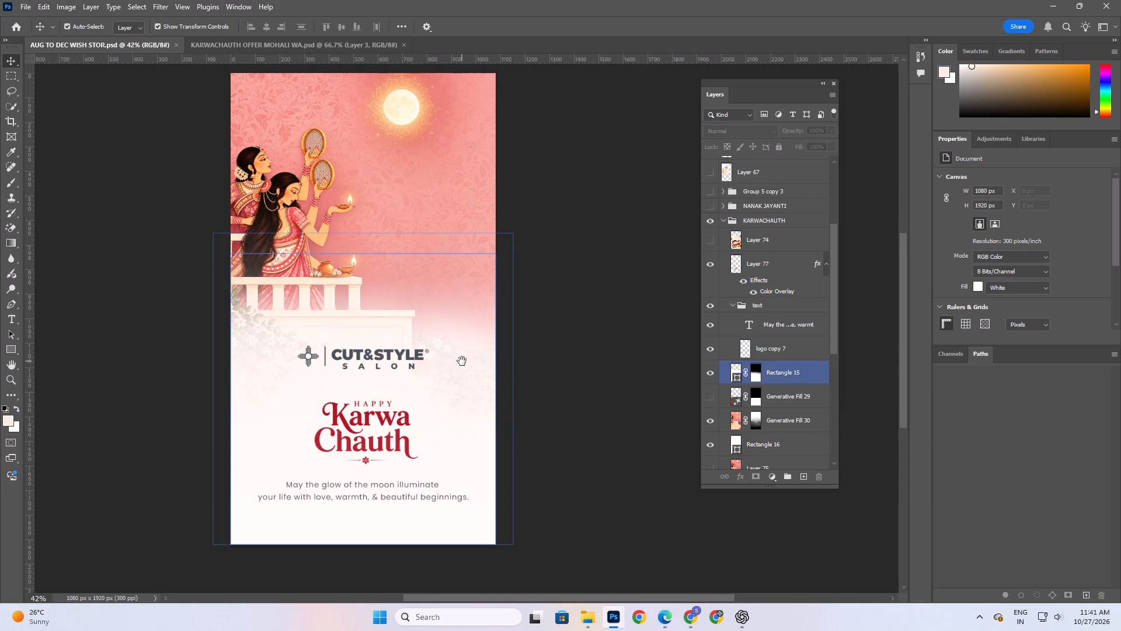
left_click_drag(462, 361, 463, 360)
scroll(470, 387, "down", 2)
key("space")
key("space")
key("space")
key("space")
key("space")
key("space")
key("space")
key("space")
key("space")
key("space")
key("space")
key("space")
key("space")
key("space")
key("space")
key("space")
key("space")
left_click_drag(470, 353, 477, 358)
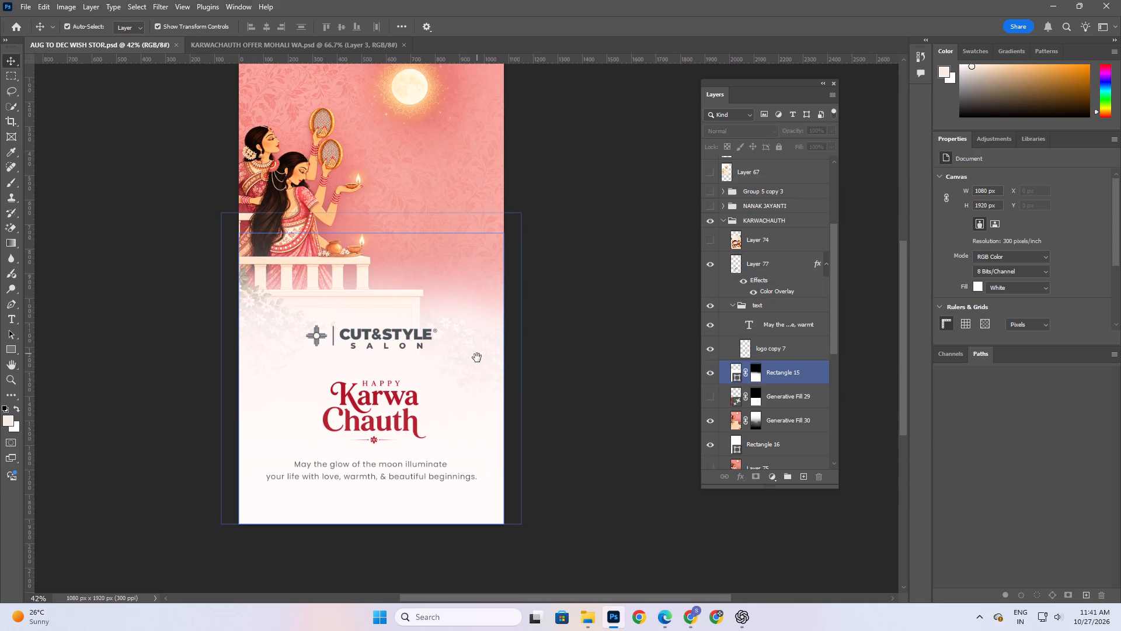
left_click_drag(477, 358, 477, 362)
key("space")
key("space")
key("space")
key("space")
key("space")
key("space")
key("space")
key("space")
key("space")
key("space")
key("space")
key("space")
key("space")
key("space")
key("space")
key("space")
key("space")
key("space")
key("space")
key("space")
left_click_drag(503, 318, 513, 317)
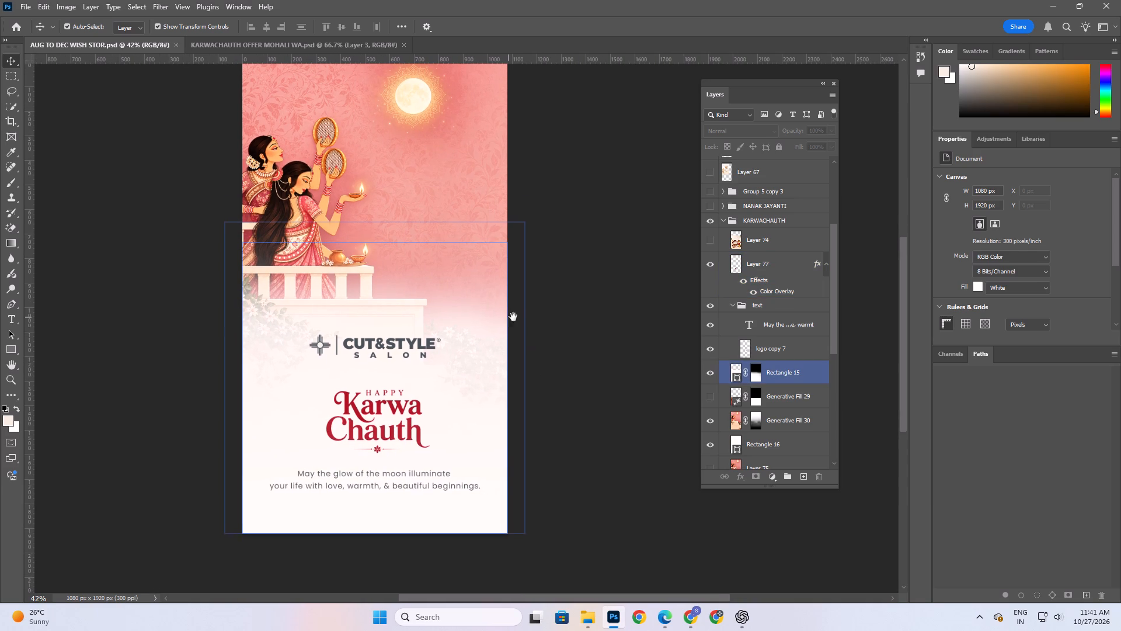
left_click_drag(513, 317, 513, 316)
Hide the Color Overlay effect on the Happy Karwa Chauth title layer.
left_click(416, 421)
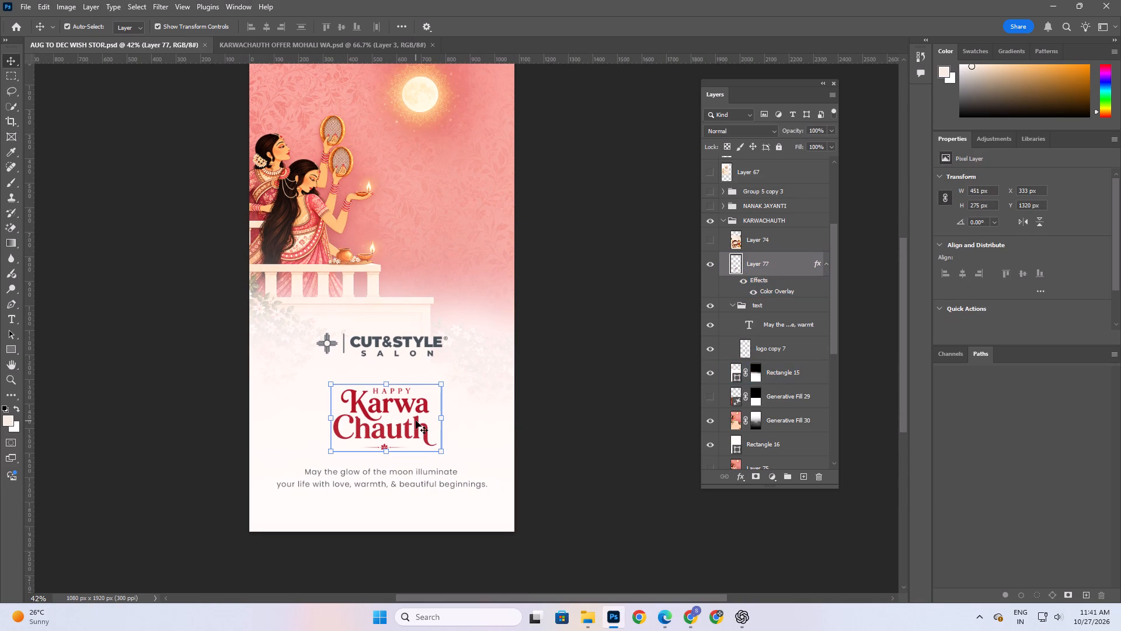
left_click(741, 279)
left_click(756, 276)
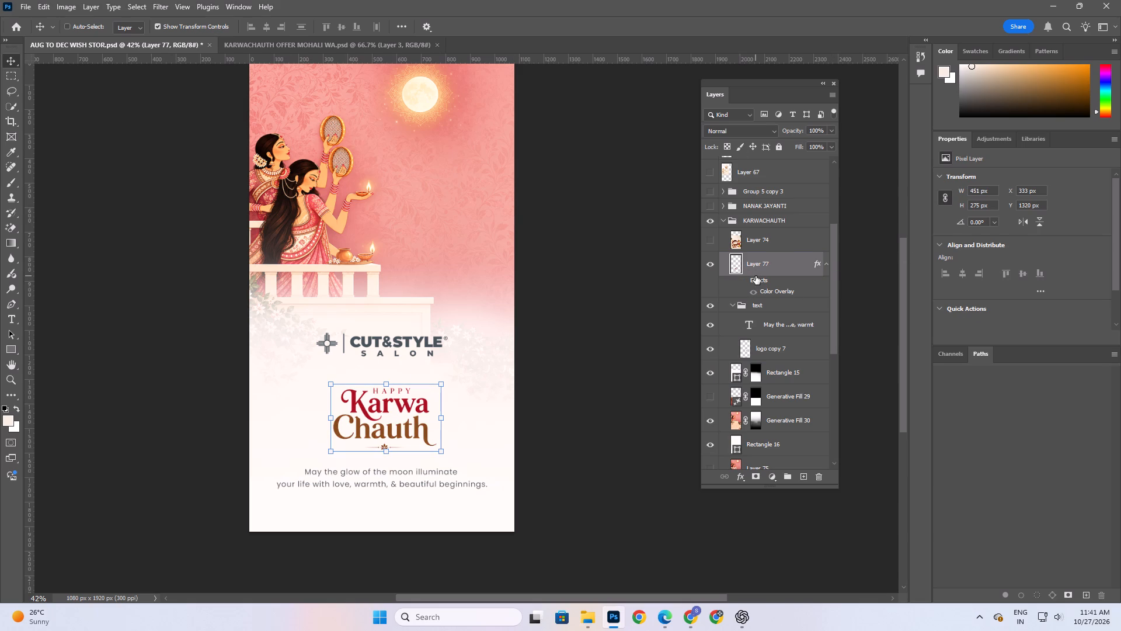
Add a new empty layer above the title layer and clip it to the title.
key("ctrl+shift+n")
key("Return")
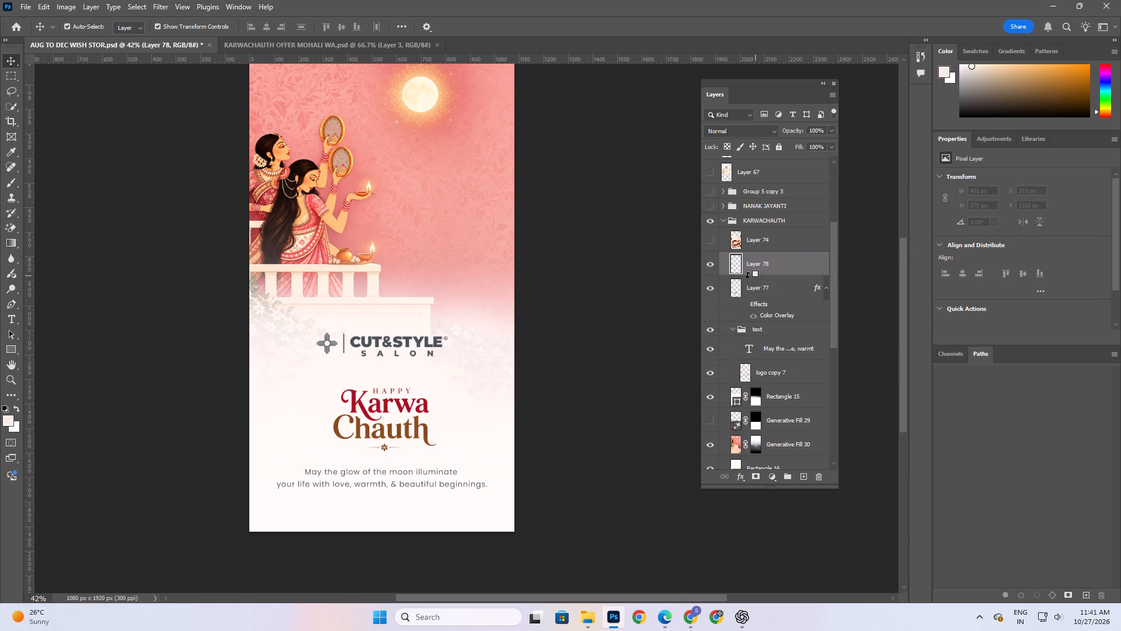
left_click(743, 278, "alt")
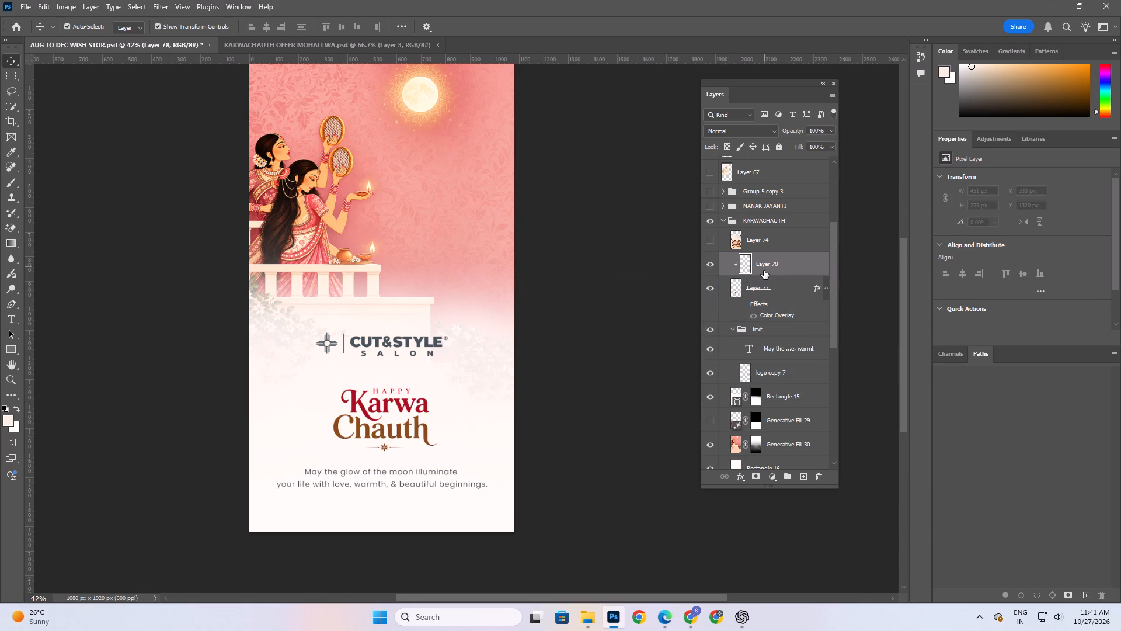
Move the title layer and its clipped layer together into the text group, above the wish text.
left_click(771, 297, "ctrl")
left_click_drag(771, 304, 776, 338)
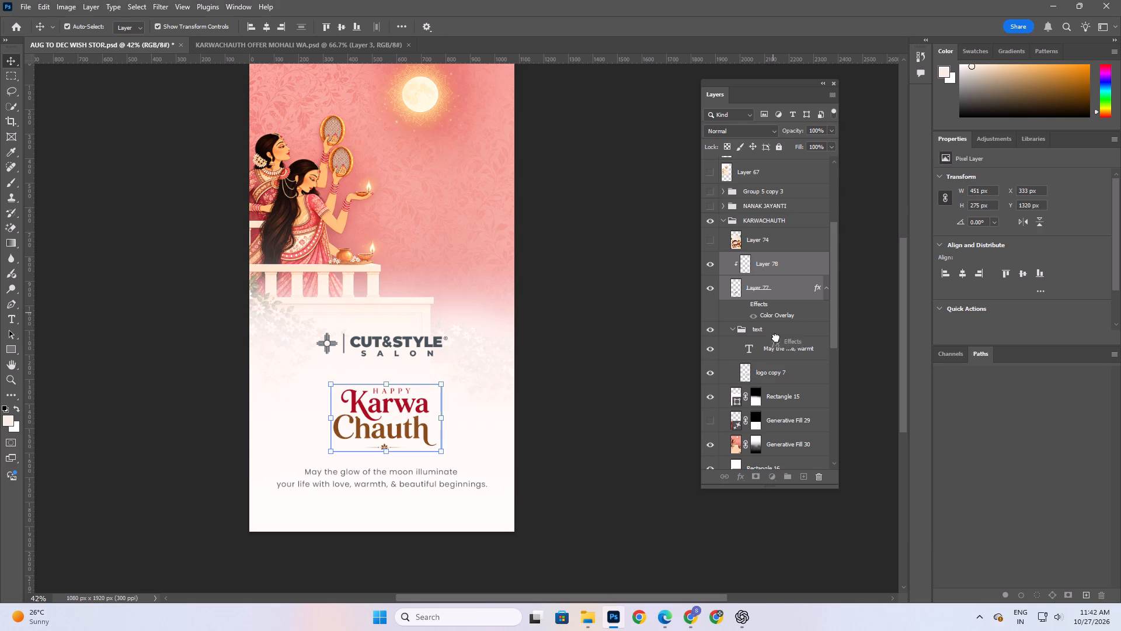
left_click_drag(776, 338, 765, 286)
left_click(770, 259, "ctrl")
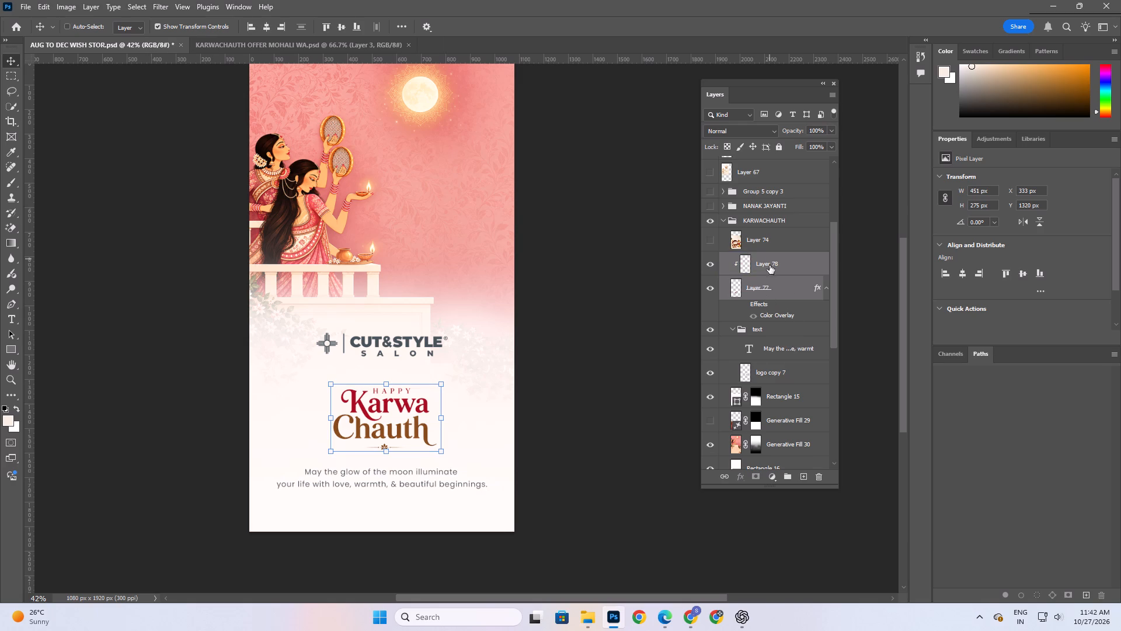
left_click_drag(773, 296, 776, 341)
Draw a linear foreground-to-background gradient vertically down the title on the clipped layer.
left_click(772, 277)
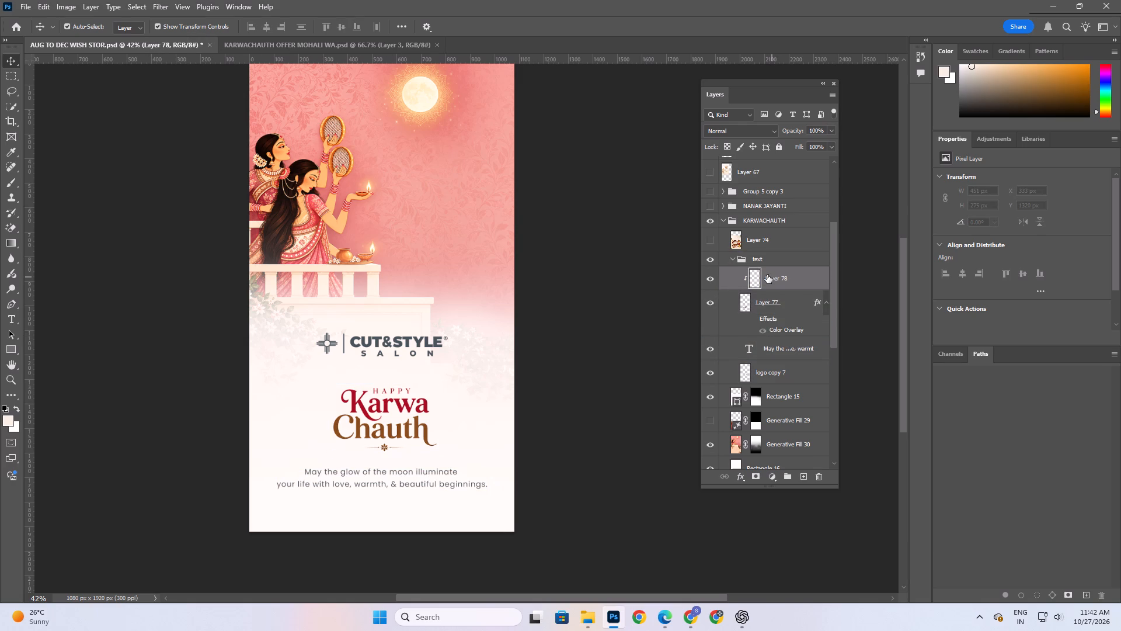
left_click(14, 245)
left_click(182, 28)
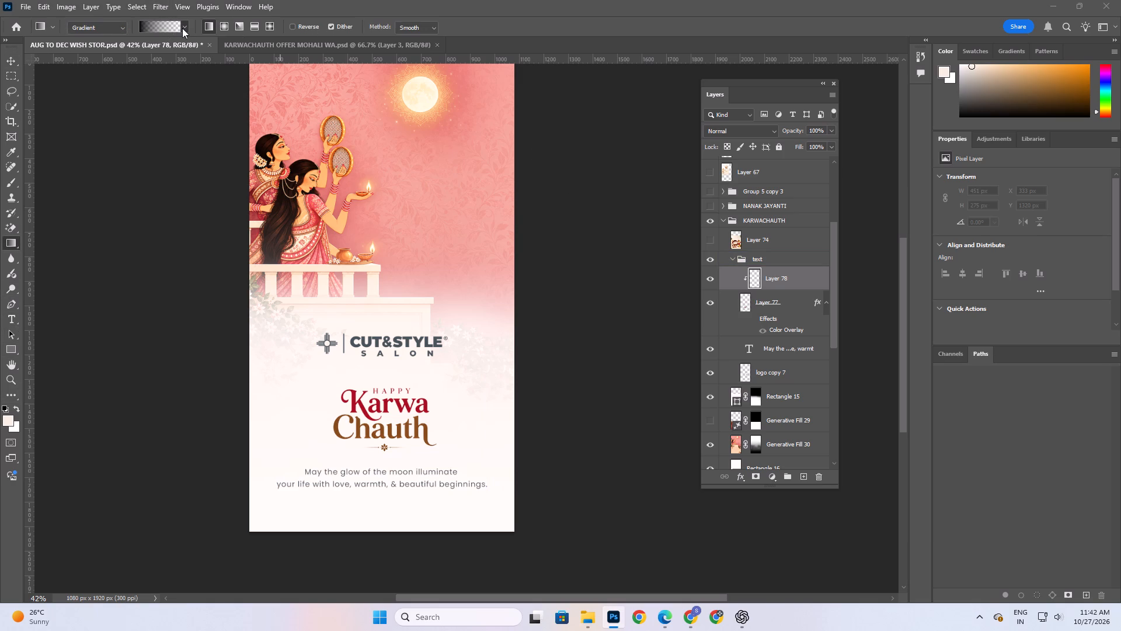
left_click(101, 46)
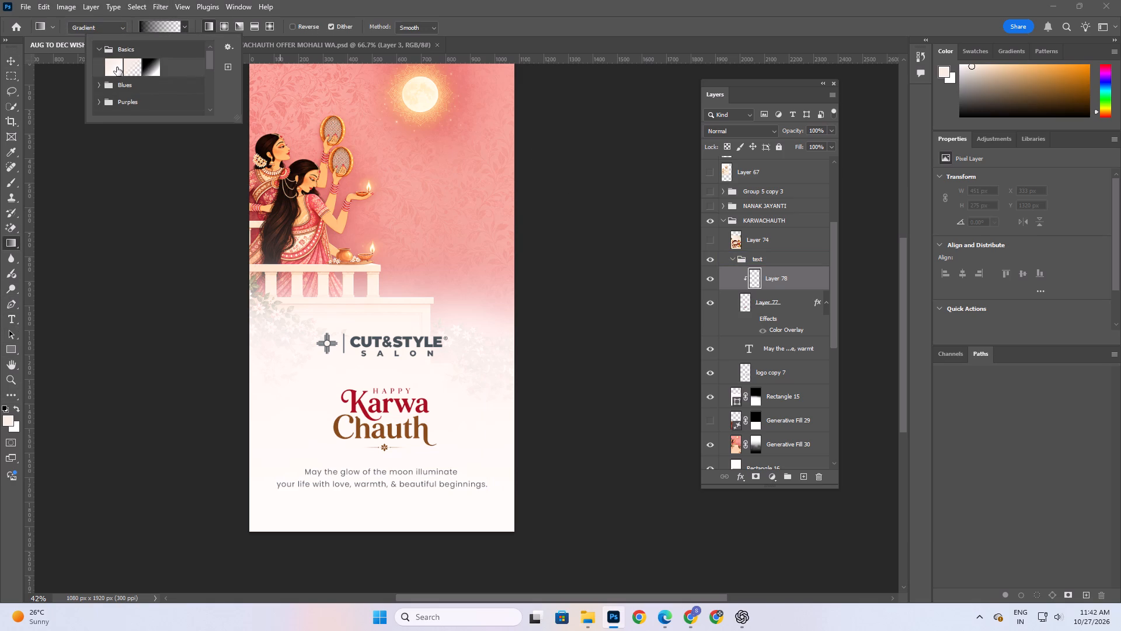
left_click(112, 67)
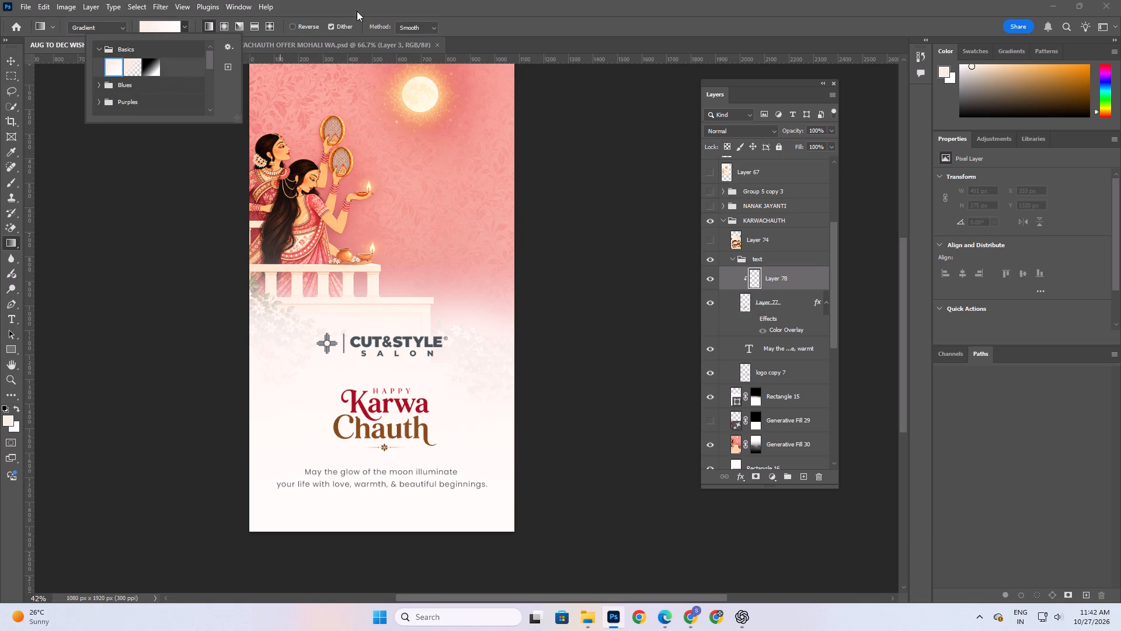
left_click(397, 0)
left_click_drag(385, 371, 385, 433)
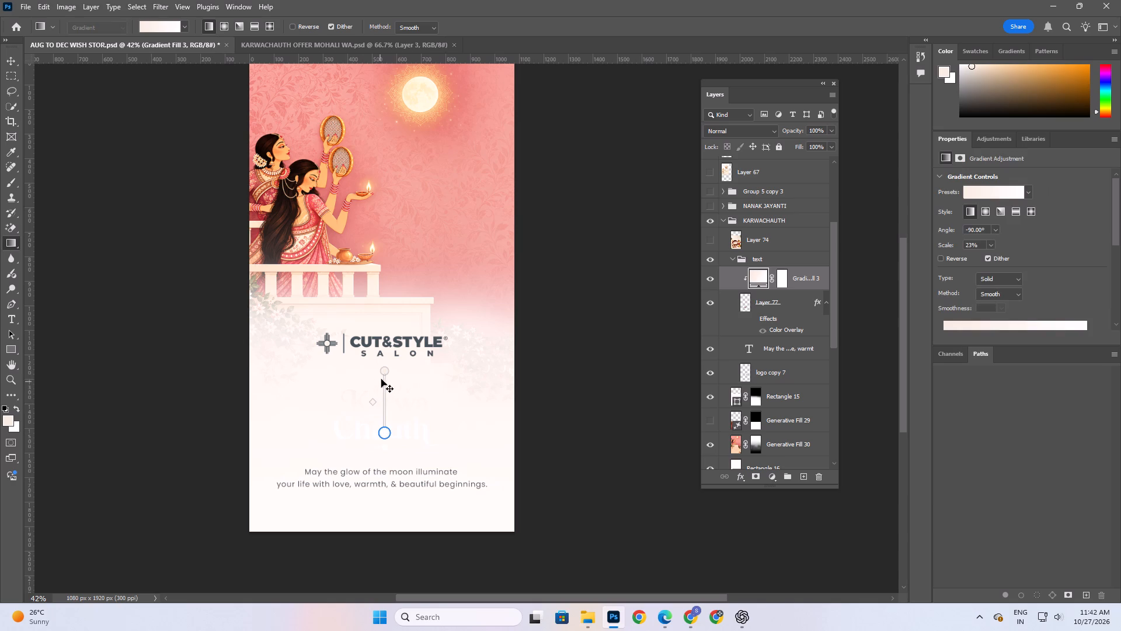
Set the gradient's start colour to dark red ba1f27, sampled from the front woman's clothing.
double_click(385, 374)
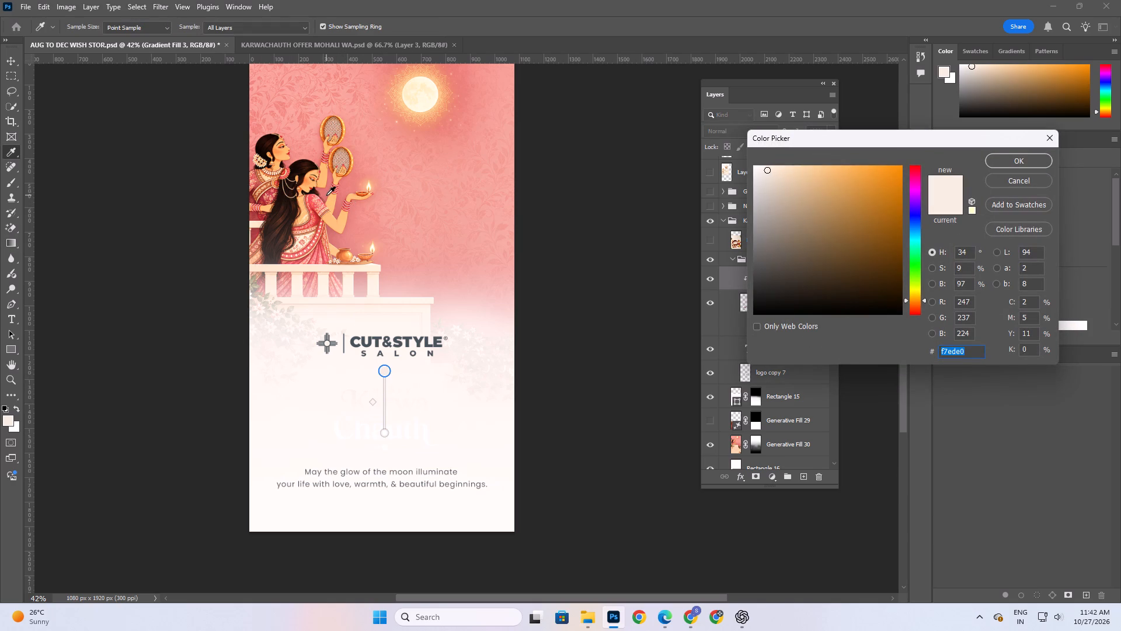
left_click(310, 199)
left_click(310, 199)
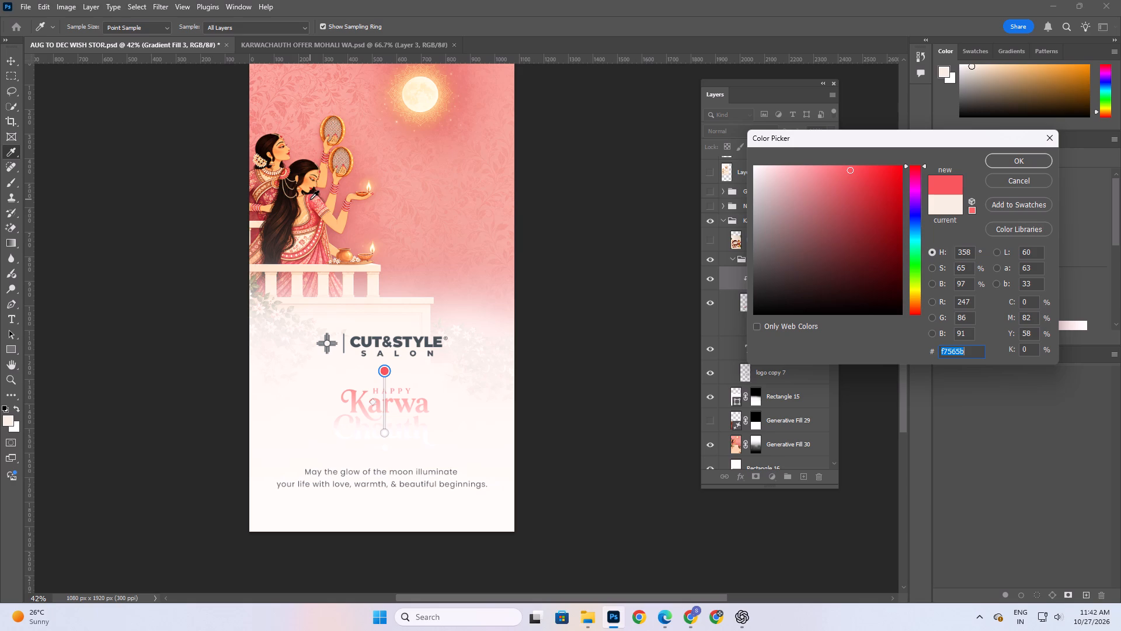
left_click(312, 218)
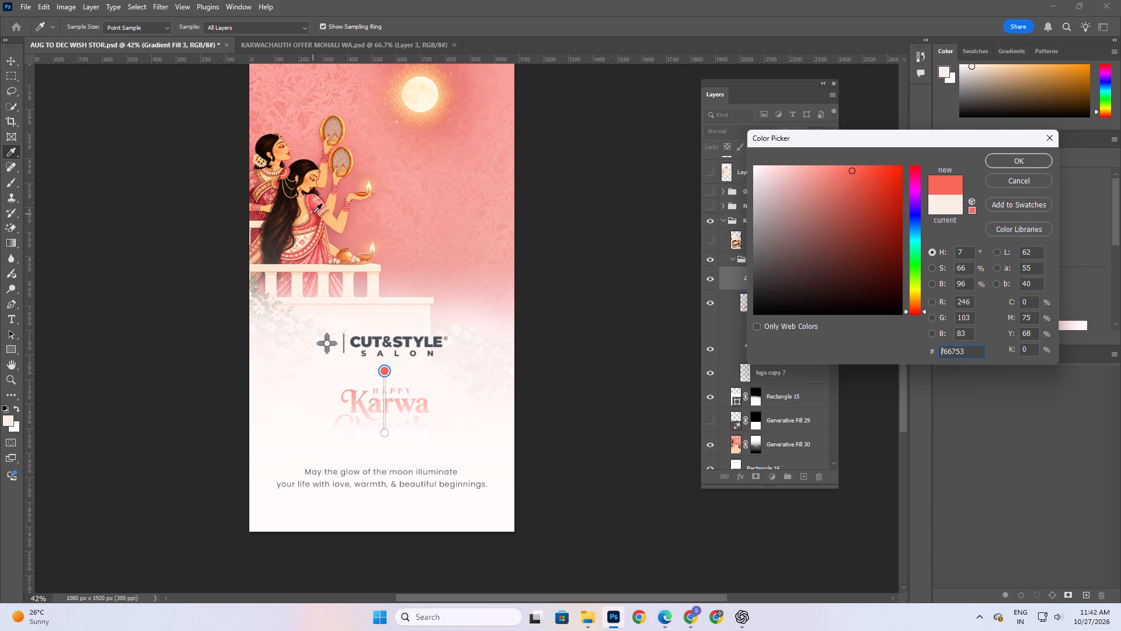
left_click(314, 210)
left_click(1026, 154)
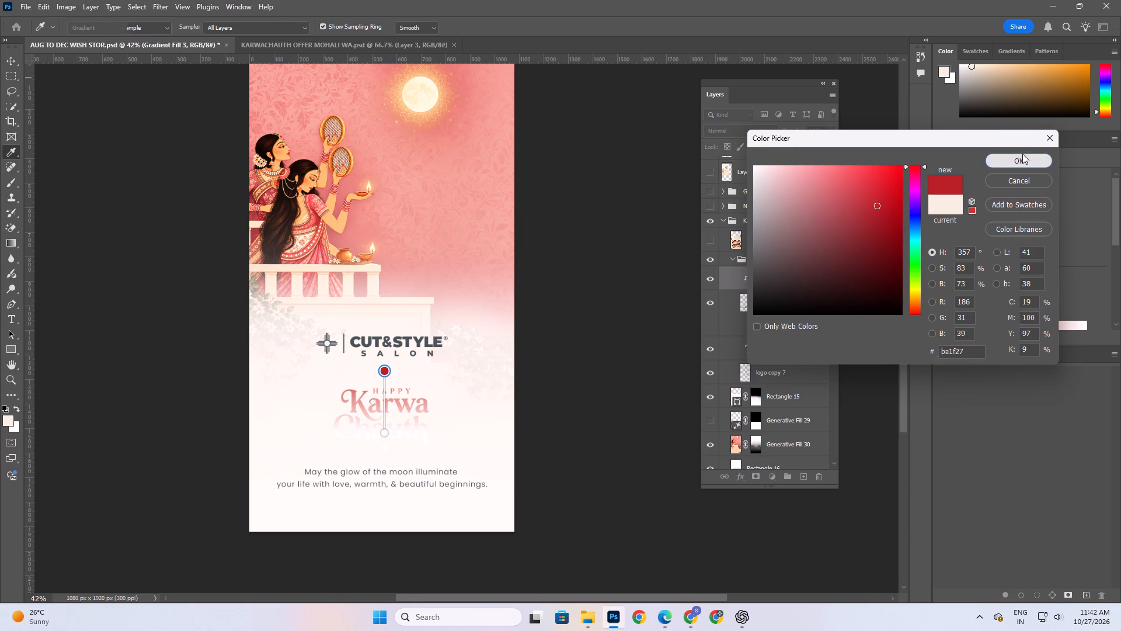
Set the gradient's end colour to coral red f75a5c after sampling several tones from the women's artwork.
scroll(336, 188, "up", 4, "alt")
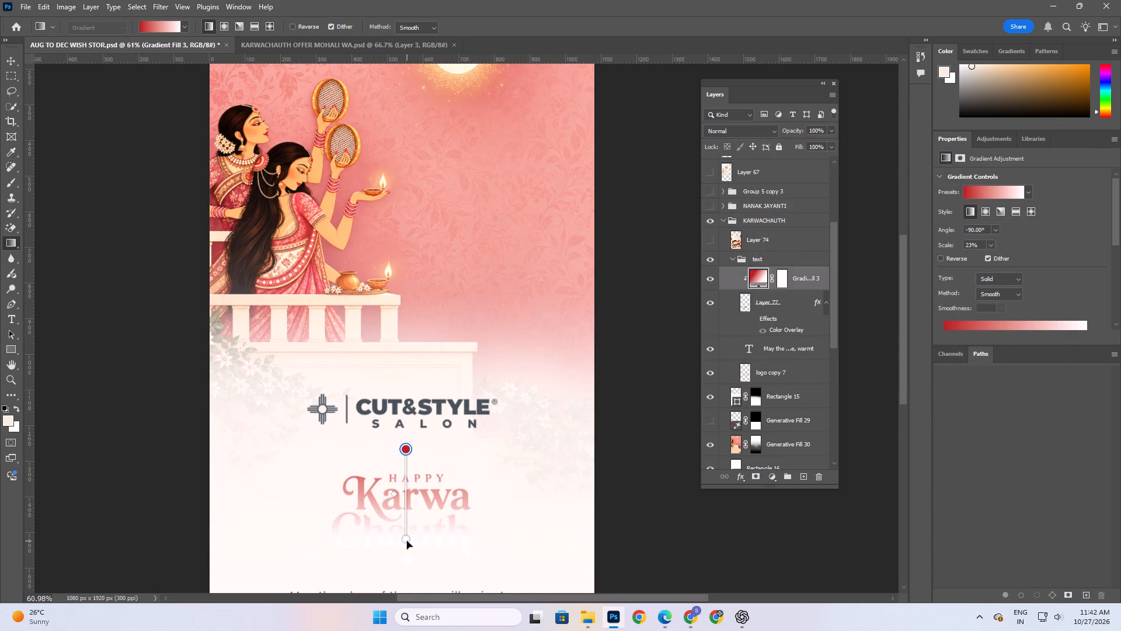
double_click(407, 541)
left_click(300, 203)
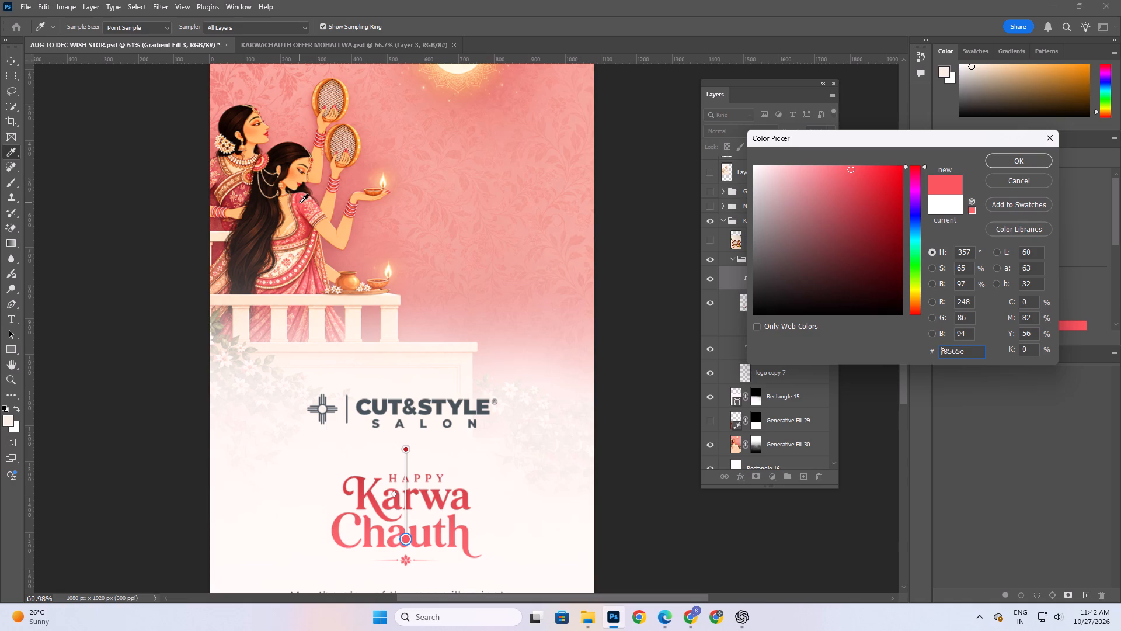
left_click(300, 203)
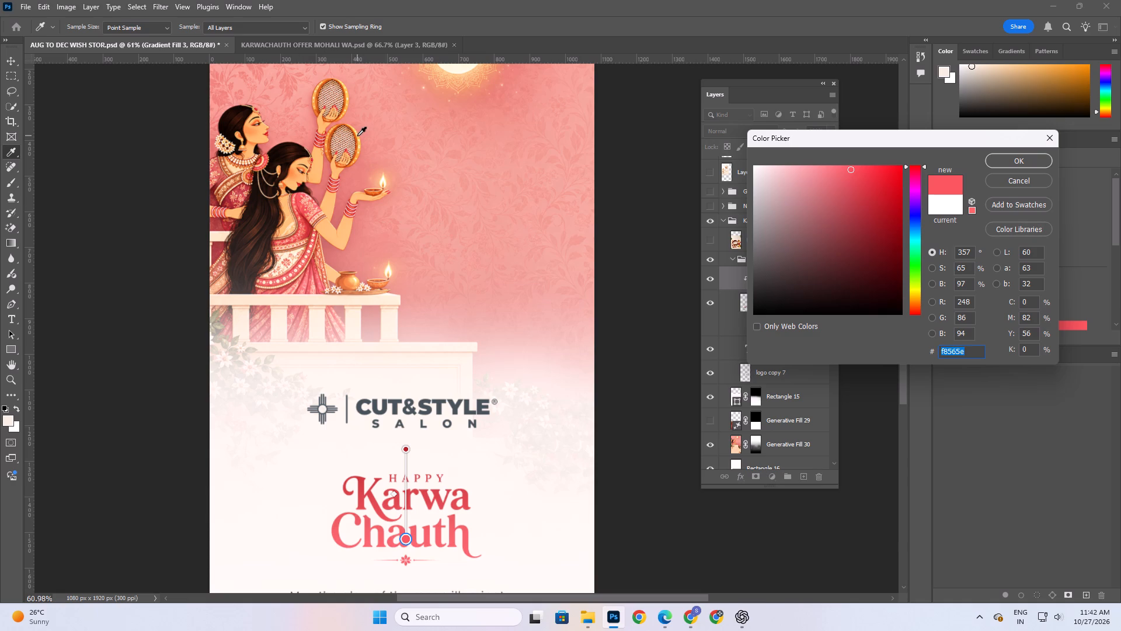
left_click(357, 136)
left_click(392, 151)
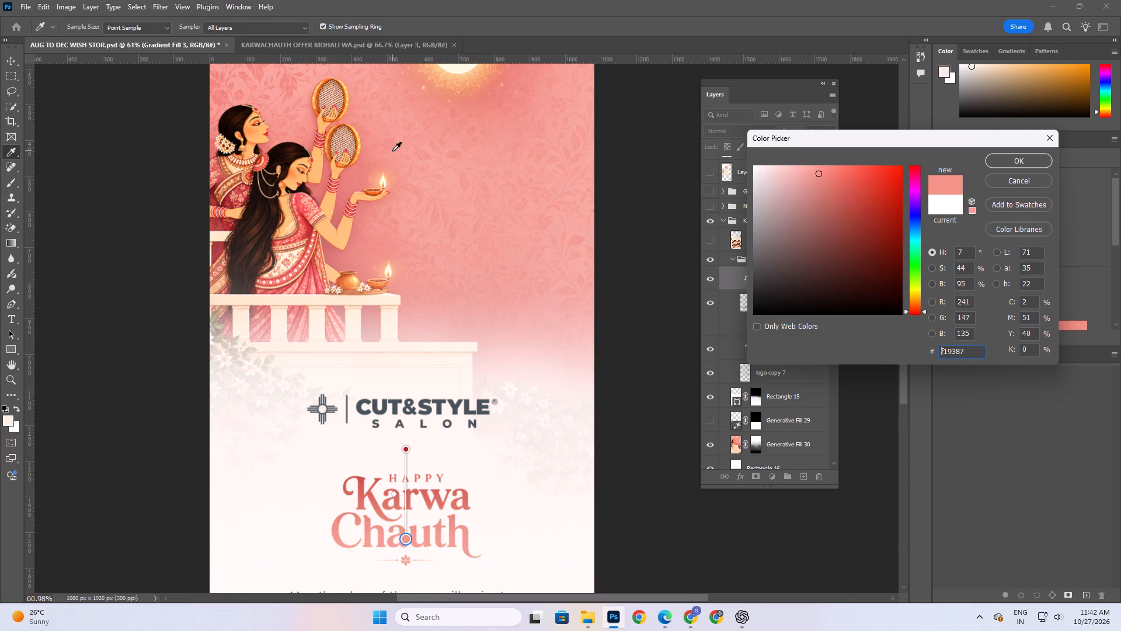
left_click(392, 131)
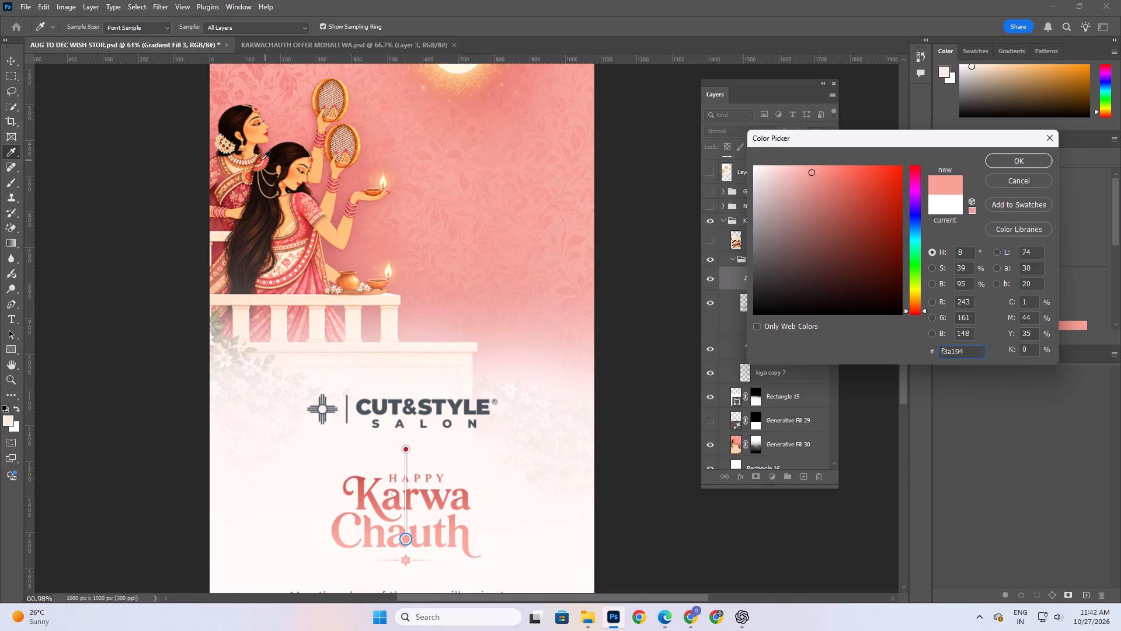
left_click(266, 133)
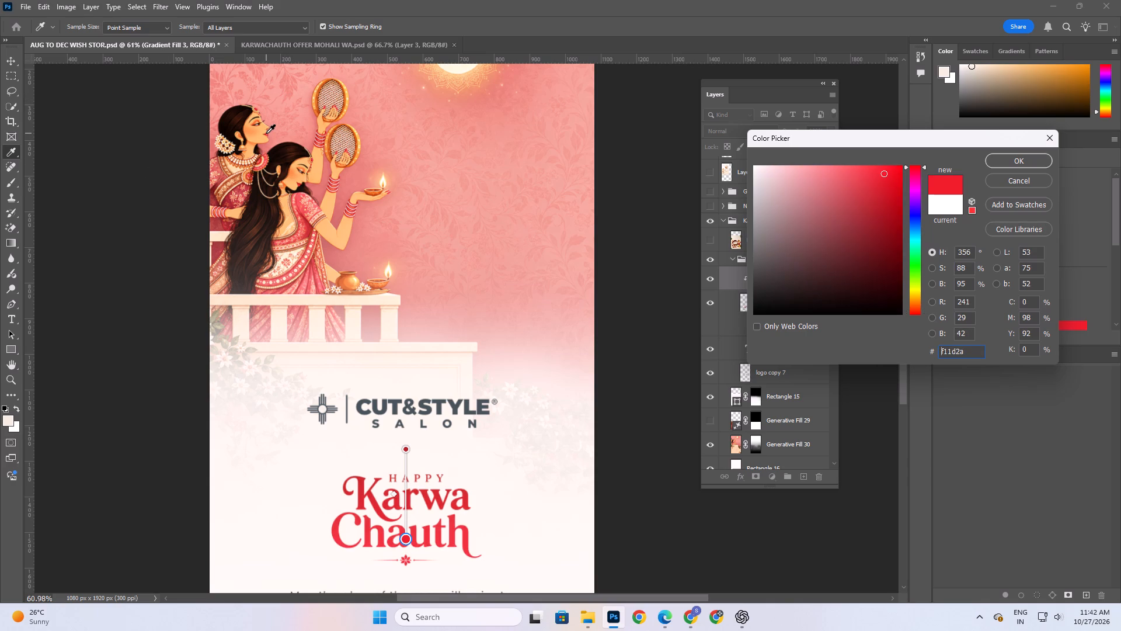
left_click(221, 177)
left_click(220, 168)
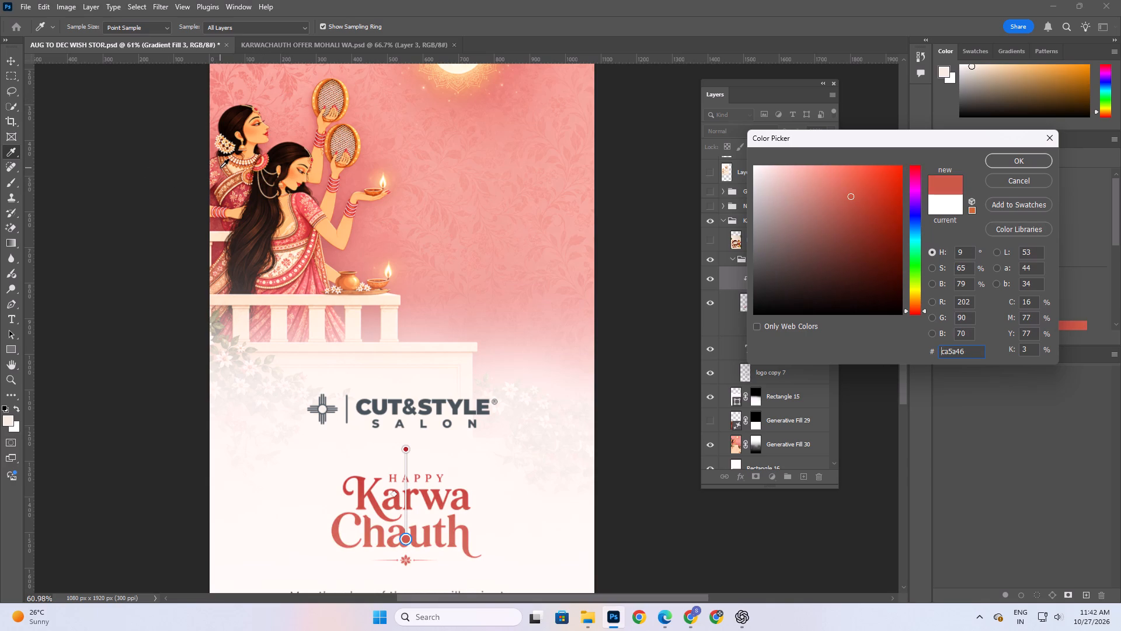
left_click(299, 203)
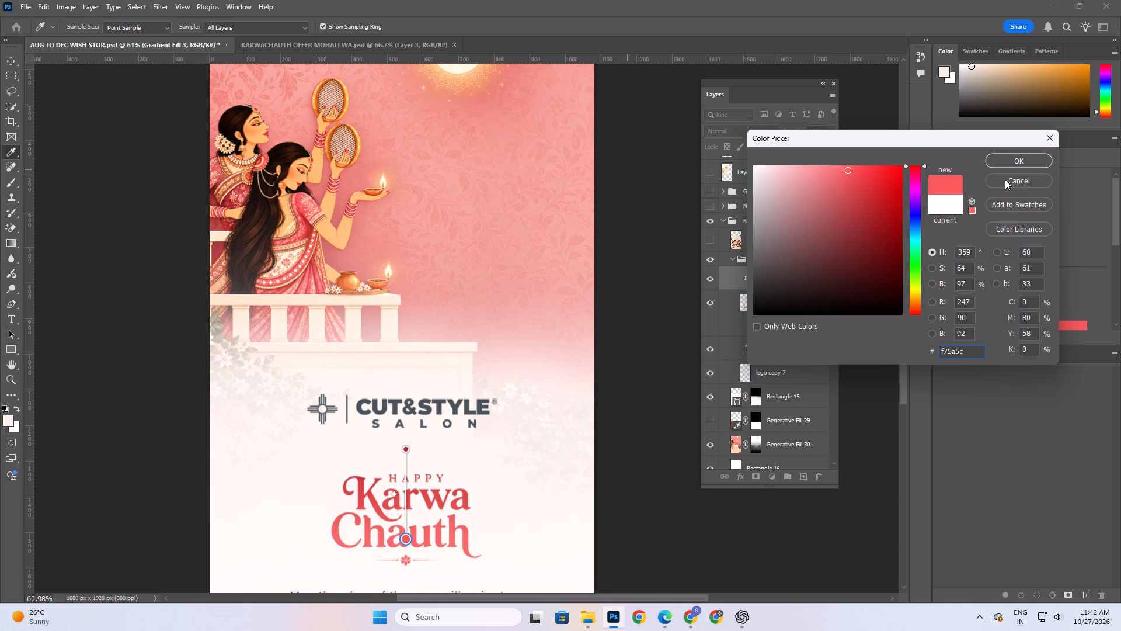
left_click(1002, 160)
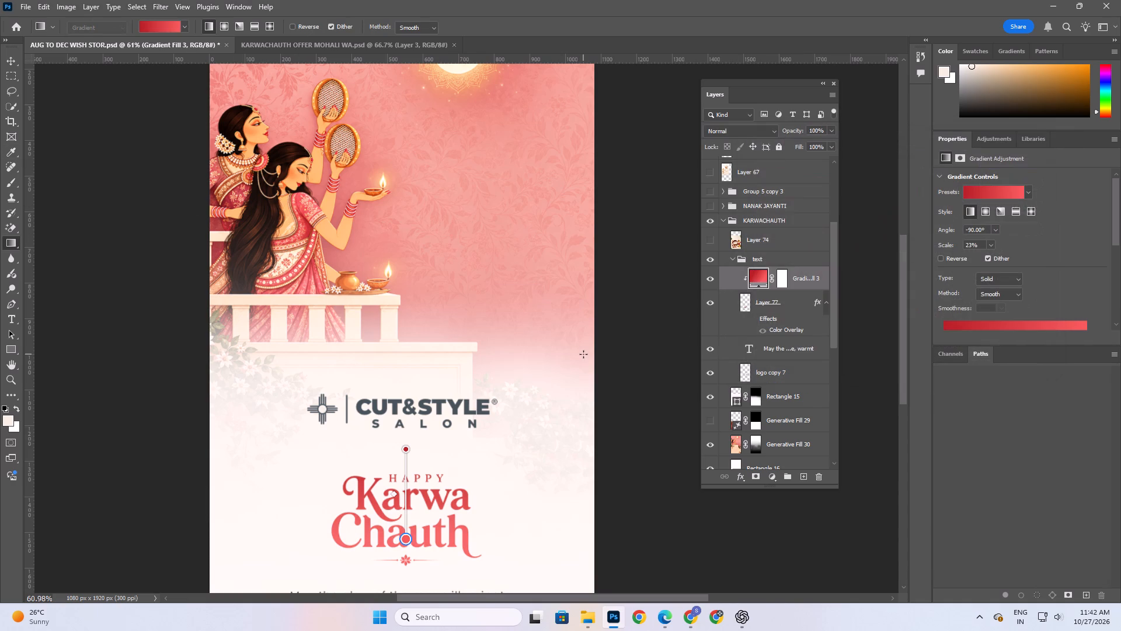
Change the title gradient's style to radial and move its centre down onto the lettering, undoing a stray added colour stop.
scroll(497, 343, "down", 5)
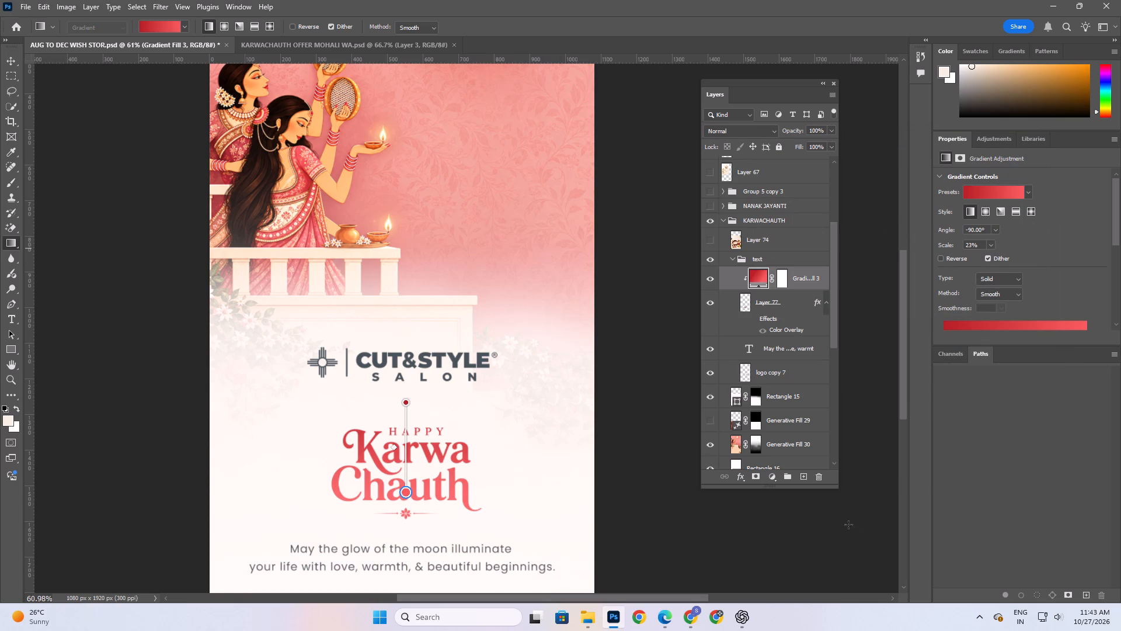
left_click(227, 22)
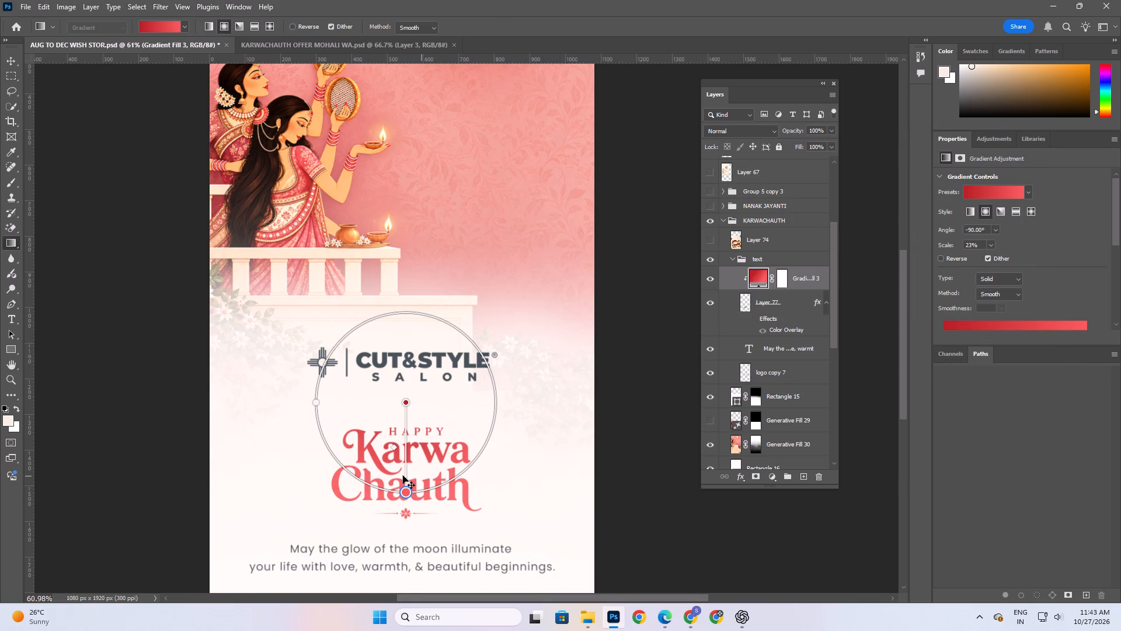
left_click(417, 463)
key("ctrl+z")
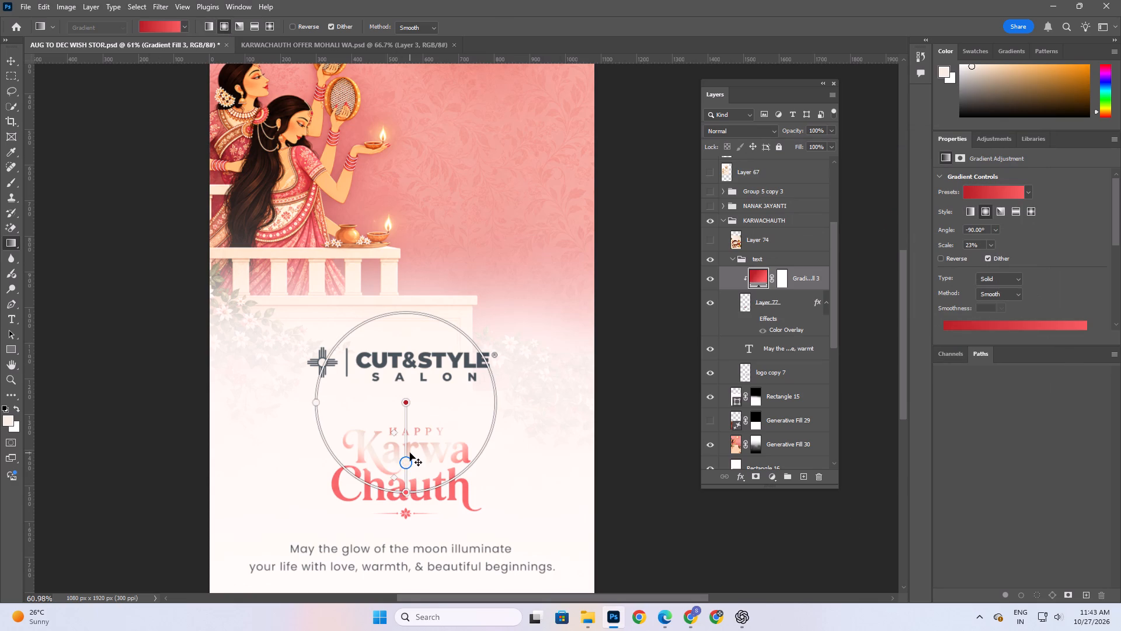
left_click_drag(405, 407, 405, 452)
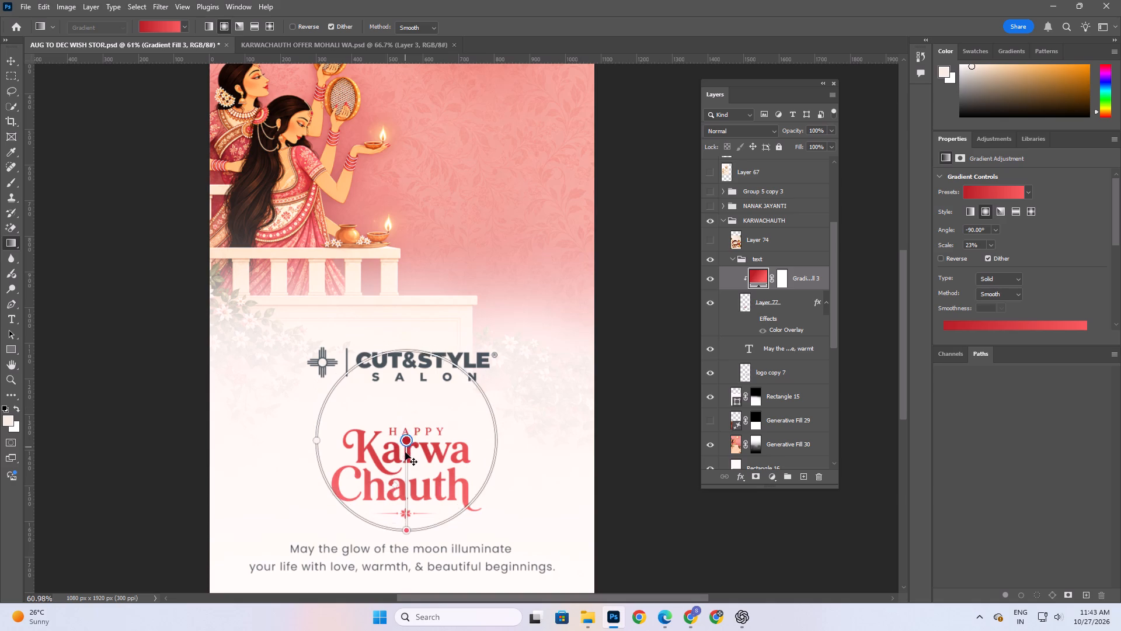
left_click_drag(405, 452, 405, 461)
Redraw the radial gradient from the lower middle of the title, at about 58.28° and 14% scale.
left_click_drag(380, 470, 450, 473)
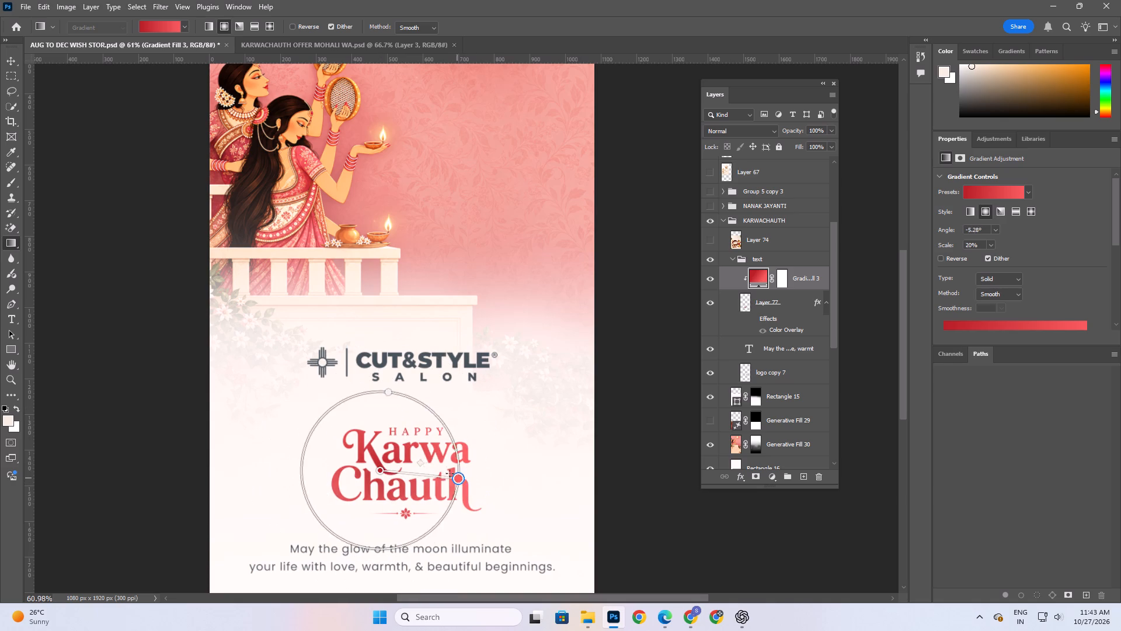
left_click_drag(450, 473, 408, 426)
Redraw the radial gradient at about -17.57° and 18% scale, and shift it right to centre over the word Chauth.
scroll(500, 432, "down", 6)
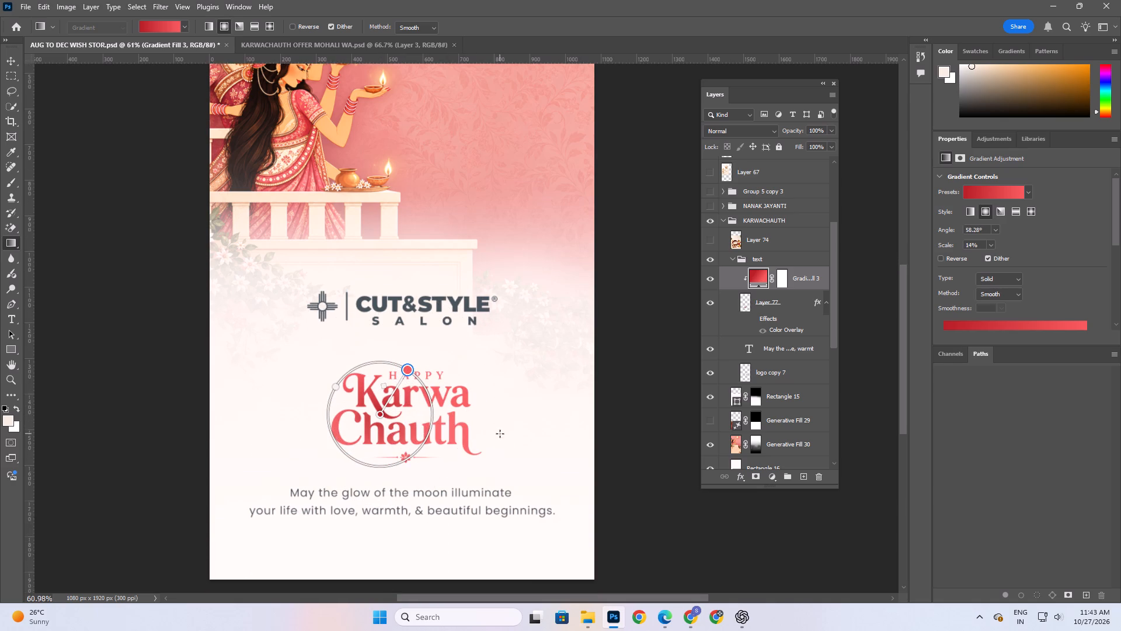
scroll(457, 443, "down", 3, "alt")
scroll(448, 477, "up", 4)
scroll(452, 480, "down", 5)
scroll(429, 449, "up", 3, "alt")
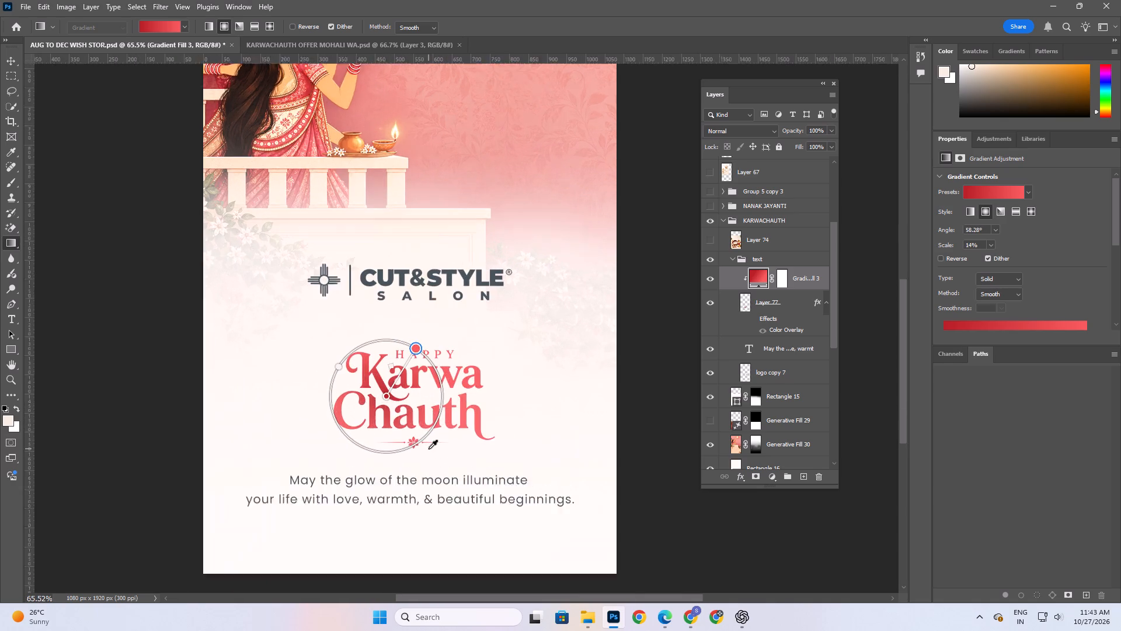
scroll(429, 449, "up", 4, "alt")
left_click_drag(388, 400, 482, 430)
left_click_drag(443, 417, 464, 417)
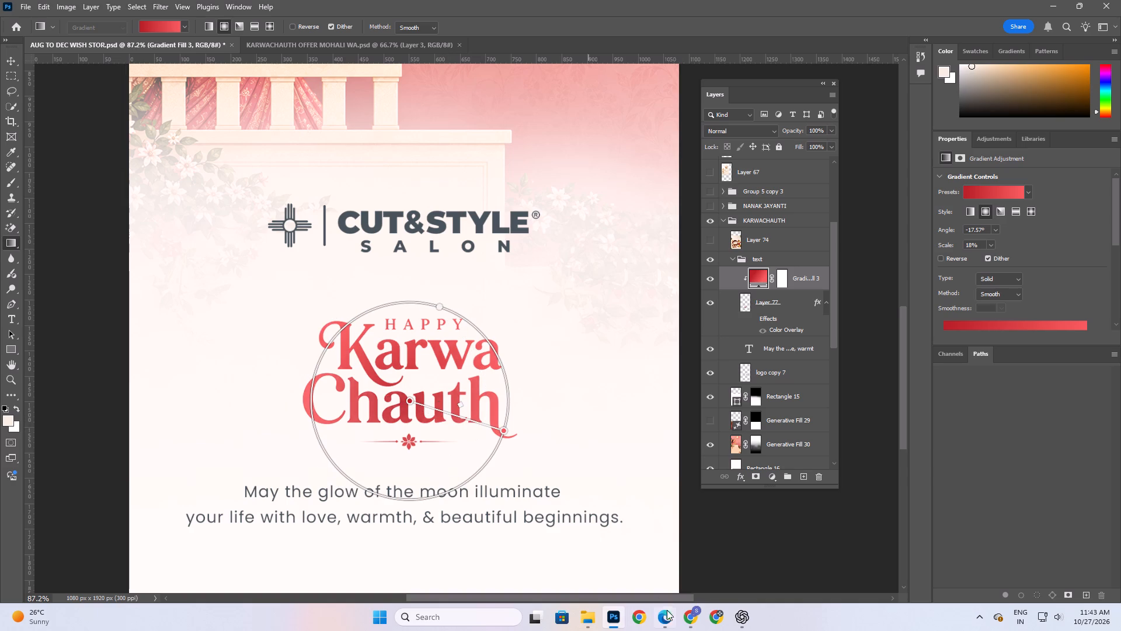
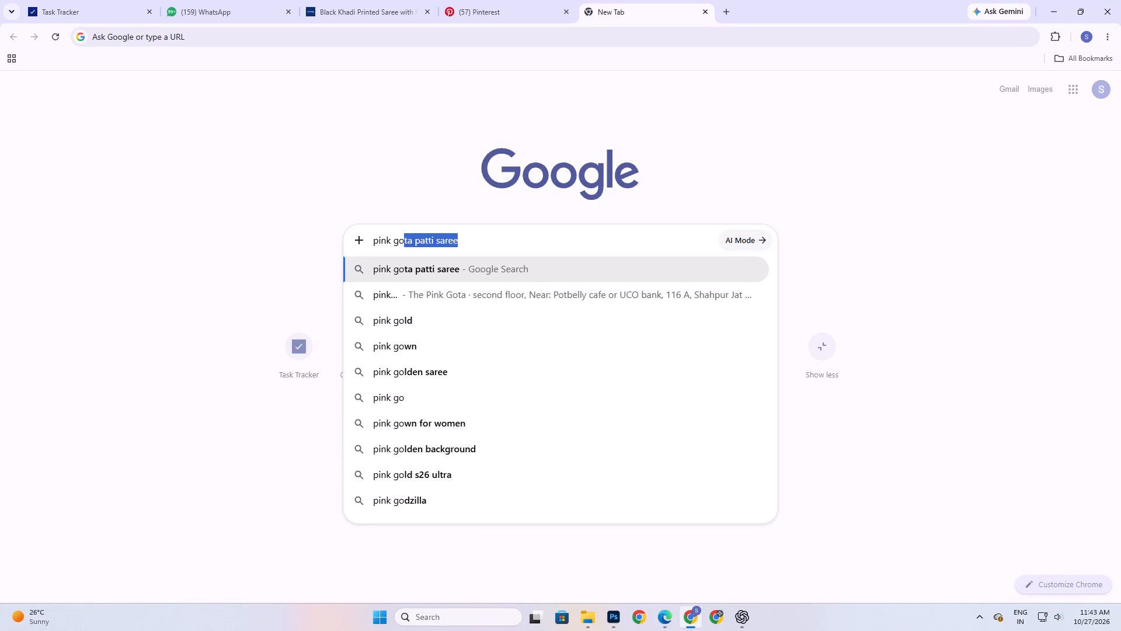
Search images for "pink gold gradient" and browse the results for a metallic tone to use on the title.
type("ld gradien")
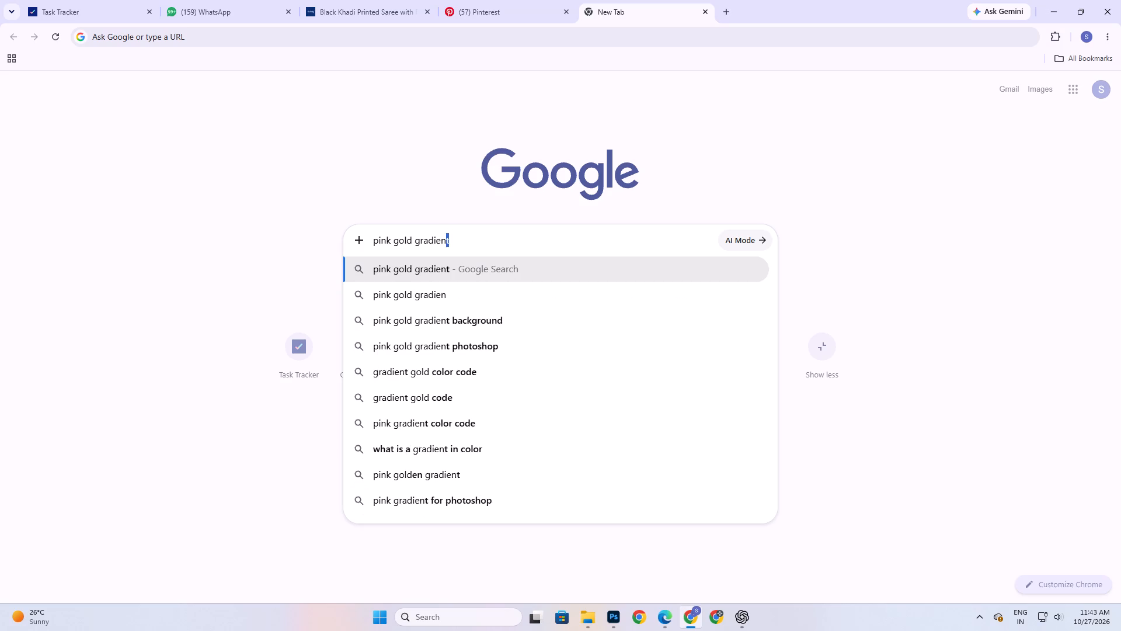
type("d")
key("Return")
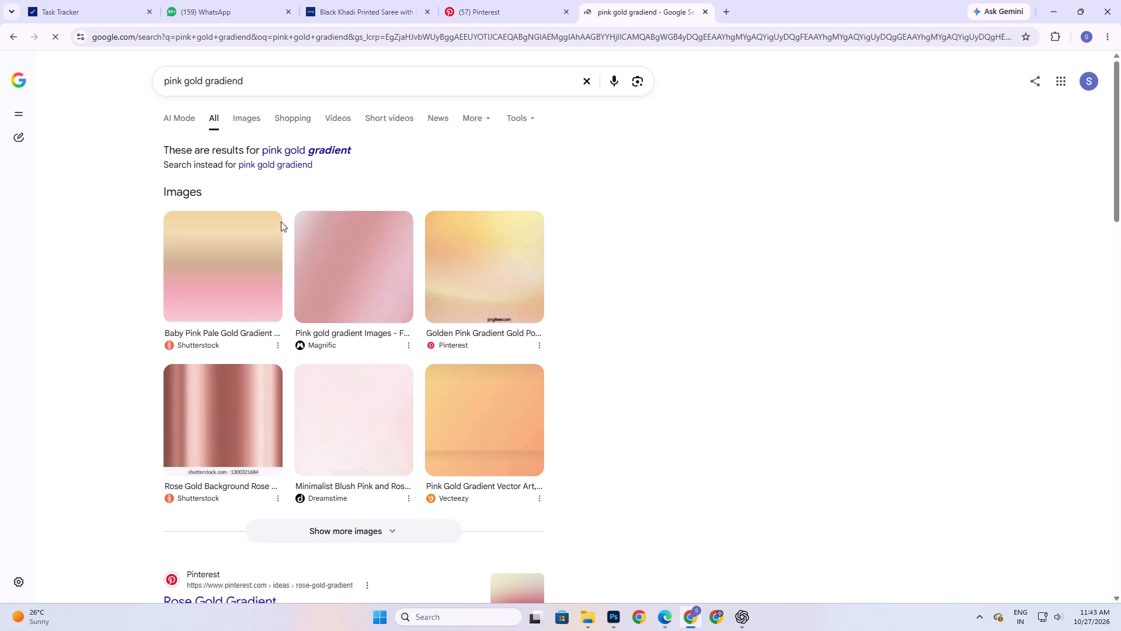
left_click(234, 117)
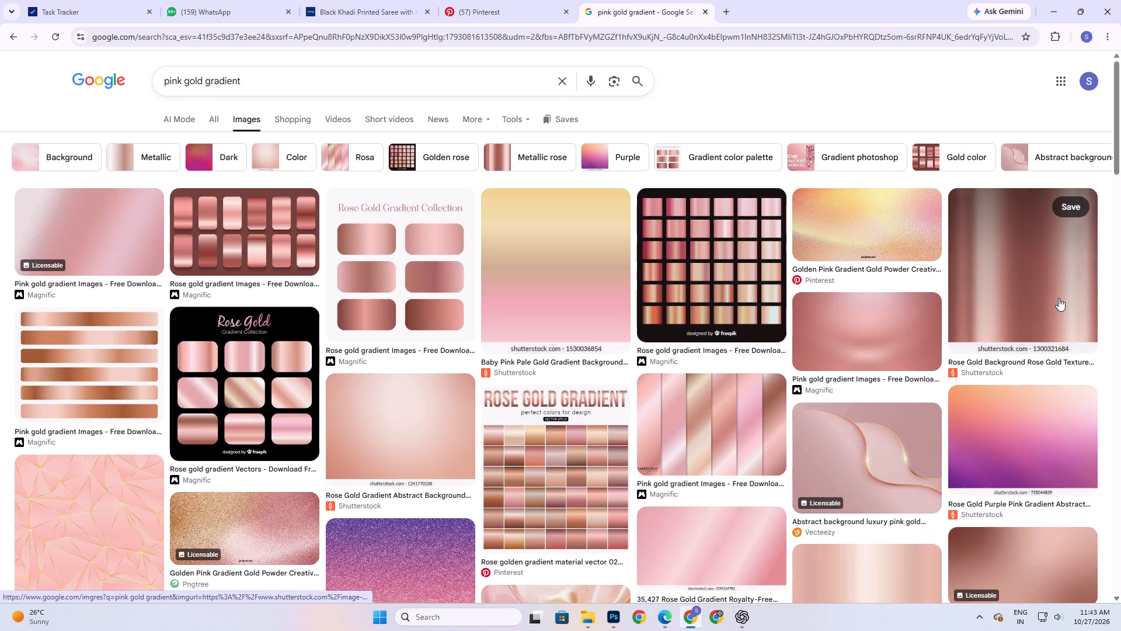
scroll(952, 434, "down", 5)
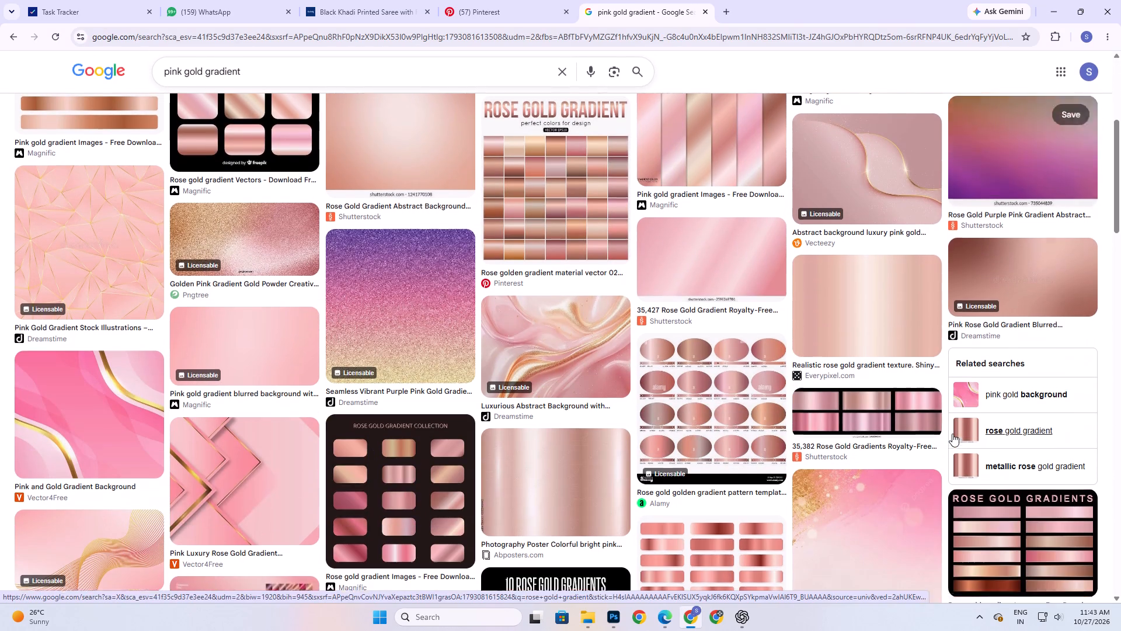
scroll(951, 435, "down", 5)
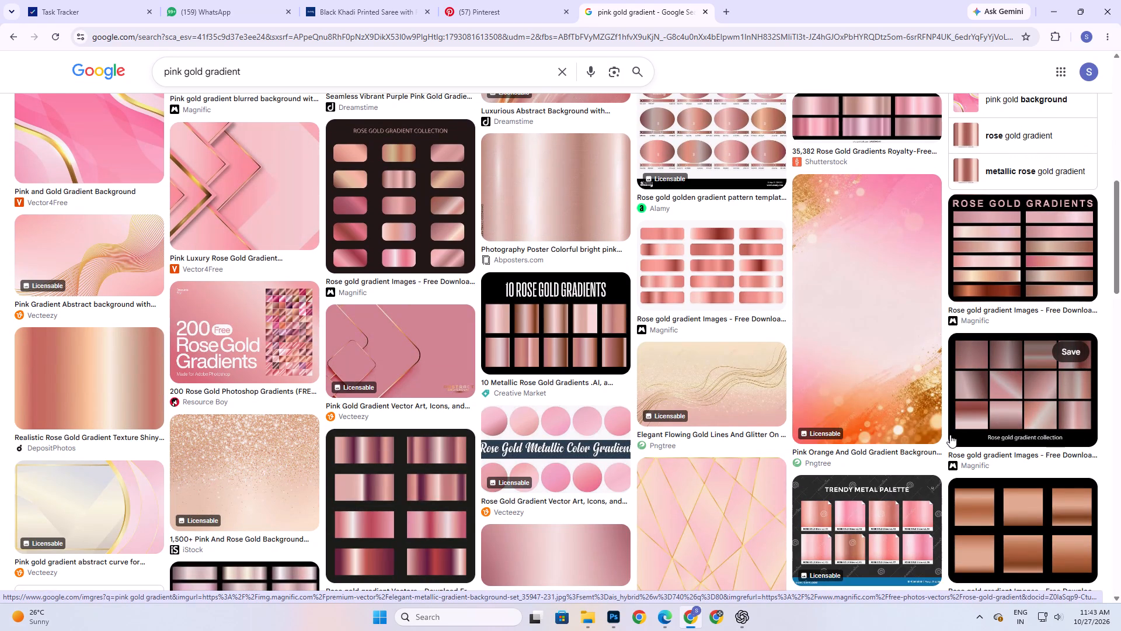
scroll(950, 435, "down", 7)
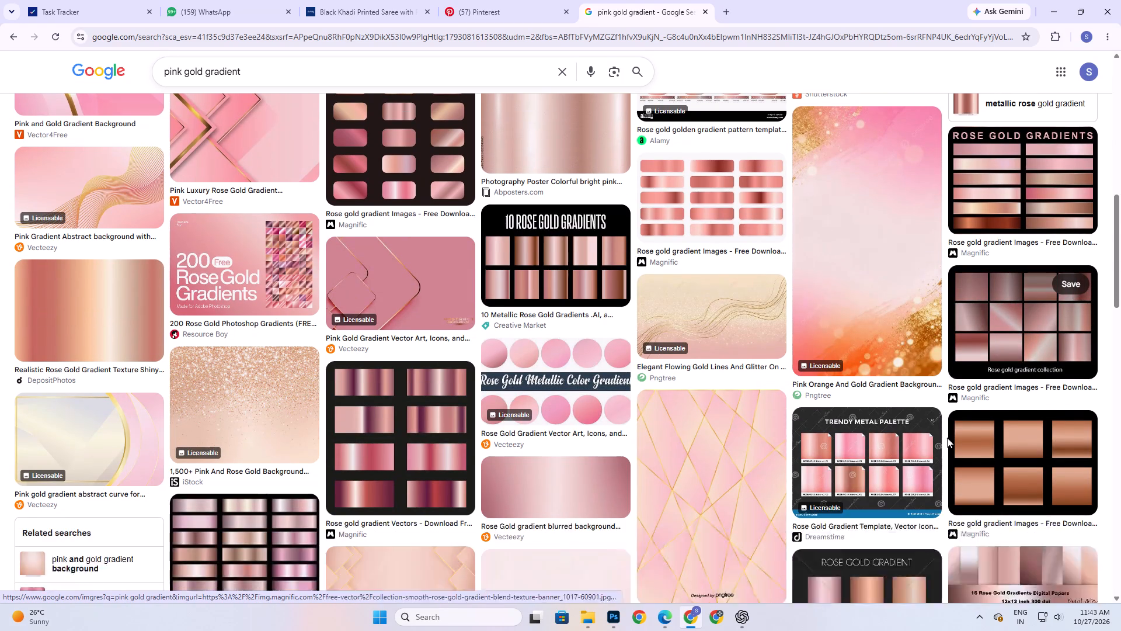
scroll(947, 438, "down", 6)
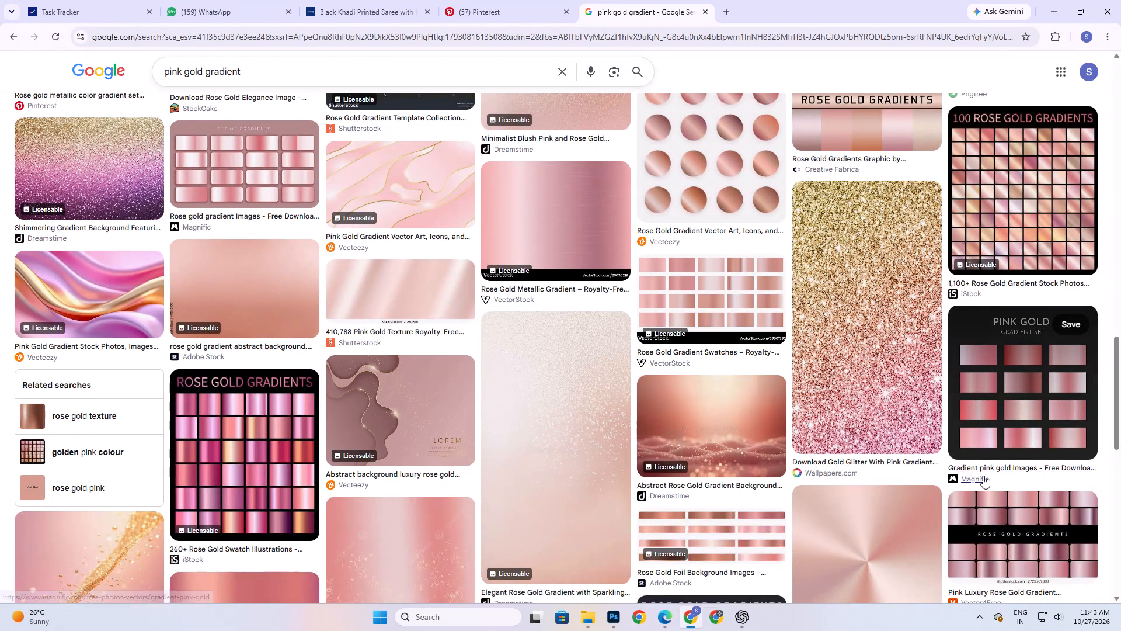
scroll(983, 476, "up", 19)
scroll(983, 482, "up", 4)
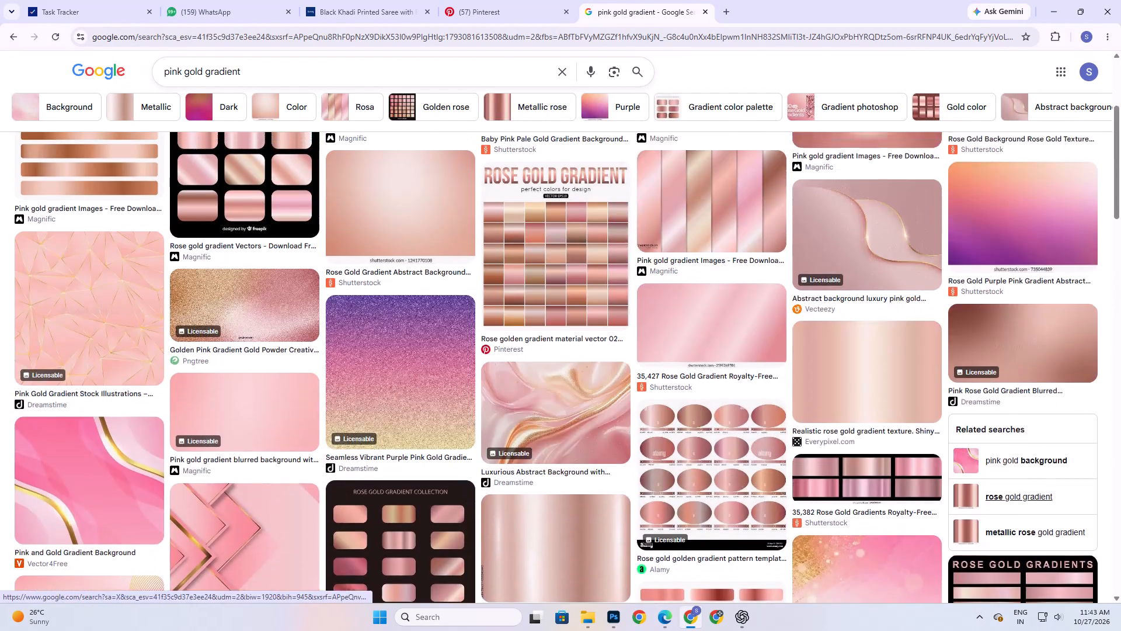
scroll(983, 482, "up", 8)
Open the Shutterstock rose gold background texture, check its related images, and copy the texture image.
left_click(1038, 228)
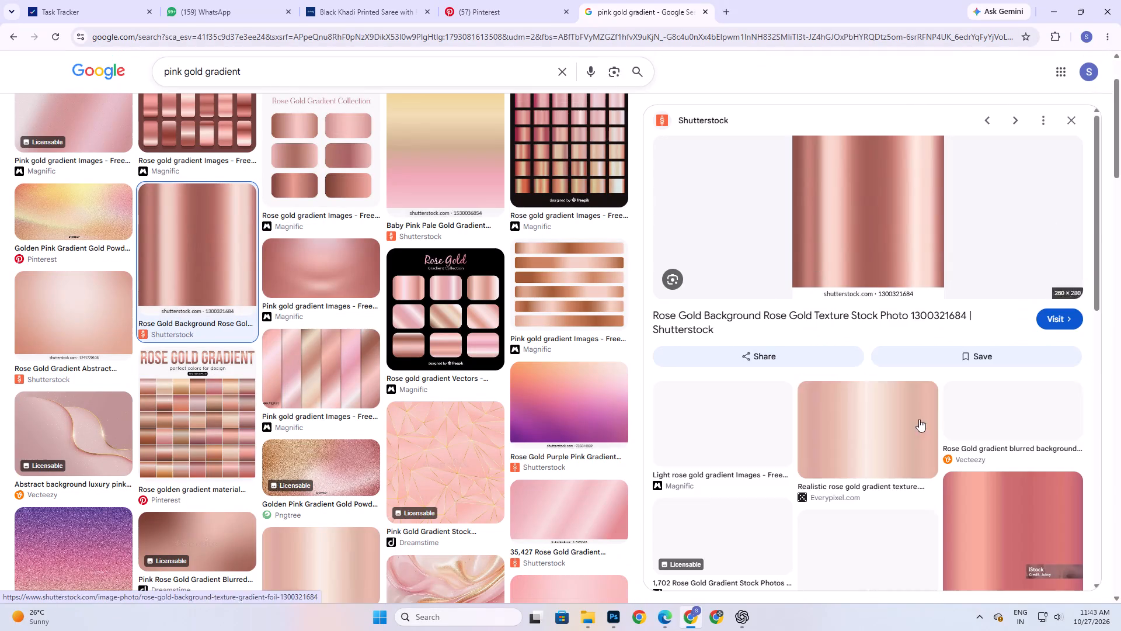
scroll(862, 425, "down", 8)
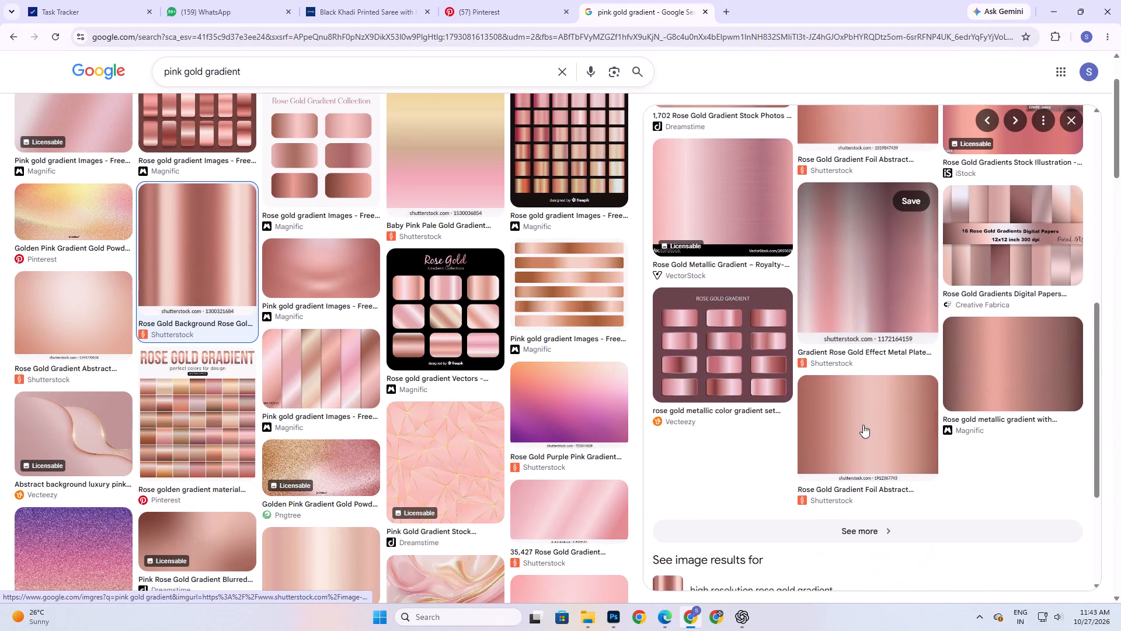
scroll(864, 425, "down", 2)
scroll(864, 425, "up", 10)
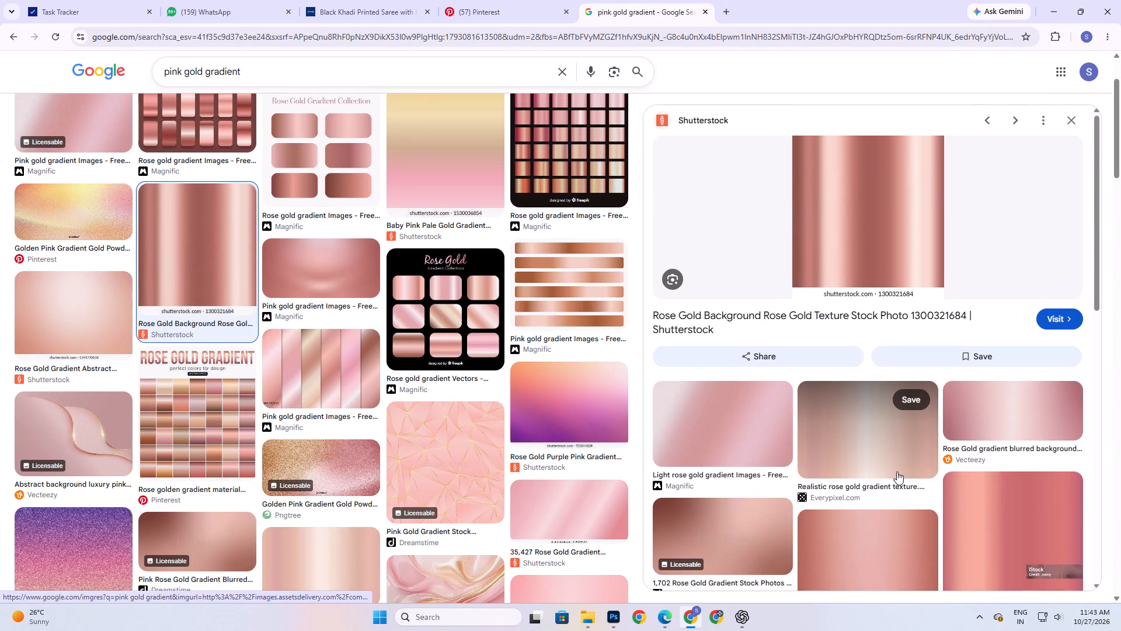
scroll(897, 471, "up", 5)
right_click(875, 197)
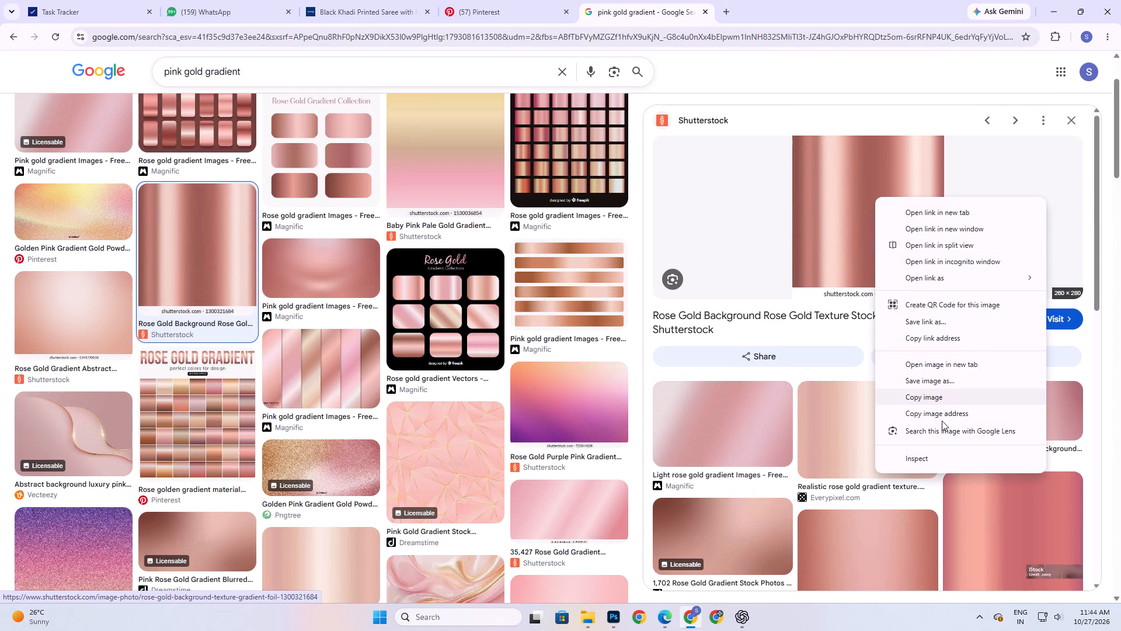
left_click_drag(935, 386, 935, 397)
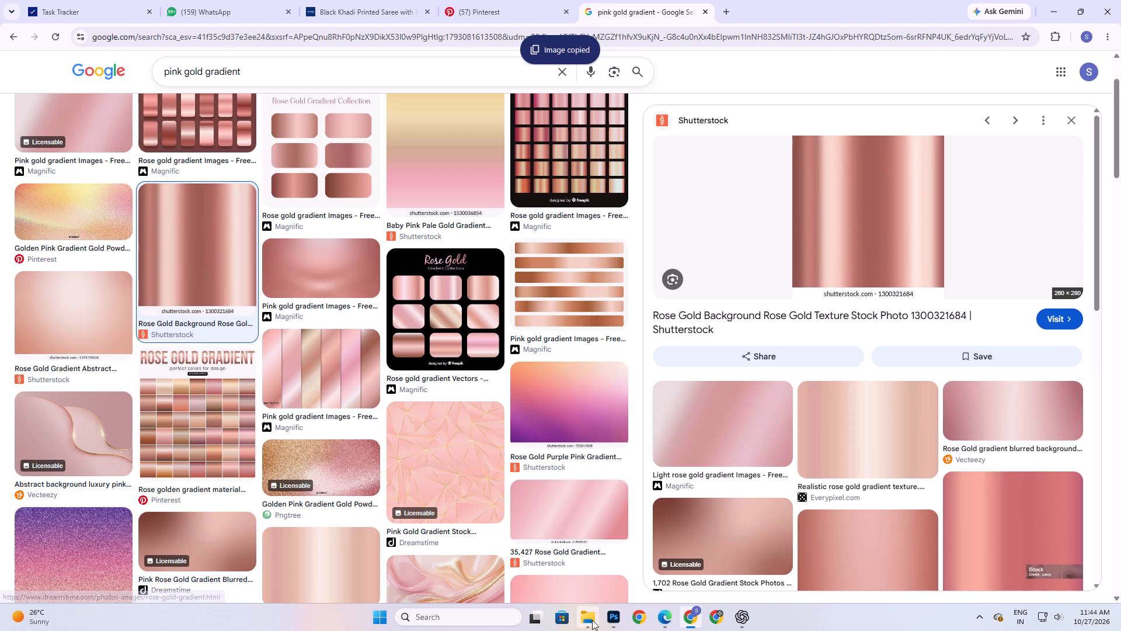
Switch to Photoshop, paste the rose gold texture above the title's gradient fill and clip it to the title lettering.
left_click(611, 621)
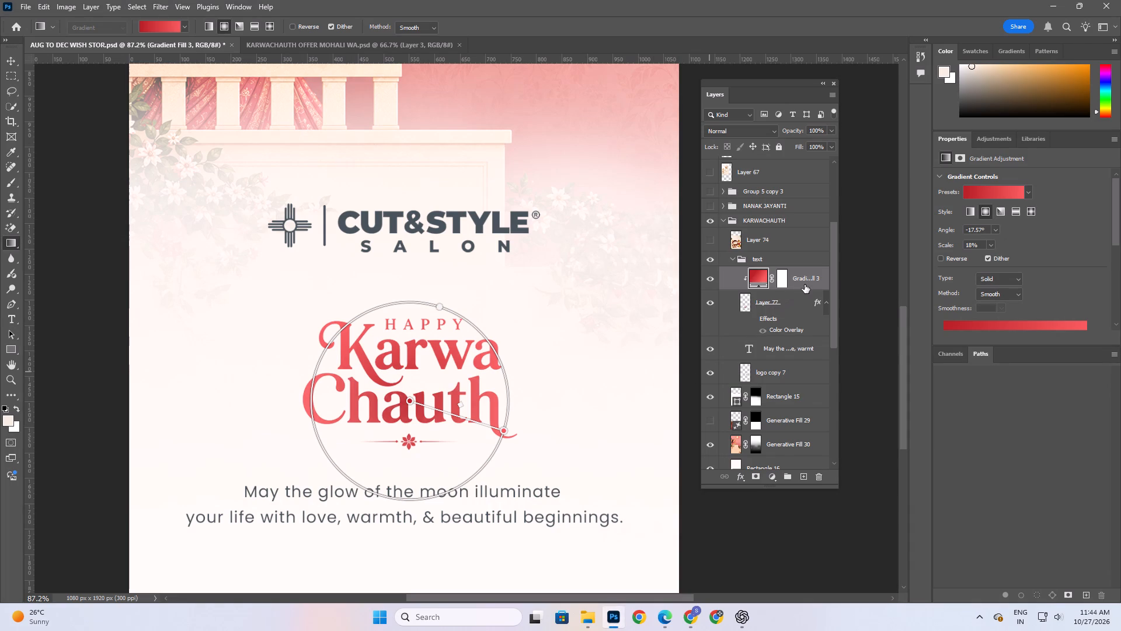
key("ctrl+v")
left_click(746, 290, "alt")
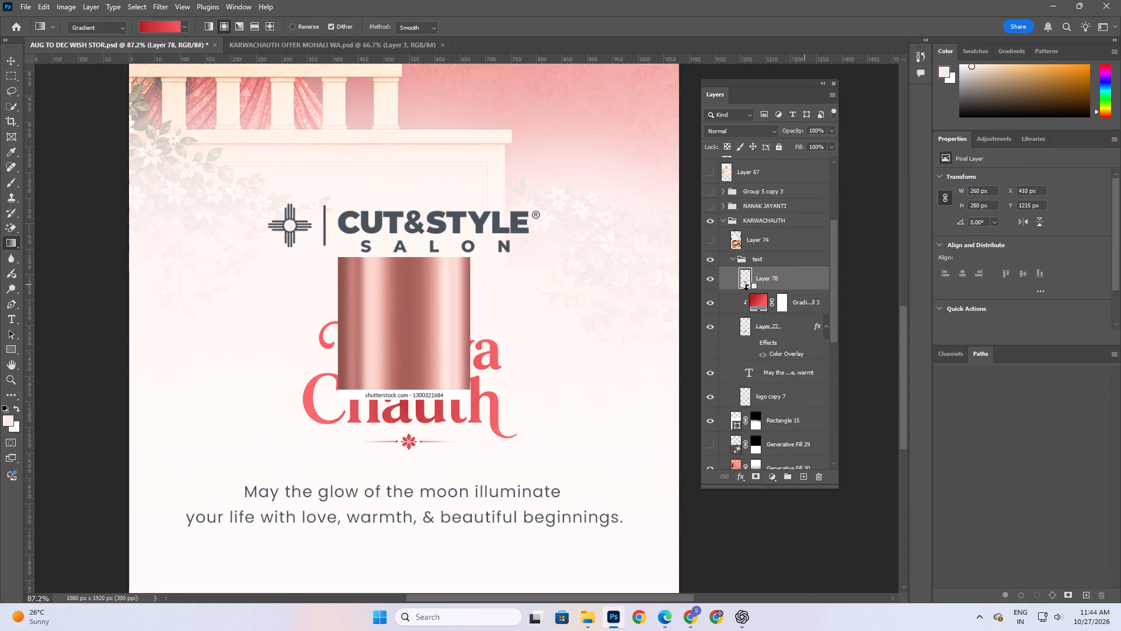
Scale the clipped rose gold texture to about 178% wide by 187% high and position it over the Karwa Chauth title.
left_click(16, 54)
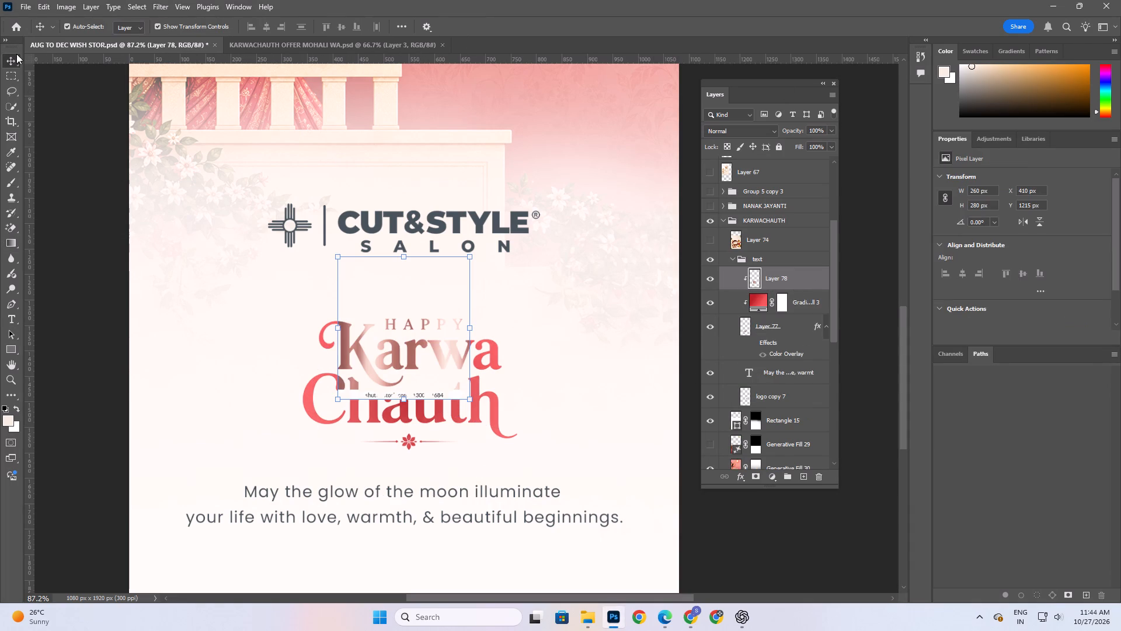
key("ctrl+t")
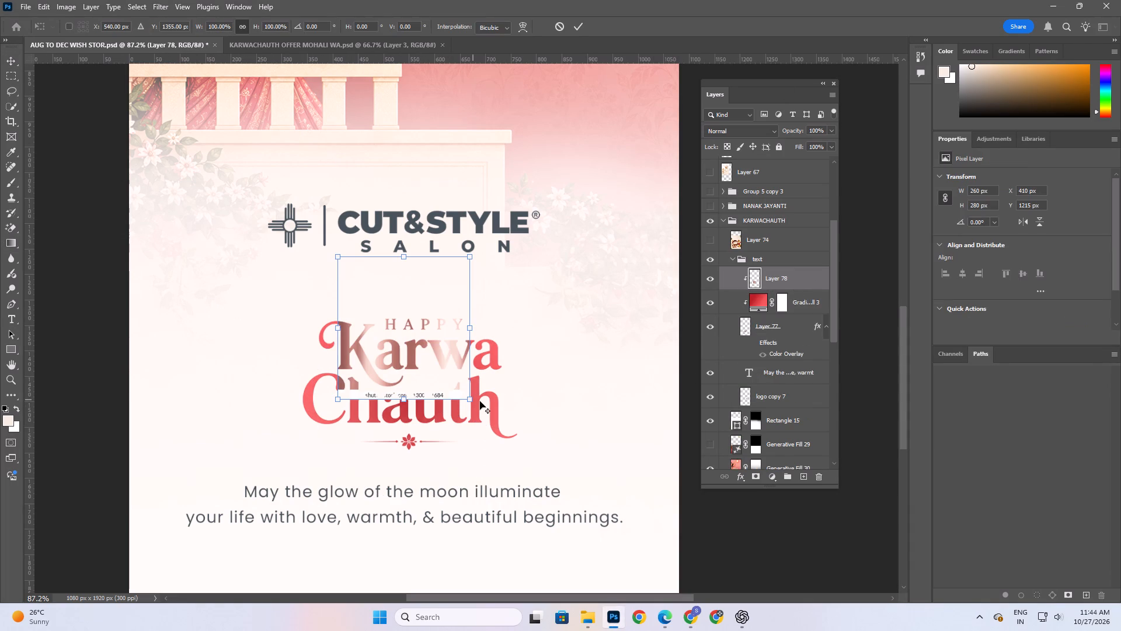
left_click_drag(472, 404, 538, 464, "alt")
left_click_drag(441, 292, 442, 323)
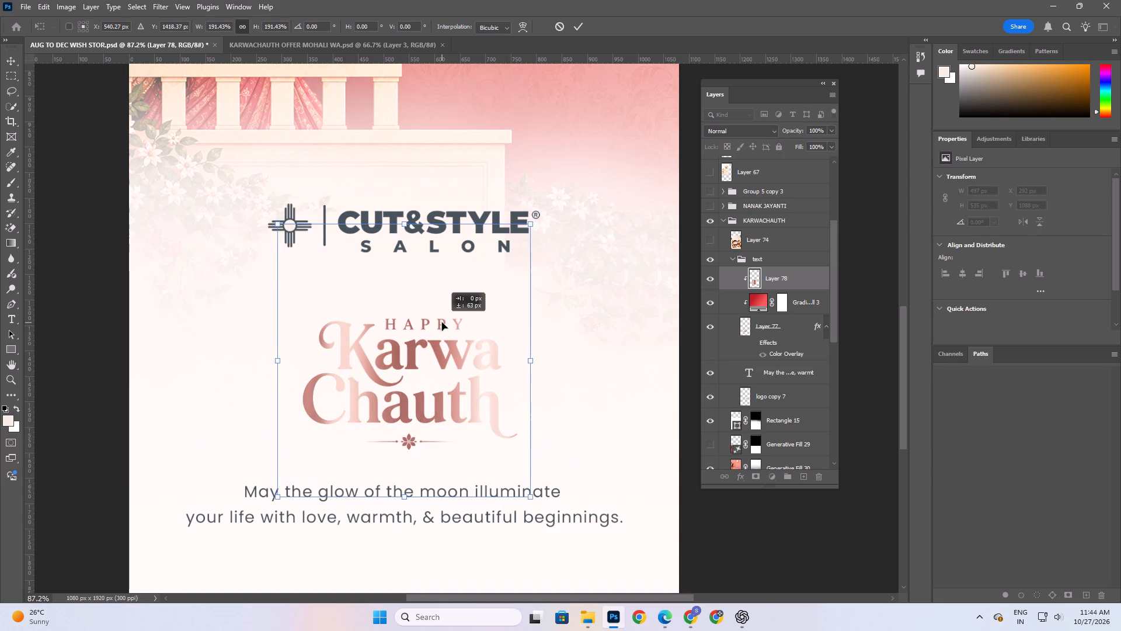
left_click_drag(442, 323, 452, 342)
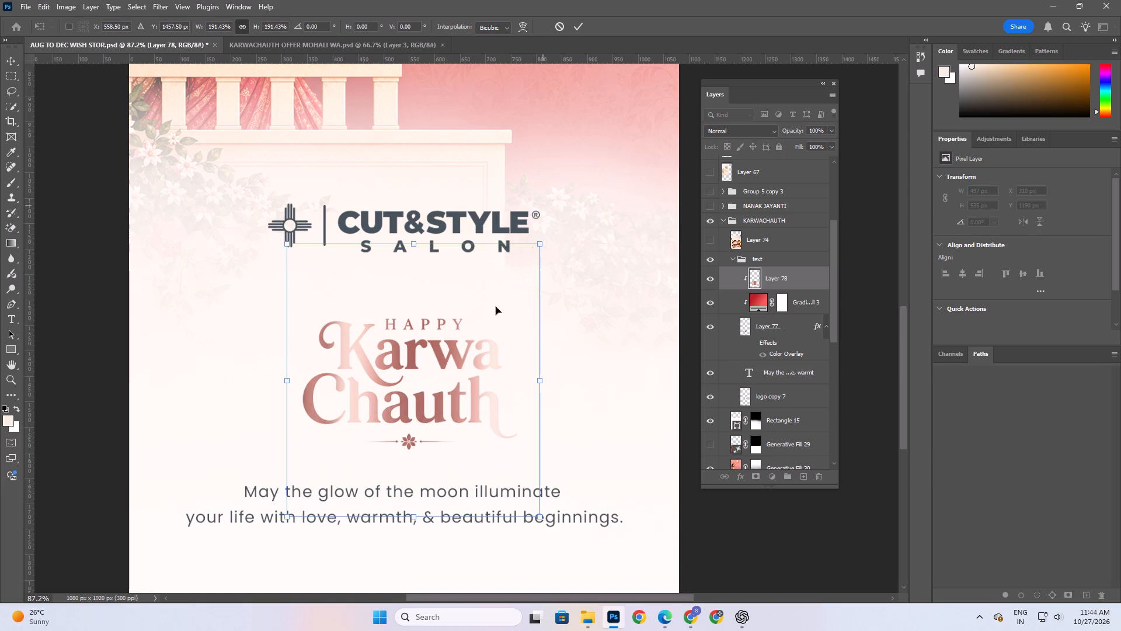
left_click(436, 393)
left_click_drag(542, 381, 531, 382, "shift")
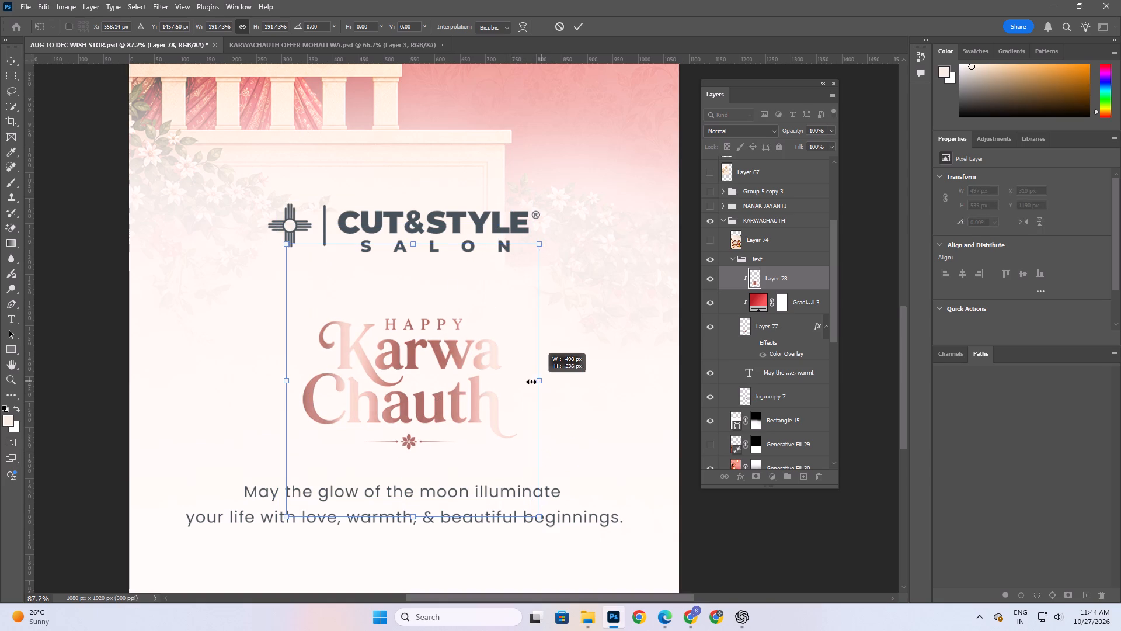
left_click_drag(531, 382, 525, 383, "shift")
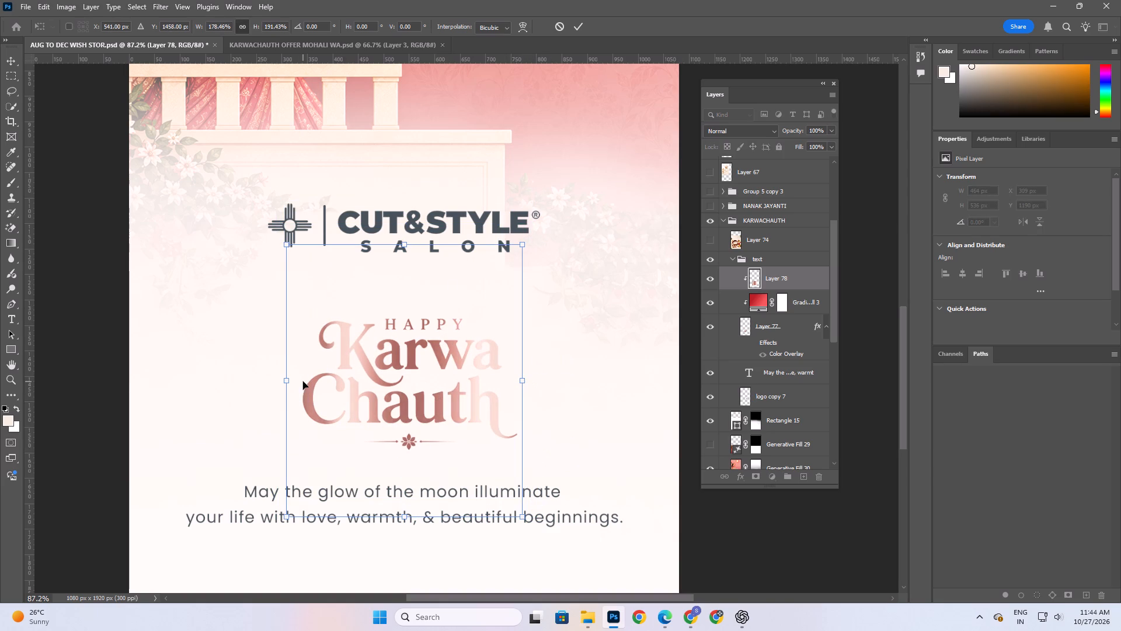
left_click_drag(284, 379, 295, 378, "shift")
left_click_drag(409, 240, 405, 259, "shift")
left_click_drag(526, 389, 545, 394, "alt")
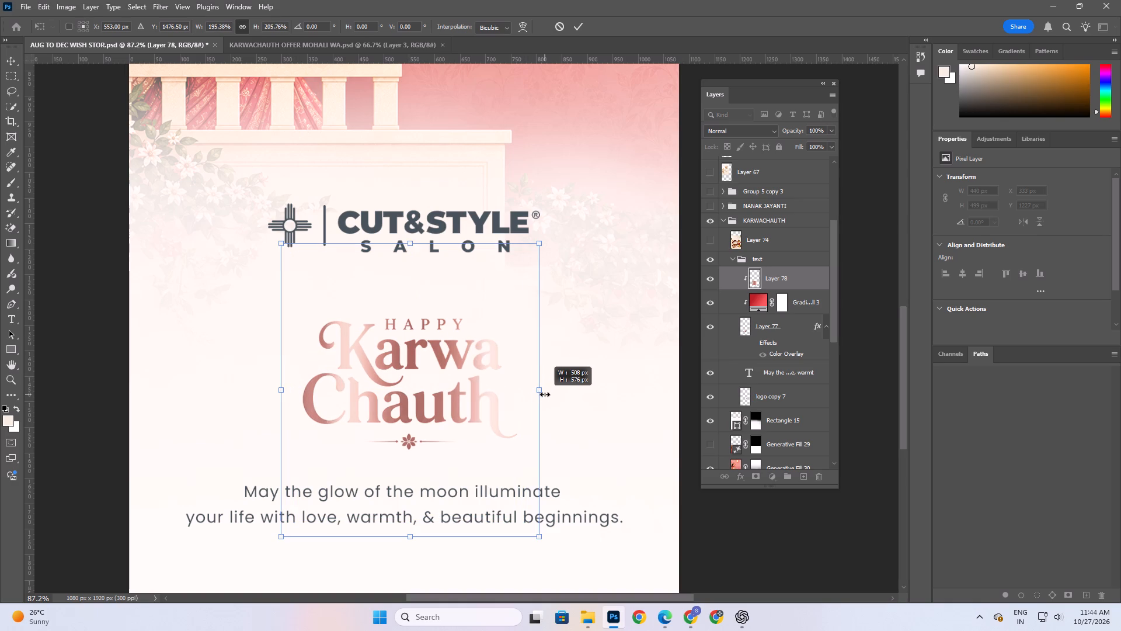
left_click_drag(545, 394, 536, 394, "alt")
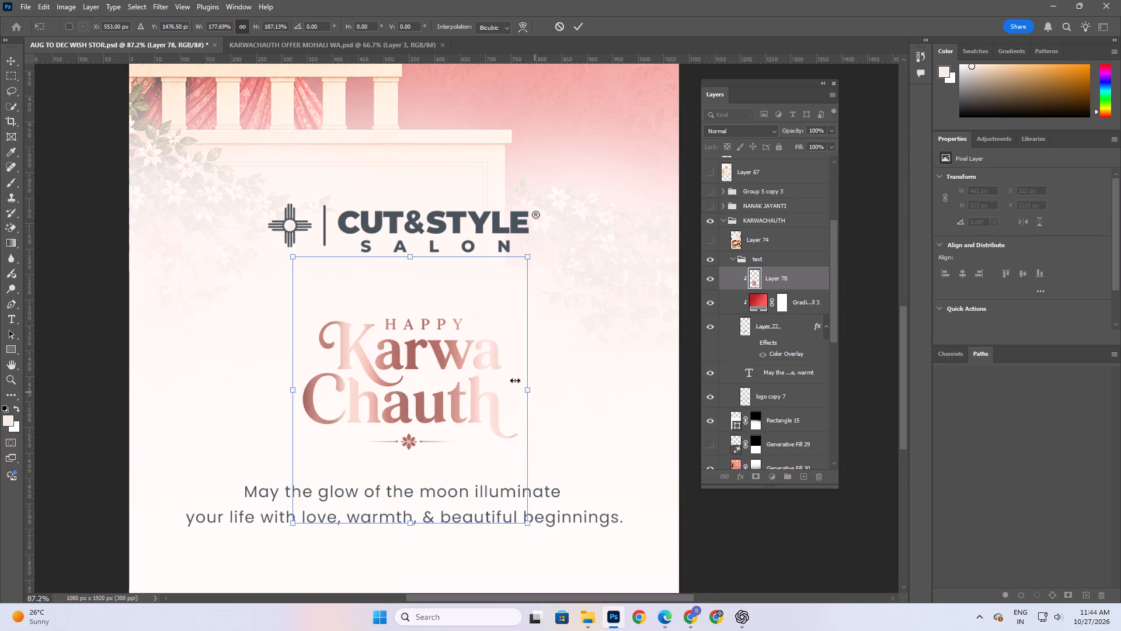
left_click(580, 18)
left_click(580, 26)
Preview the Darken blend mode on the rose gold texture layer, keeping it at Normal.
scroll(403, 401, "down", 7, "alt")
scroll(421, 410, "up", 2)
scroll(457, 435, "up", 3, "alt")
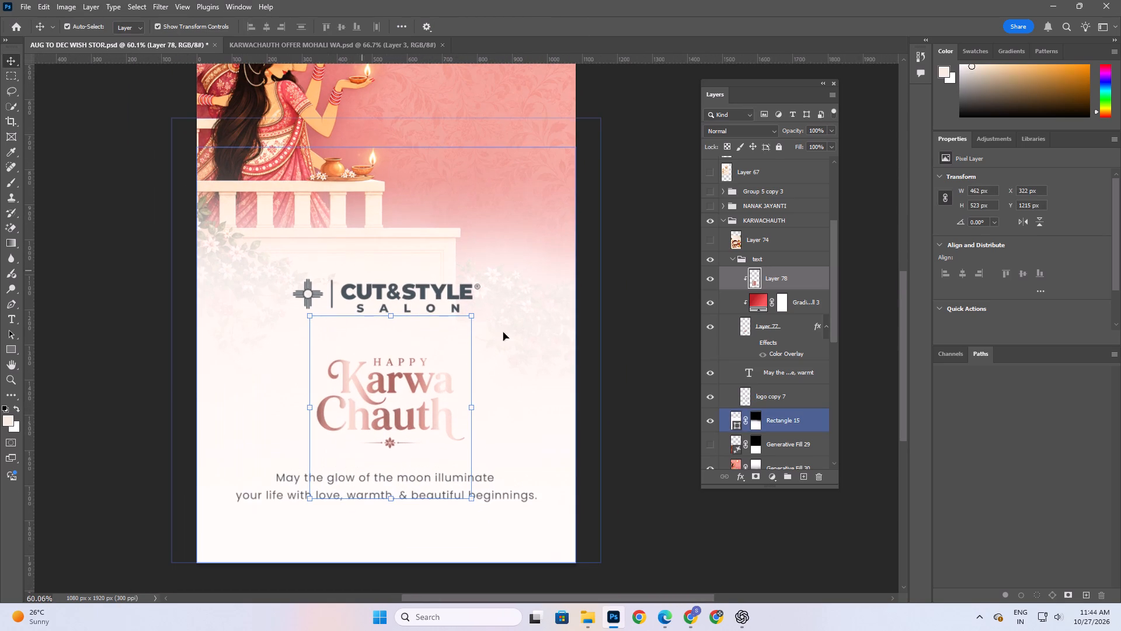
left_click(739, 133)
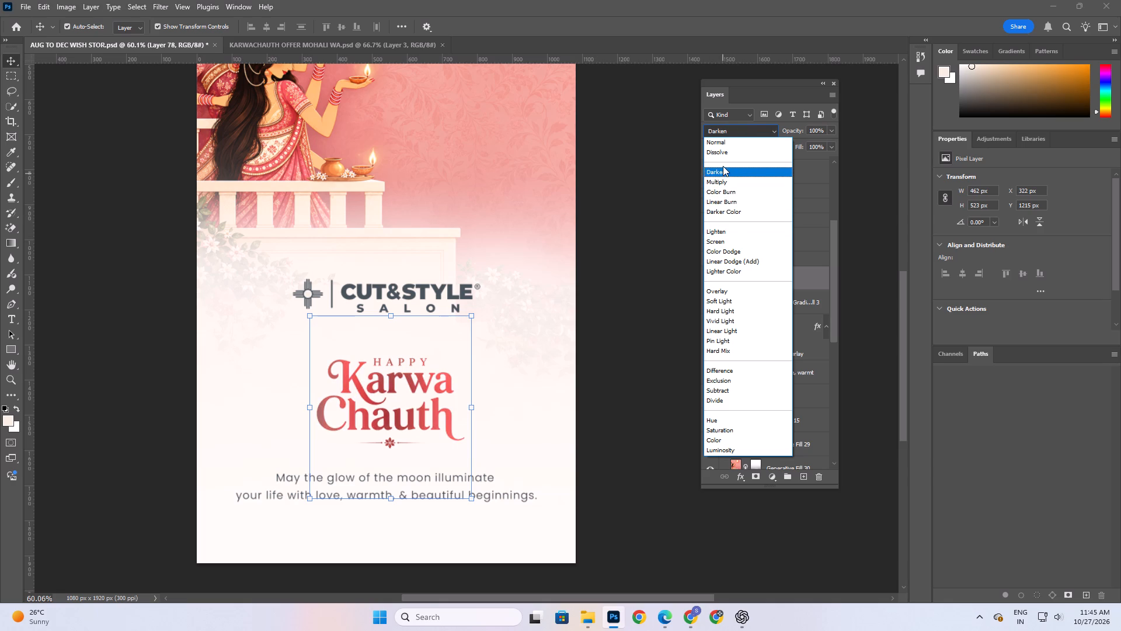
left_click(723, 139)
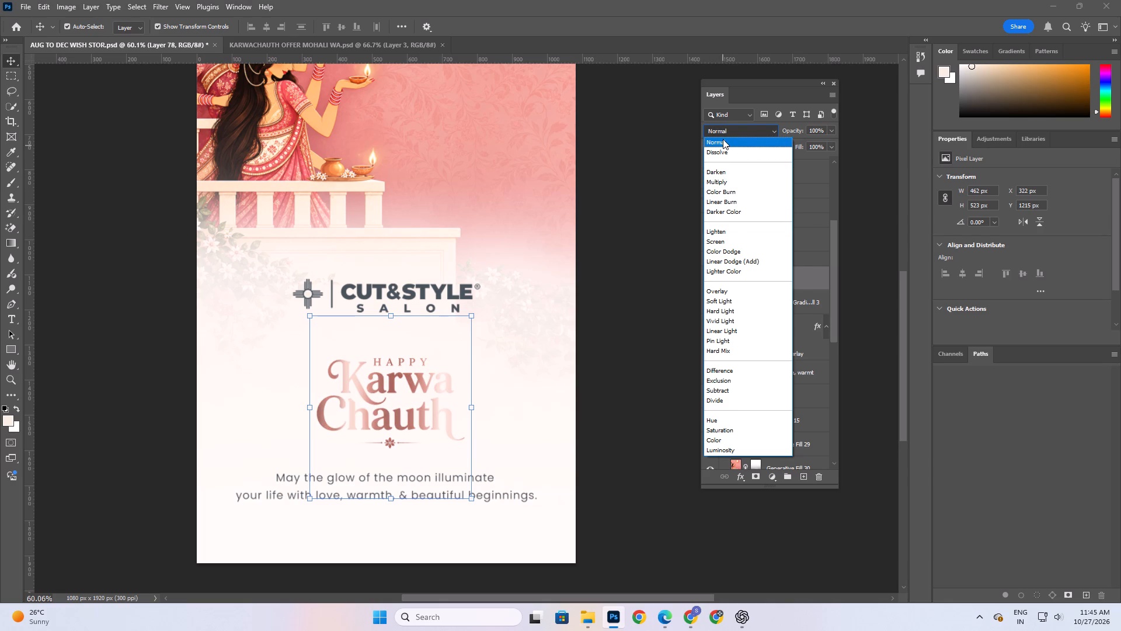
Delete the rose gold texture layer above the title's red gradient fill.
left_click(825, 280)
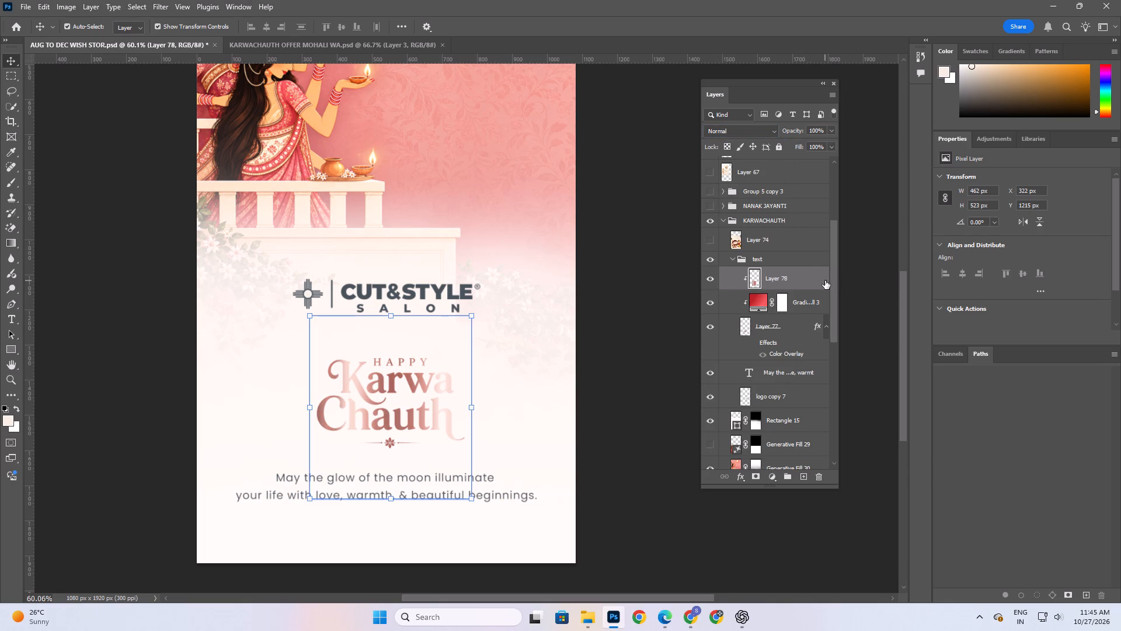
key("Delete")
Examine the whole story layout with the artwork, salon logo, red gradient title and wish text.
scroll(386, 397, "down", 9, "alt")
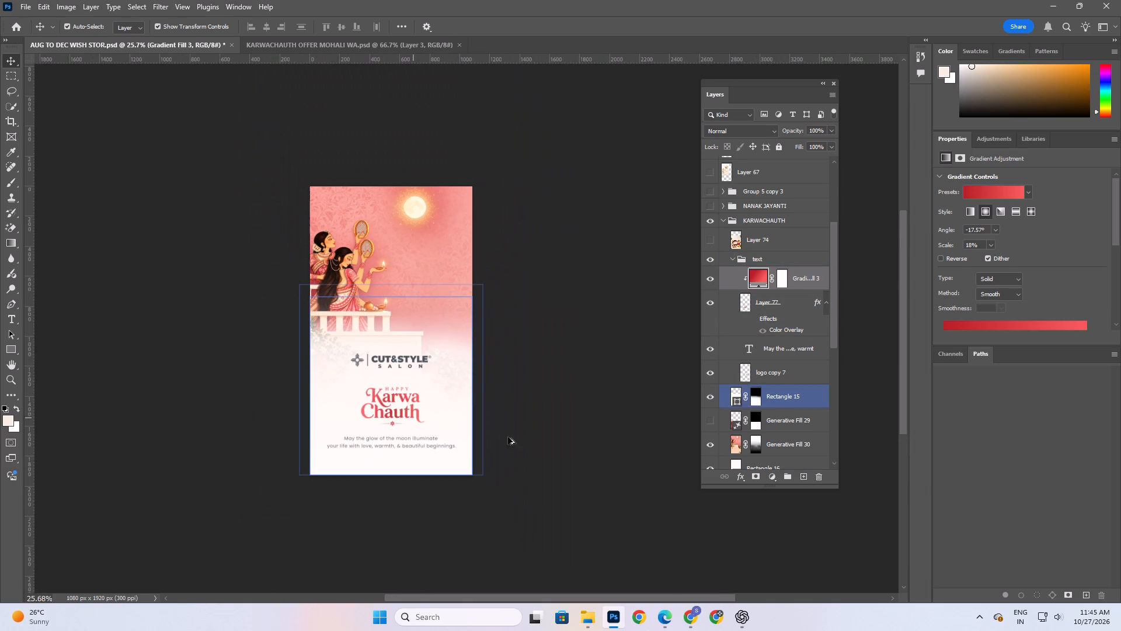
left_click(534, 441)
key("space")
key("space")
key("space")
left_click_drag(479, 485, 454, 485)
scroll(385, 418, "up", 4, "alt")
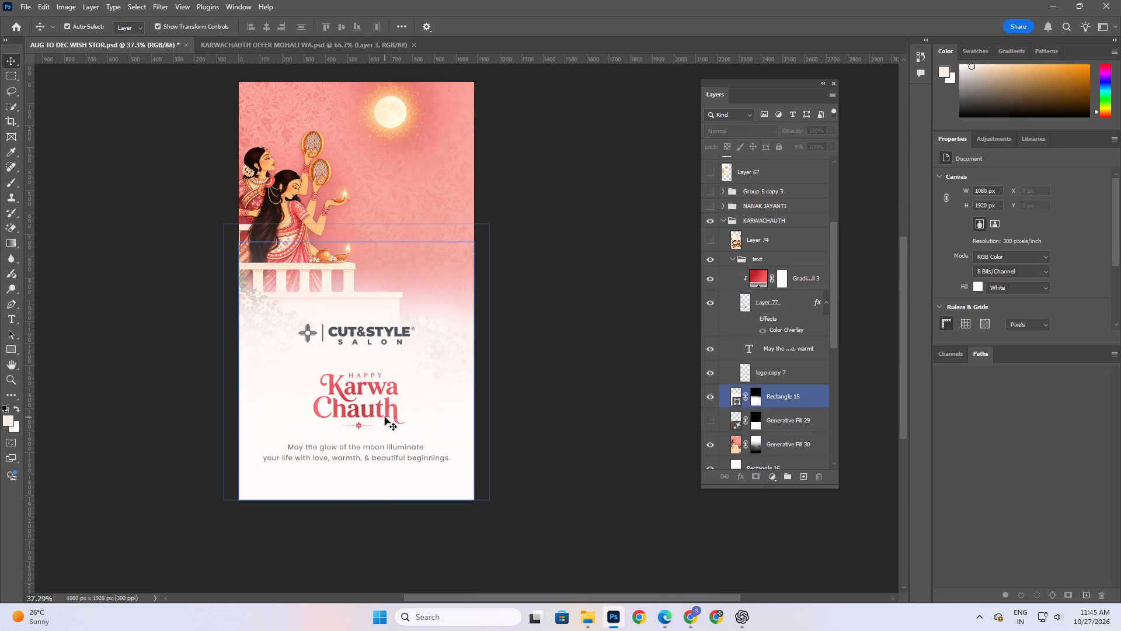
scroll(385, 419, "up", 5)
key("space")
key("space")
key("space")
key("space")
key("space")
key("space")
key("space")
key("space")
key("space")
key("space")
key("space")
key("space")
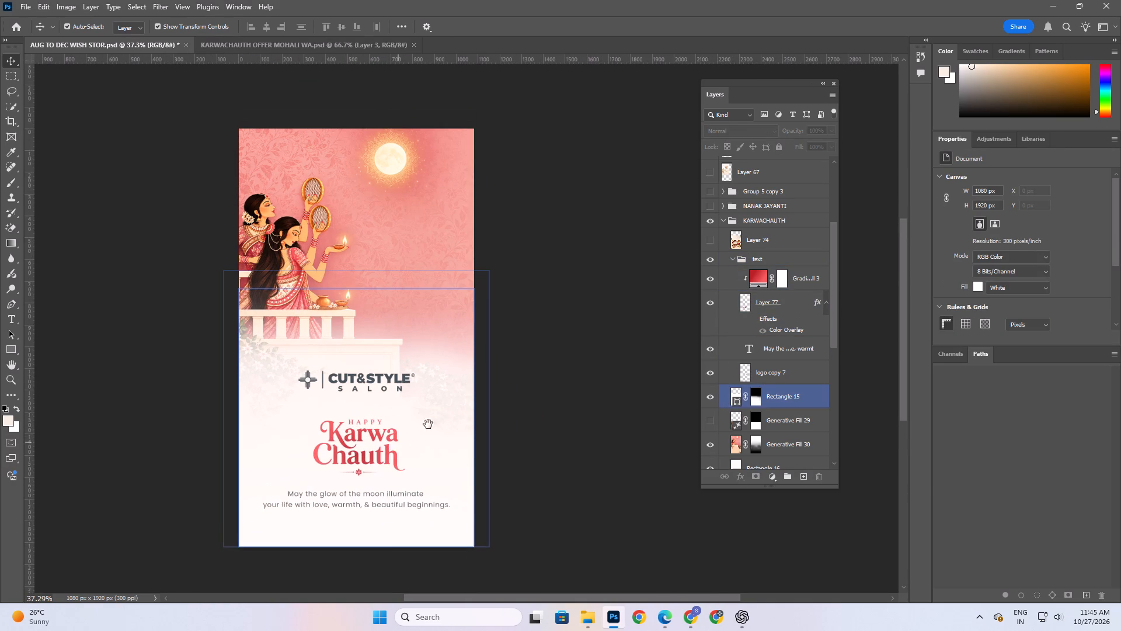
left_click_drag(429, 401, 423, 352)
Save the AUG TO DEC WISH STOR.psd document with nothing selected.
left_click(635, 360, "ctrl")
key("ctrl+s")
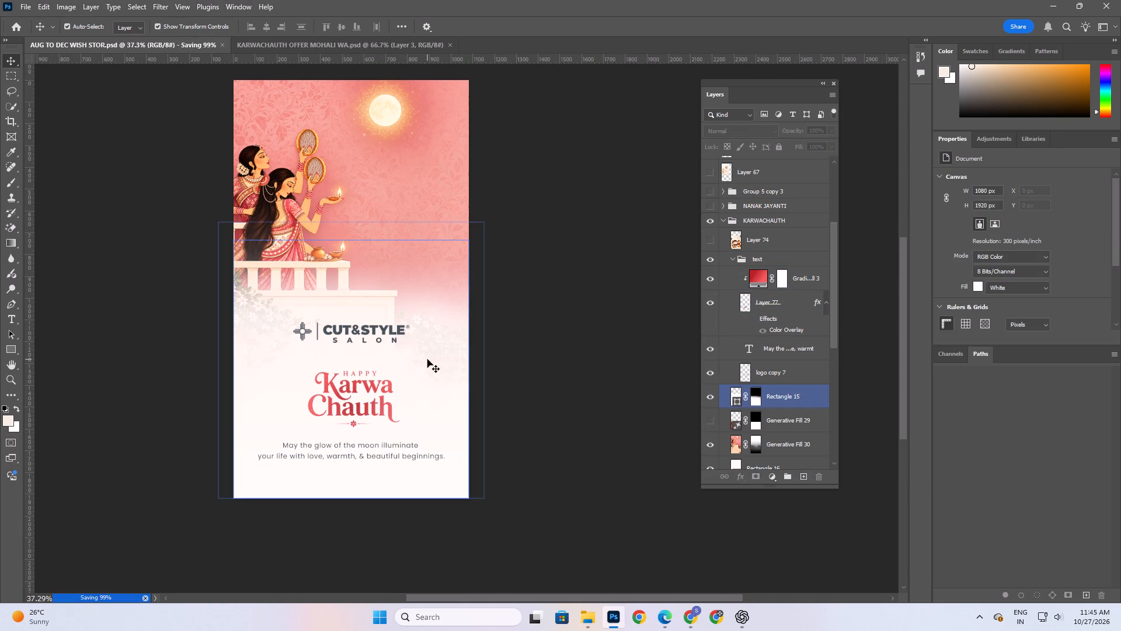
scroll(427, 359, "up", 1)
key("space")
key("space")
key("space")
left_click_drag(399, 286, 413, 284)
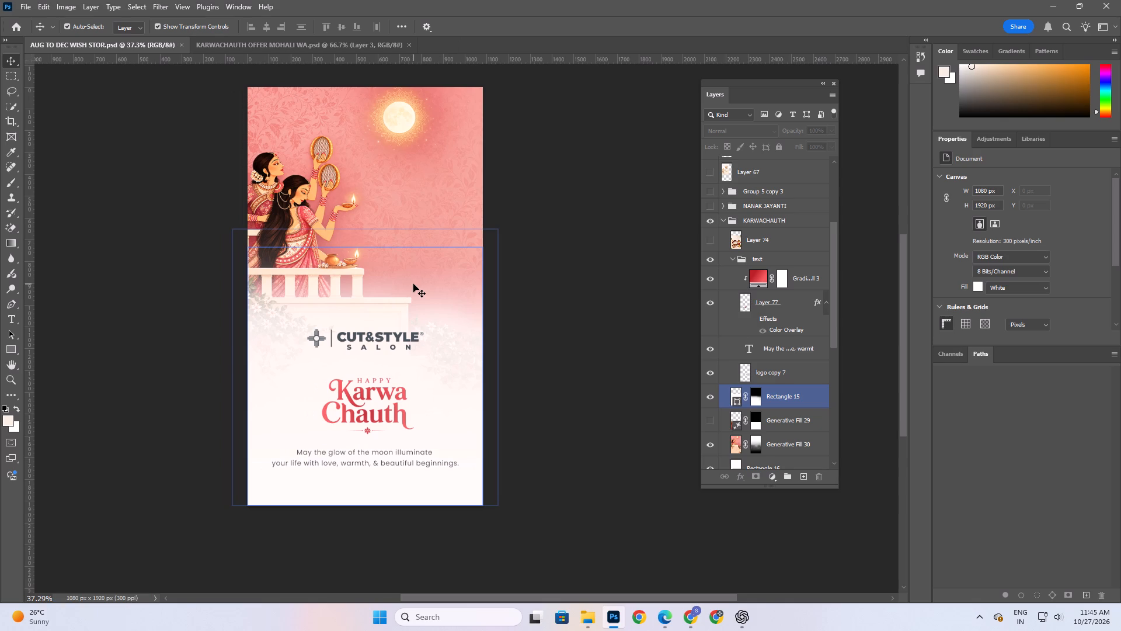
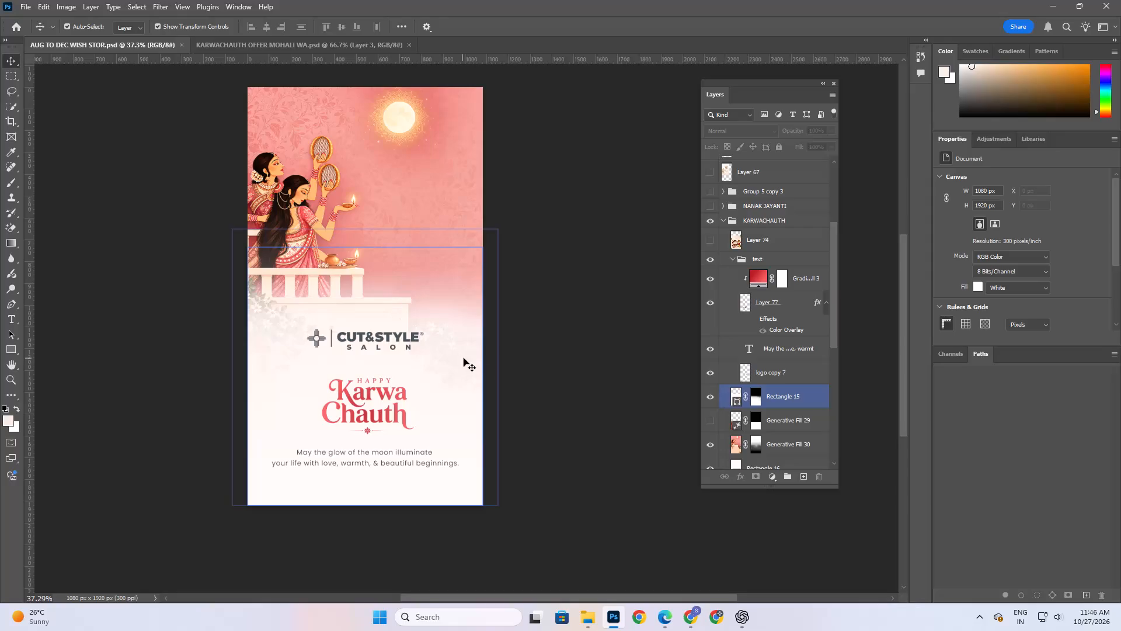
Move the Cut&Style Salon logo straight up by about 55 px, closer to the balcony artwork.
left_click(541, 410)
key("space")
key("space")
key("space")
key("space")
key("space")
key("space")
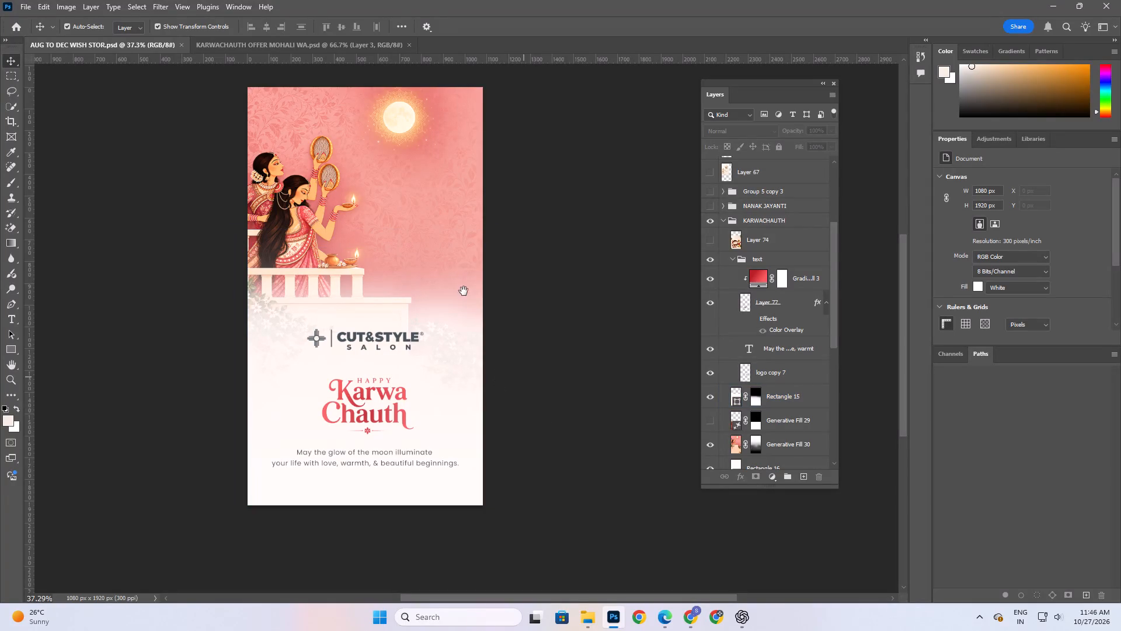
left_click_drag(461, 278, 475, 272)
scroll(526, 414, "down", 1)
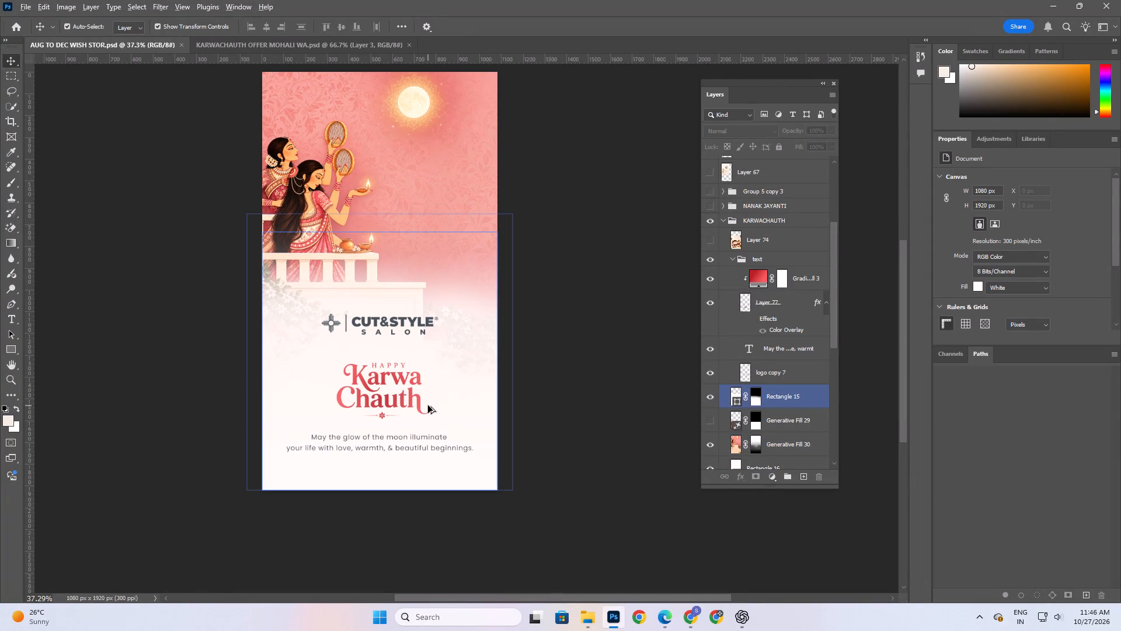
scroll(428, 405, "up", 5, "alt")
left_click_drag(374, 275, 374, 255)
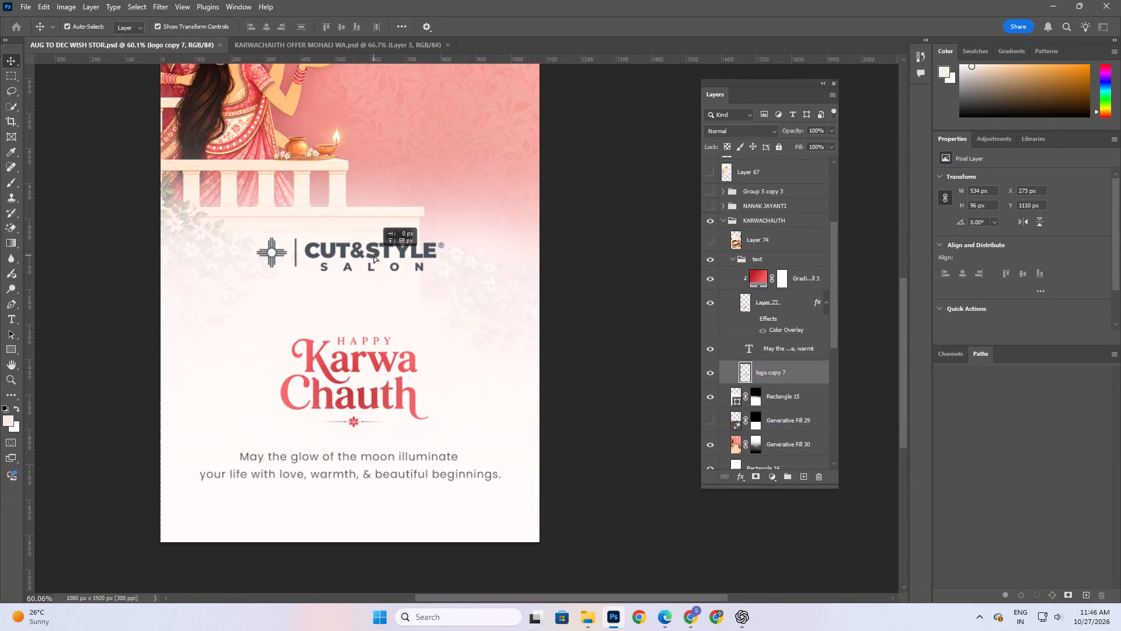
left_click_drag(374, 255, 373, 256)
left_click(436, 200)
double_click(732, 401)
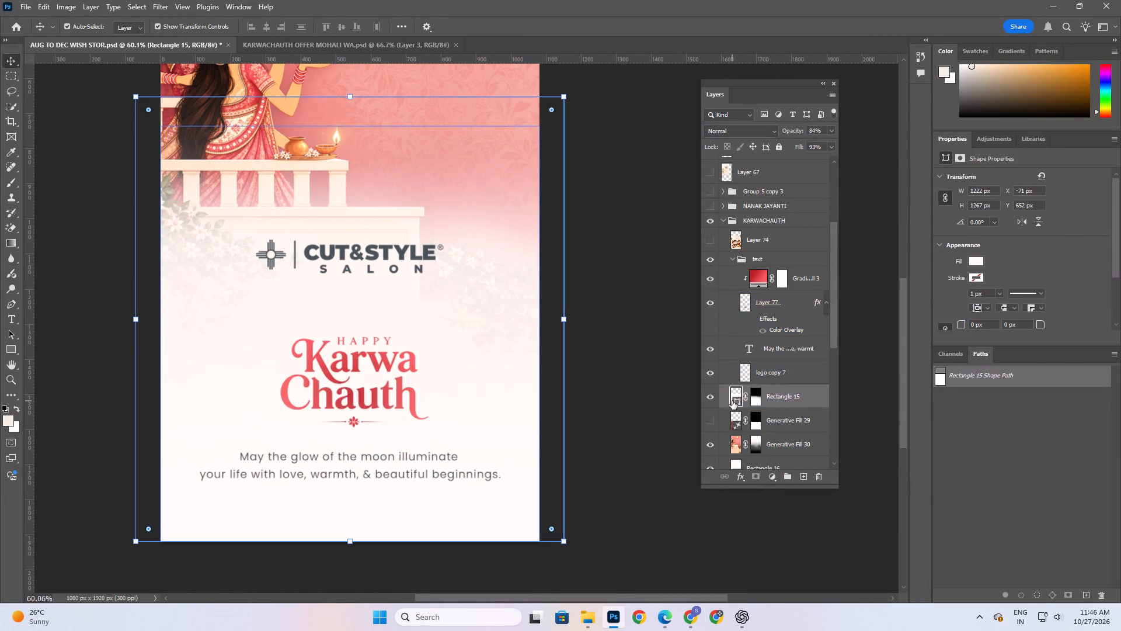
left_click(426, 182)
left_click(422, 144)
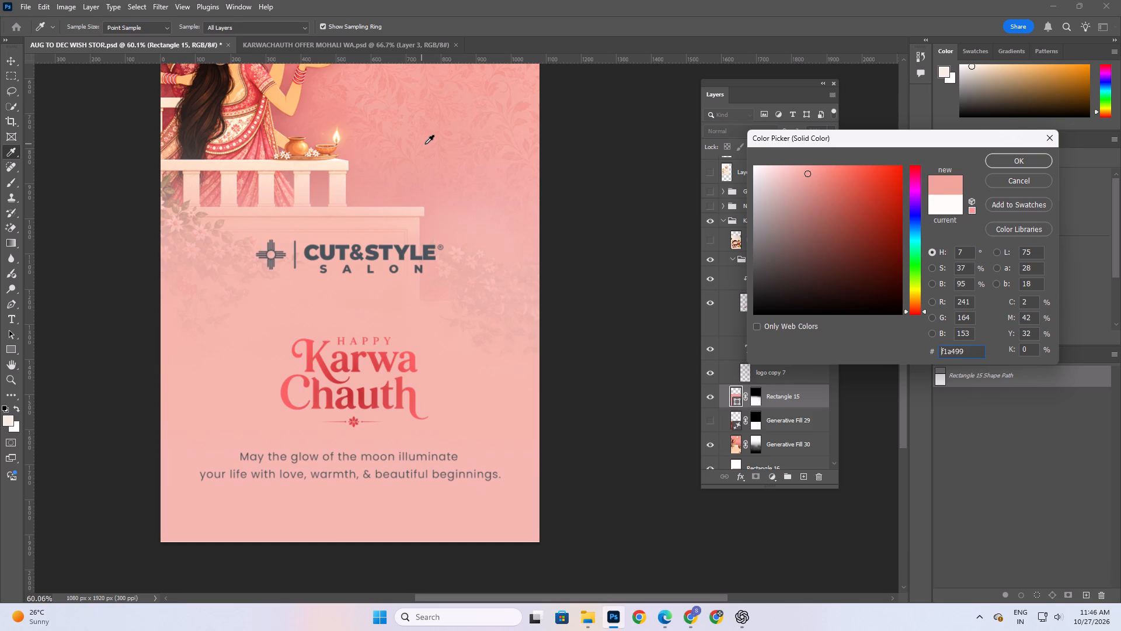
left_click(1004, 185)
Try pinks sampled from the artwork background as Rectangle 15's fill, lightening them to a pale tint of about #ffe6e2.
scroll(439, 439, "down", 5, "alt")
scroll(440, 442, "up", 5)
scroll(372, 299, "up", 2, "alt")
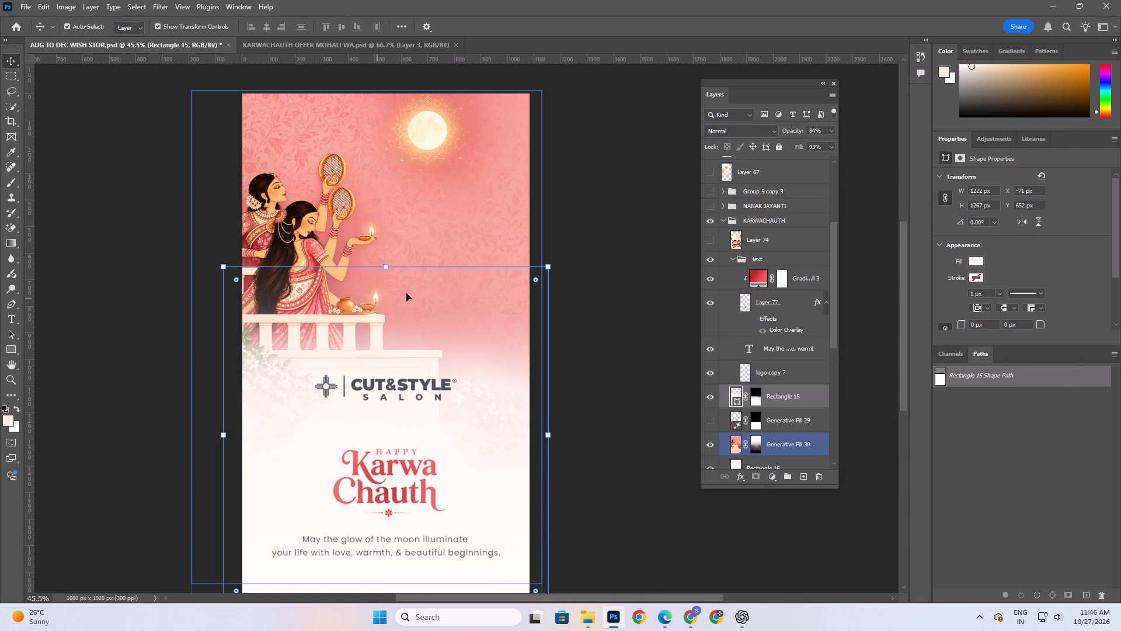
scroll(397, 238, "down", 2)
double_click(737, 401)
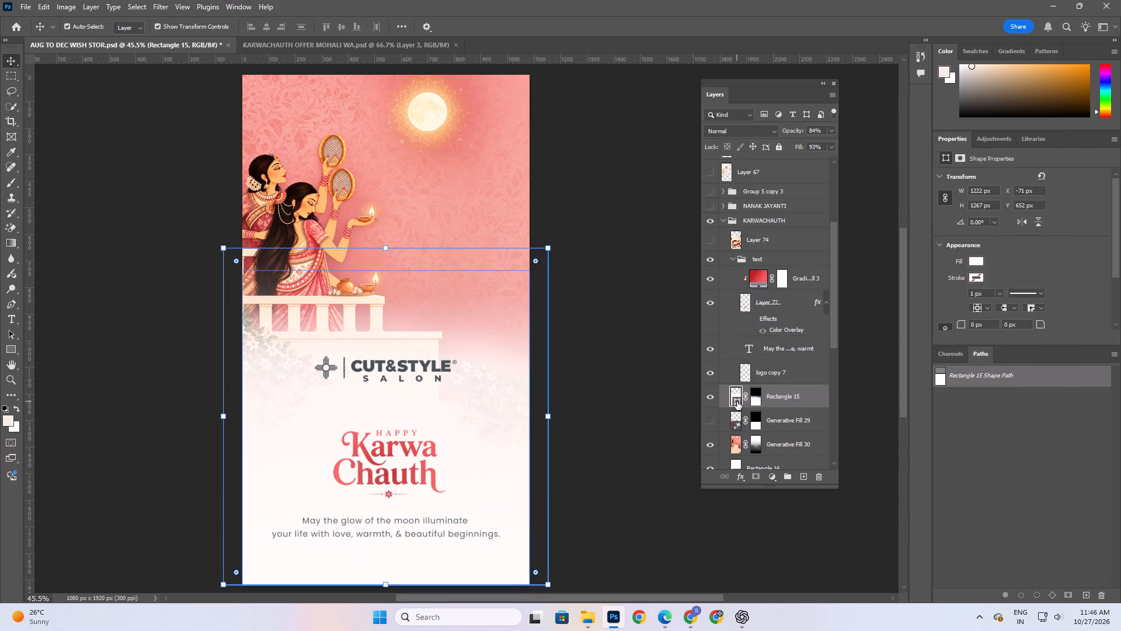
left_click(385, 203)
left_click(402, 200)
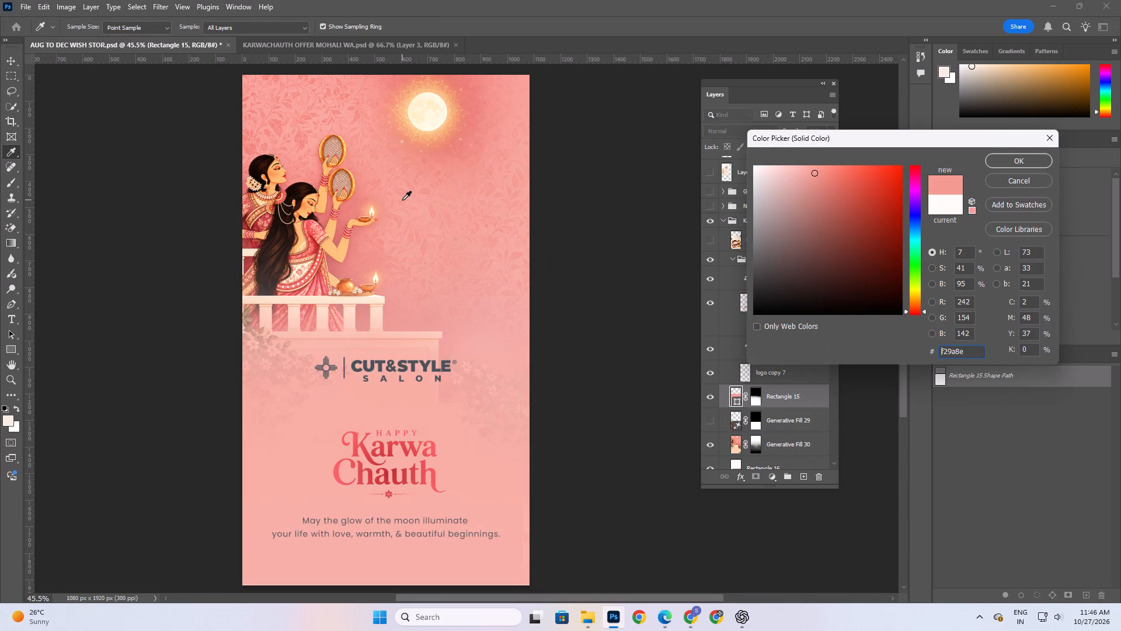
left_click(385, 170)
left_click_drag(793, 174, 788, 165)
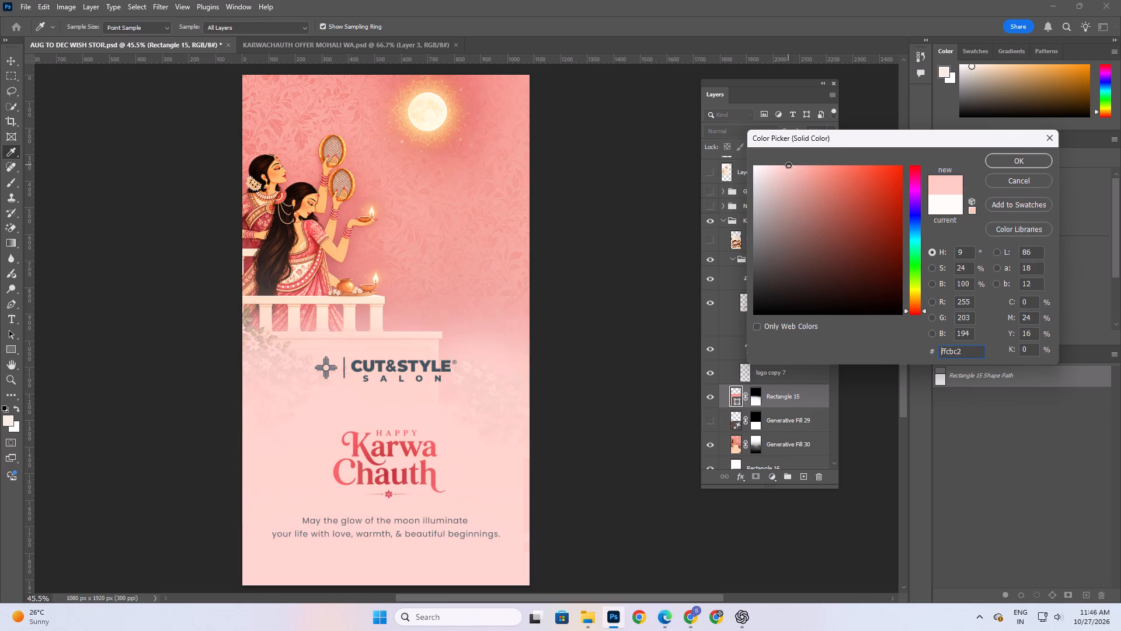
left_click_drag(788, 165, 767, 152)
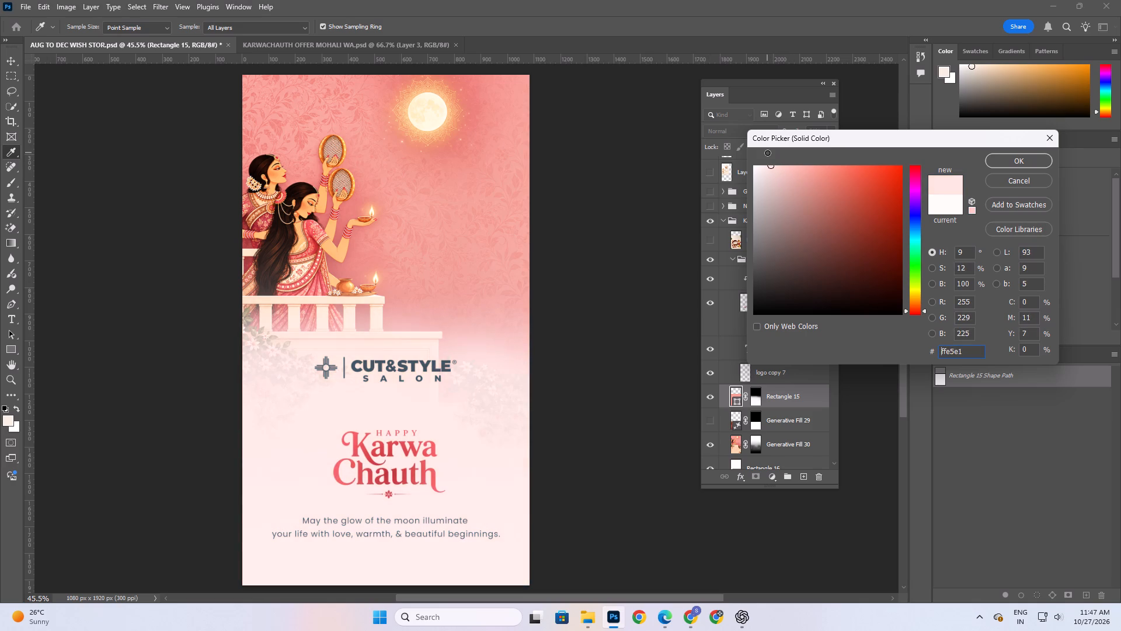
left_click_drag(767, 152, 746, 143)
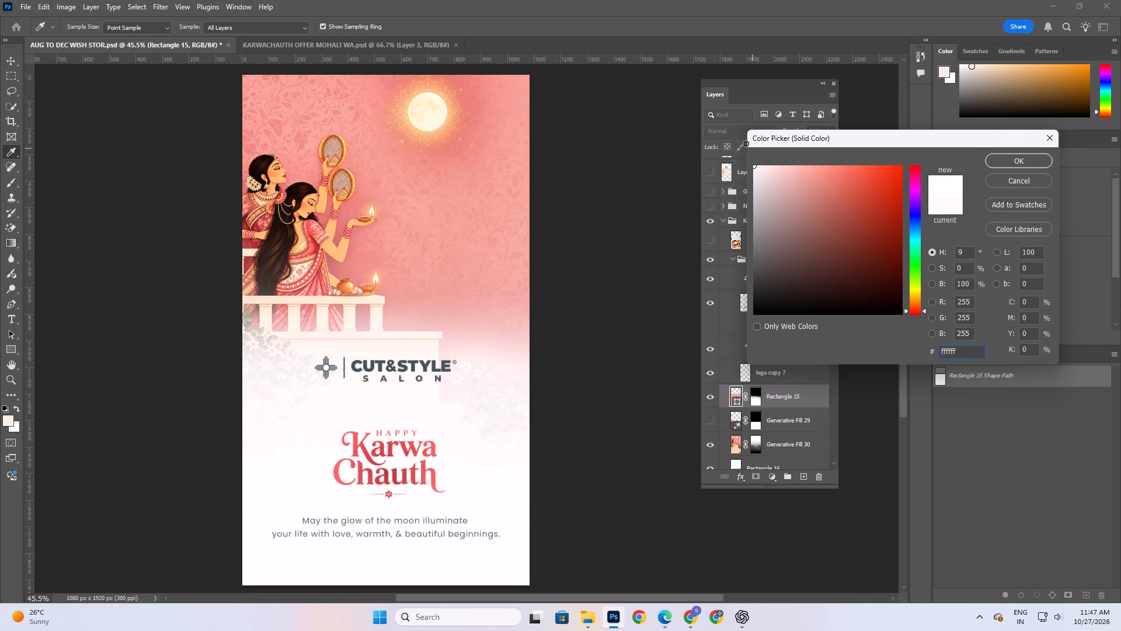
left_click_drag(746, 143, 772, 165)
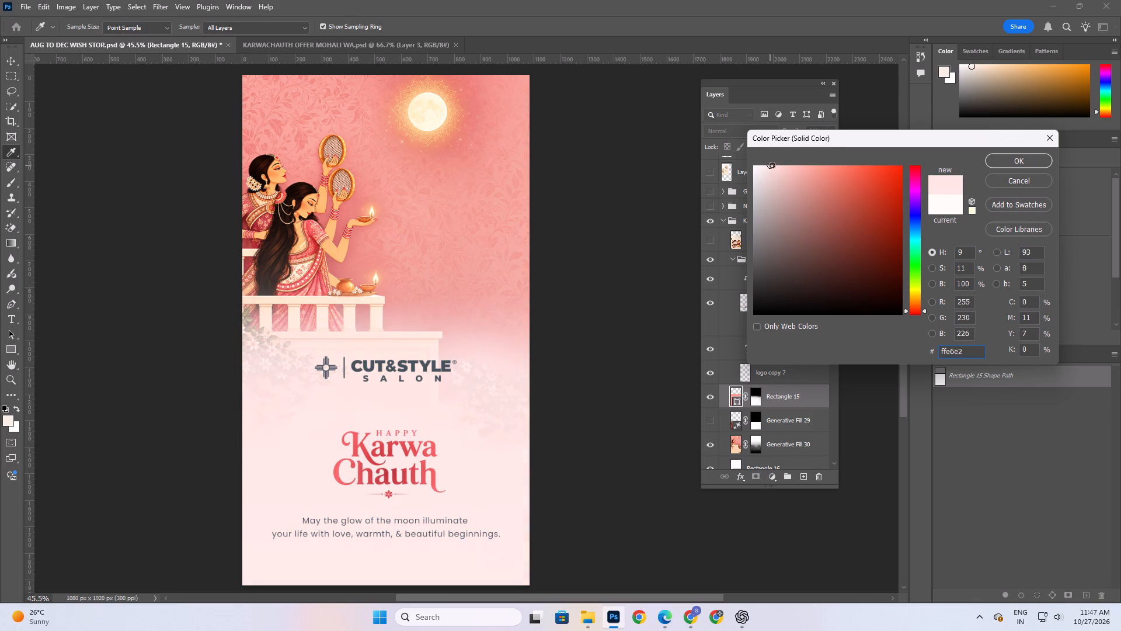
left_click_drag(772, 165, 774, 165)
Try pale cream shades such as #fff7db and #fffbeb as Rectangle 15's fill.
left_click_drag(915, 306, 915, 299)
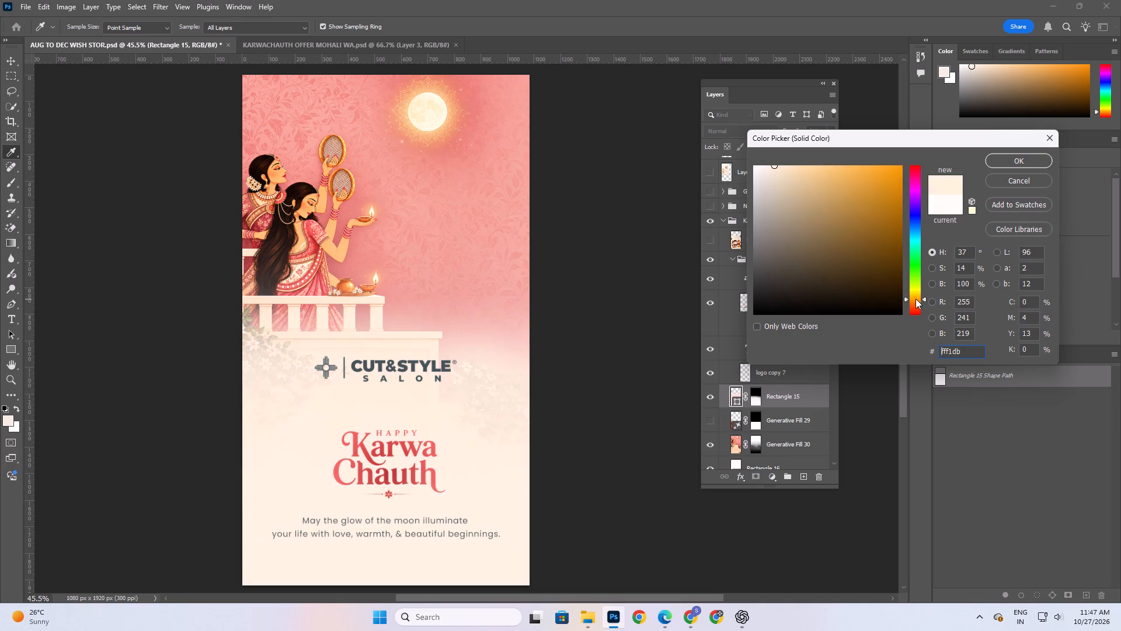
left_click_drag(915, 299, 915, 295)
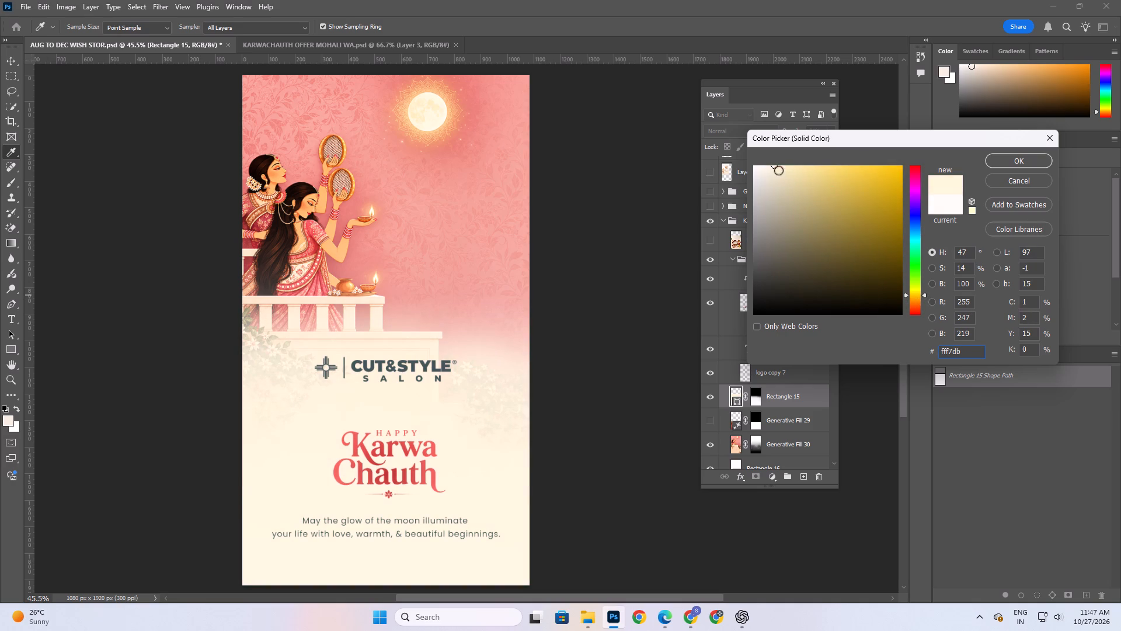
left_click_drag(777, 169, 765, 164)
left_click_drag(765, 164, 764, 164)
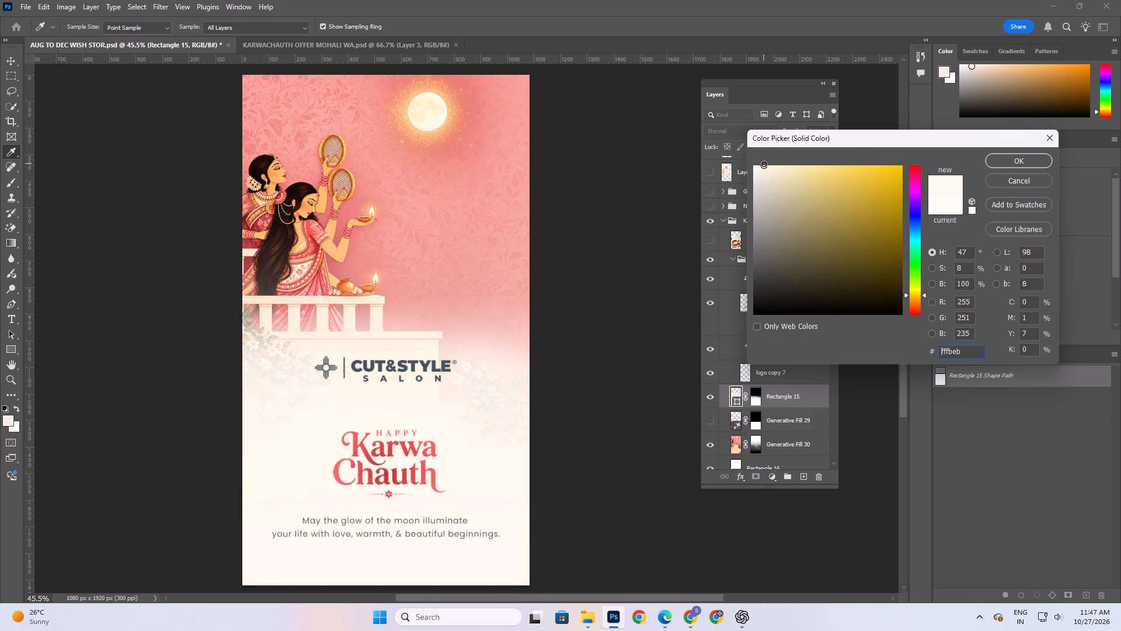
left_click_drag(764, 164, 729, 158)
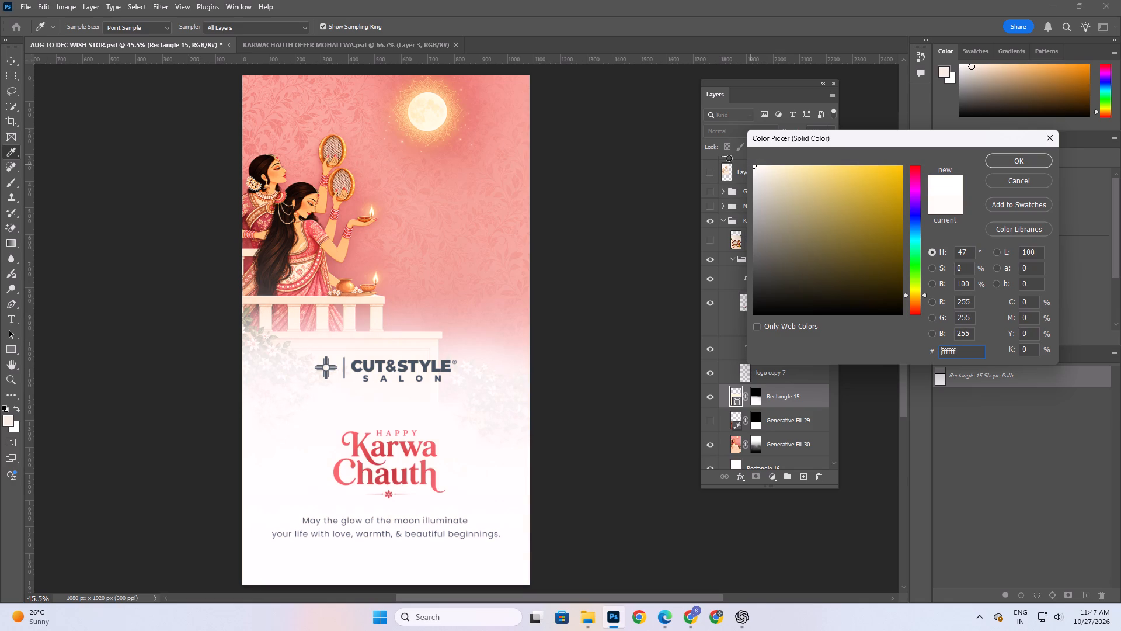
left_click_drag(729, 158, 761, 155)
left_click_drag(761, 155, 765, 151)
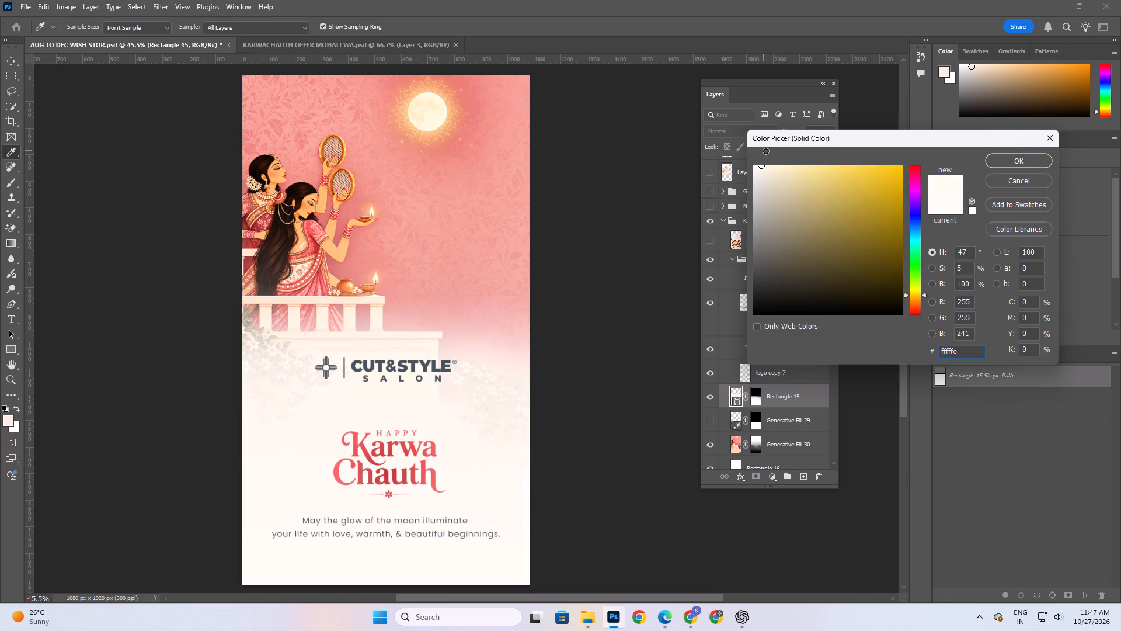
Set Rectangle 15's fill to pure white, #ffffff.
left_click_drag(765, 151, 717, 148)
left_click_drag(717, 148, 734, 145)
left_click_drag(734, 145, 720, 140)
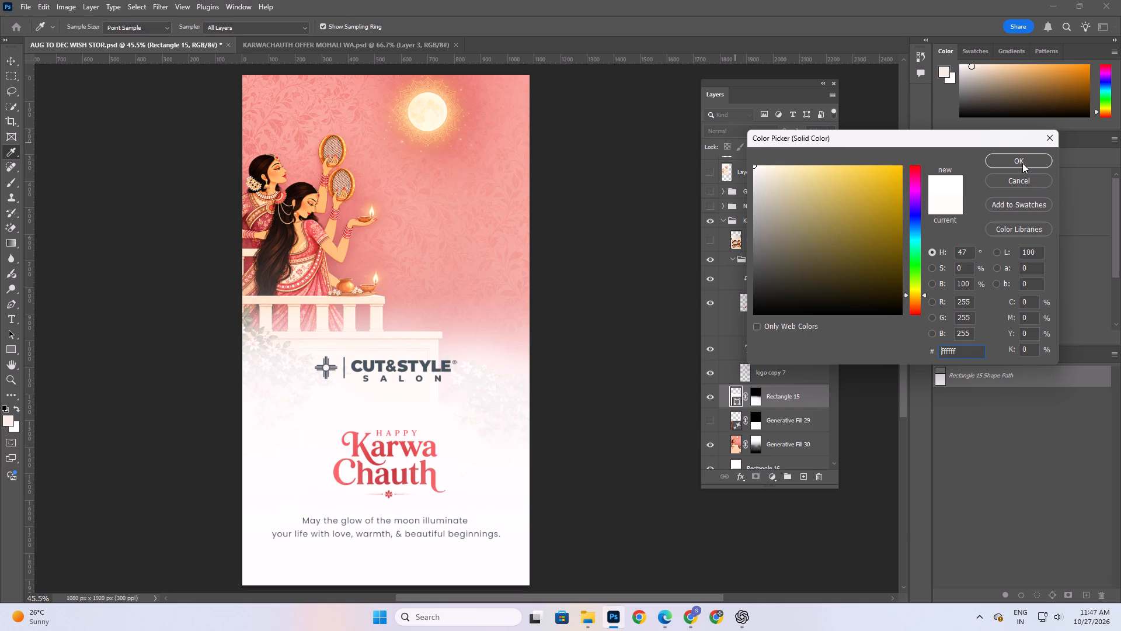
left_click(1021, 158)
Save the AUG TO DEC WISH STOR.psd document with nothing selected.
left_click(641, 266)
key("ctrl+s")
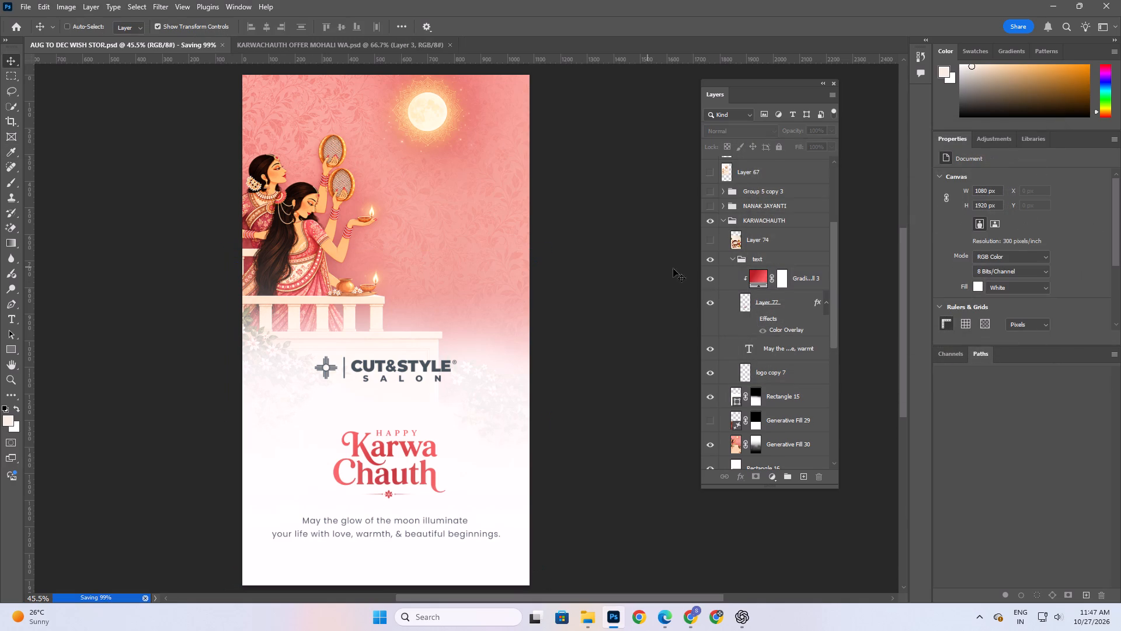
Nudge the Cut&Style Salon logo down 30 px to a Y position of 1087 px.
scroll(576, 457, "down", 1)
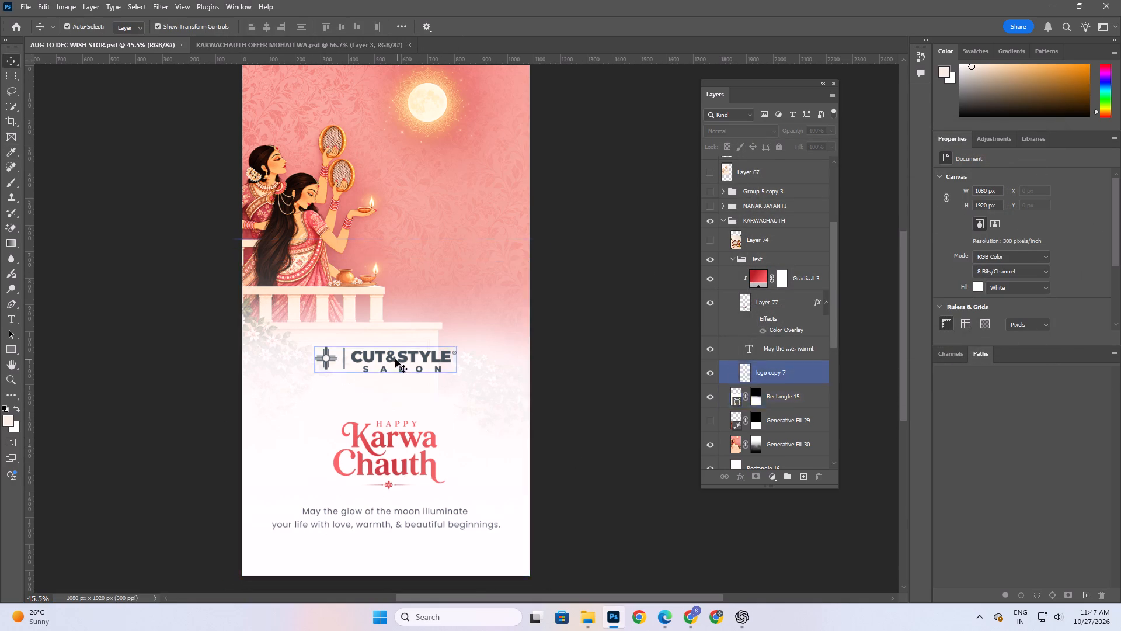
left_click(392, 358)
key("shift+Down")
key("shift+Down")
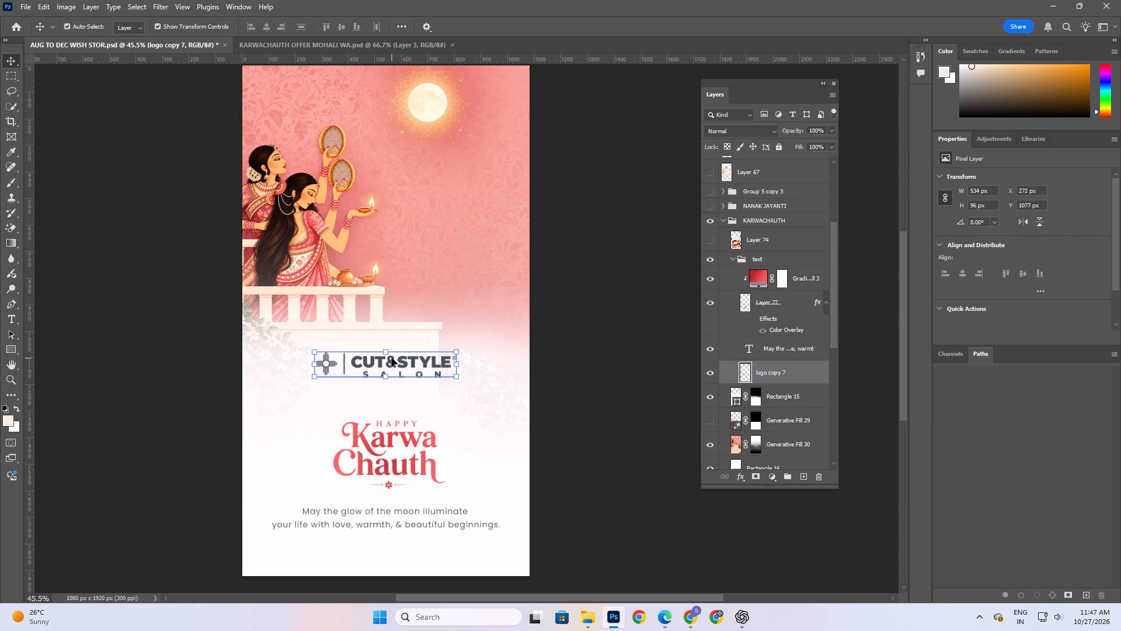
key("shift+Down")
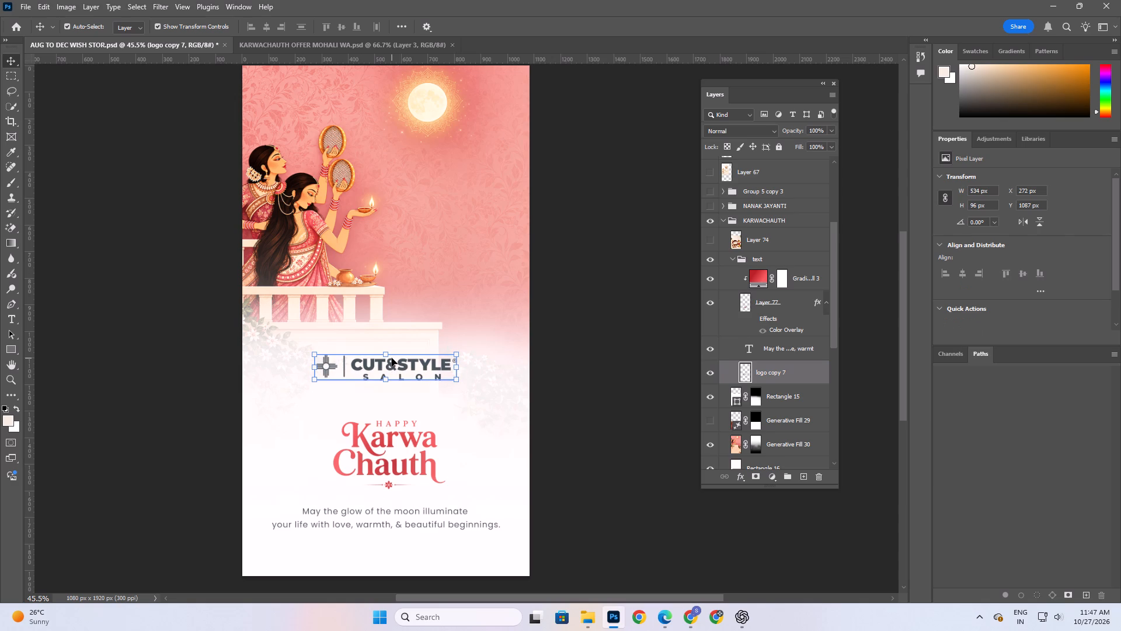
Clear the layer selection and save the greeting document with the repositioned logo.
left_click(381, 471)
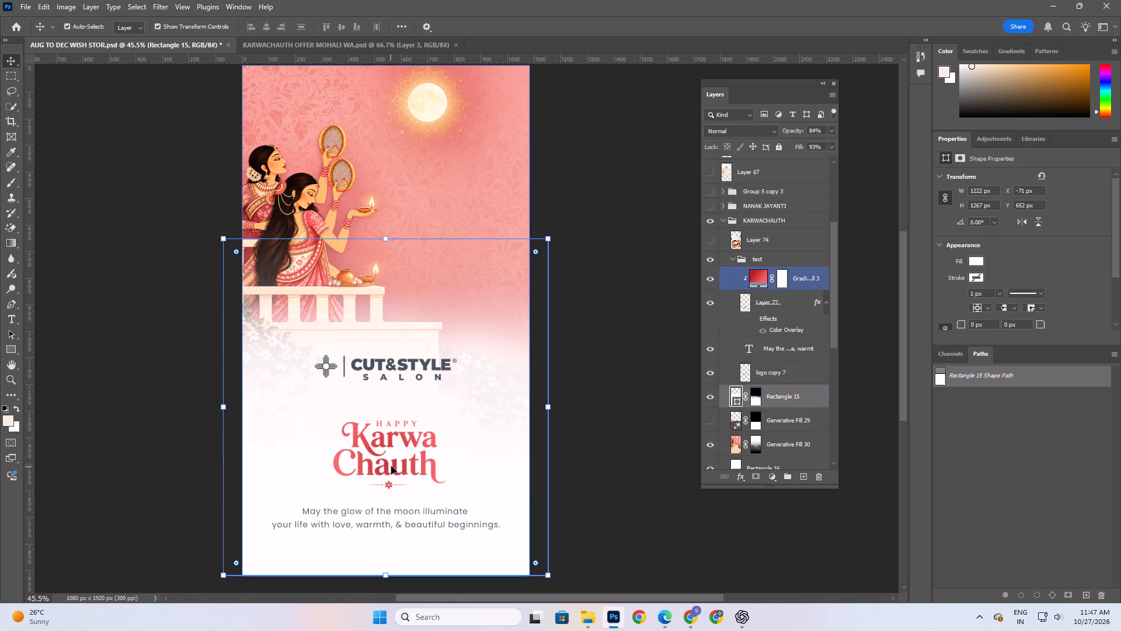
left_click(384, 466)
left_click(385, 486)
left_click(391, 486)
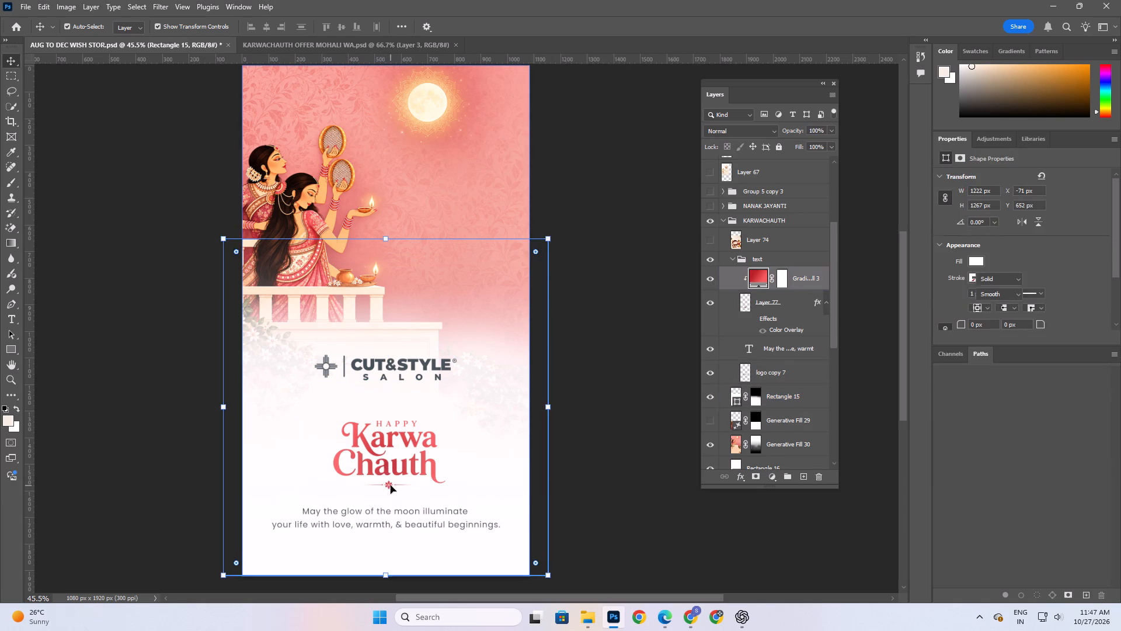
left_click(611, 426)
key("space")
key("space")
left_click_drag(537, 468, 535, 479)
key("ctrl+s")
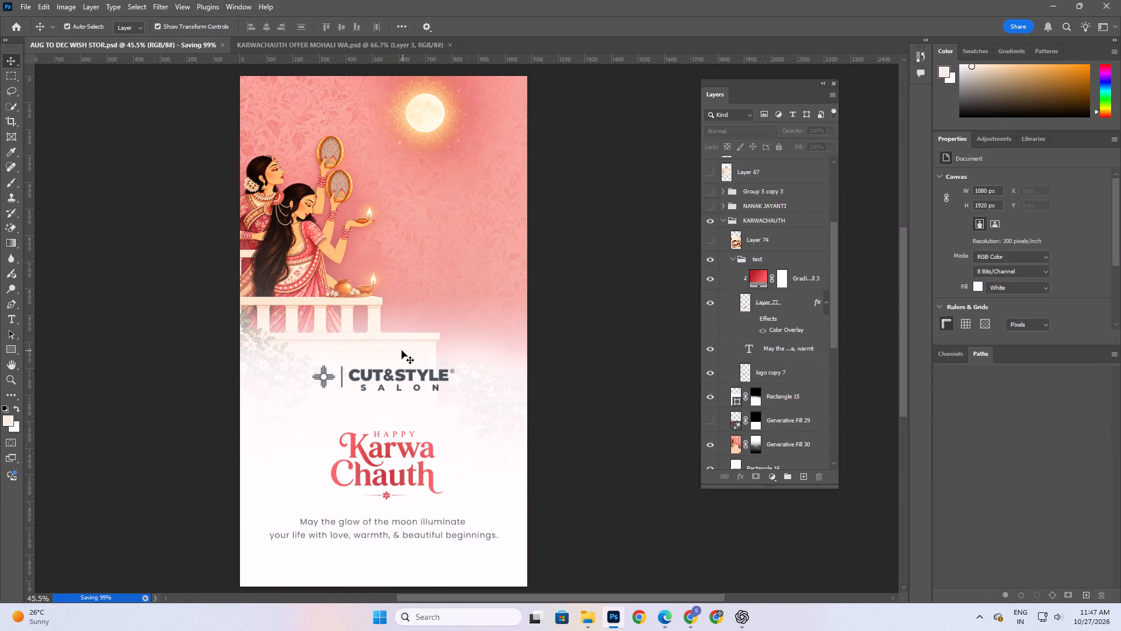
Center the Cut&Style Salon logo horizontally on the full canvas.
left_click(378, 381)
key("ctrl+a")
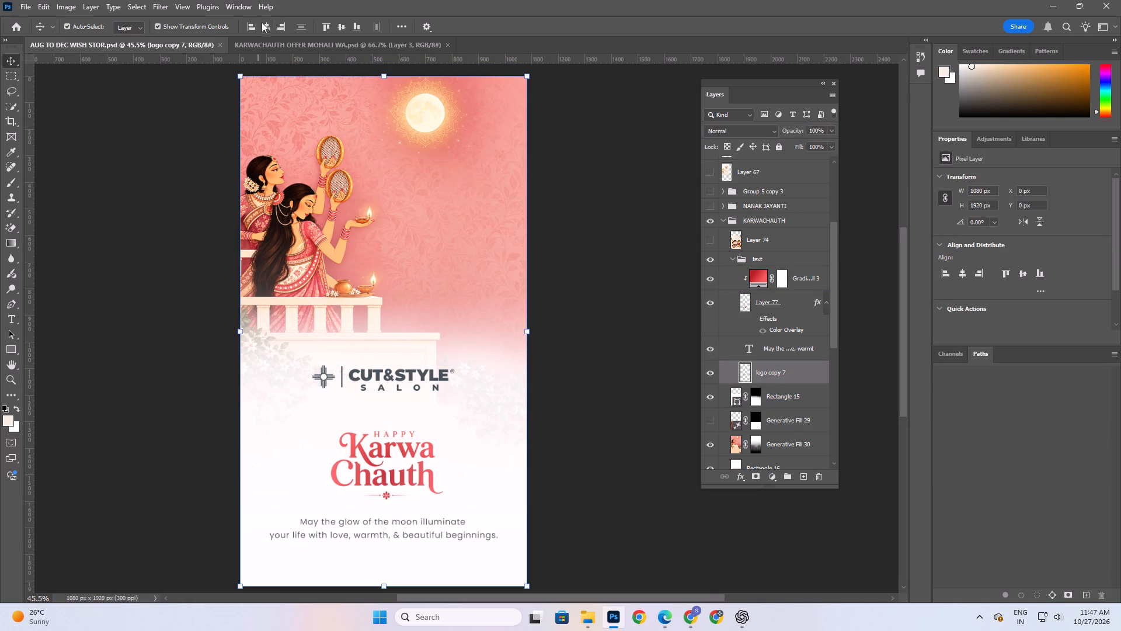
left_click(264, 23)
key("ctrl+d")
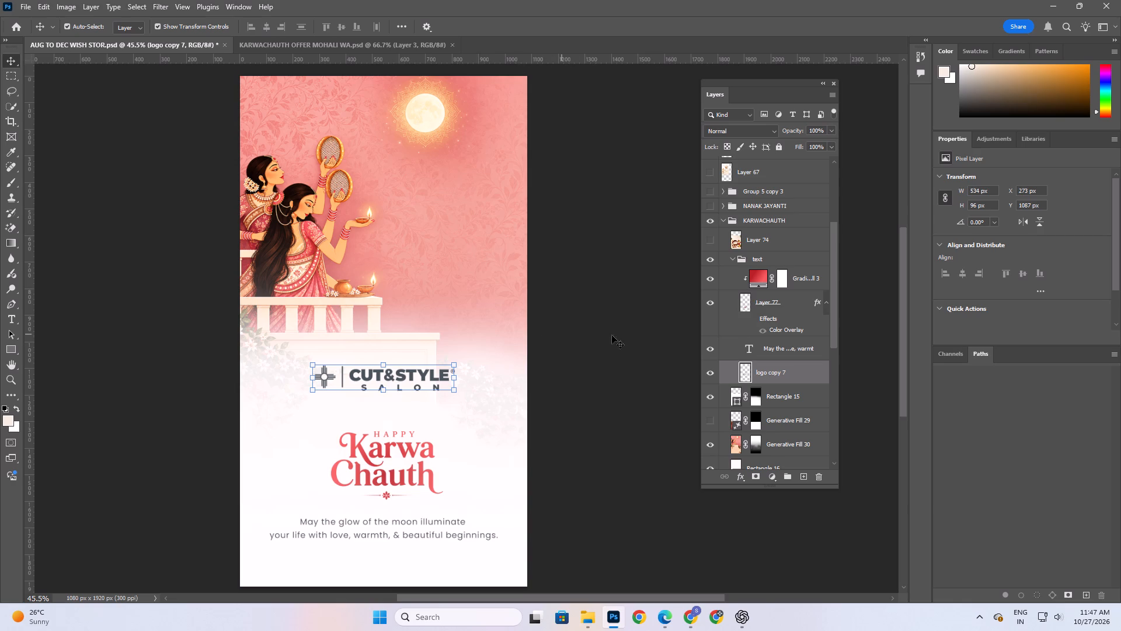
Stretch the white fade shape Rectangle 15 to 110.97% height and move it up about 24 px.
left_click(639, 331)
key("space")
key("space")
key("space")
key("space")
key("space")
key("space")
key("space")
key("space")
key("space")
key("space")
key("space")
key("space")
key("space")
key("space")
key("space")
key("space")
key("space")
key("space")
key("space")
left_click_drag(537, 316, 535, 292)
left_click(490, 339)
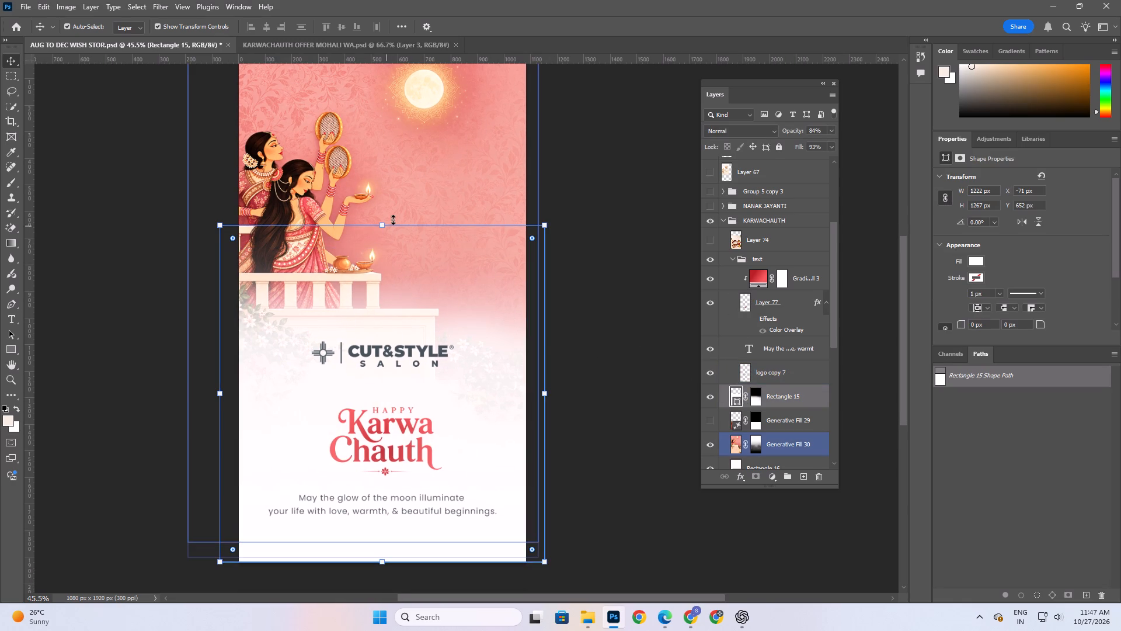
left_click_drag(388, 227, 388, 216, "shift")
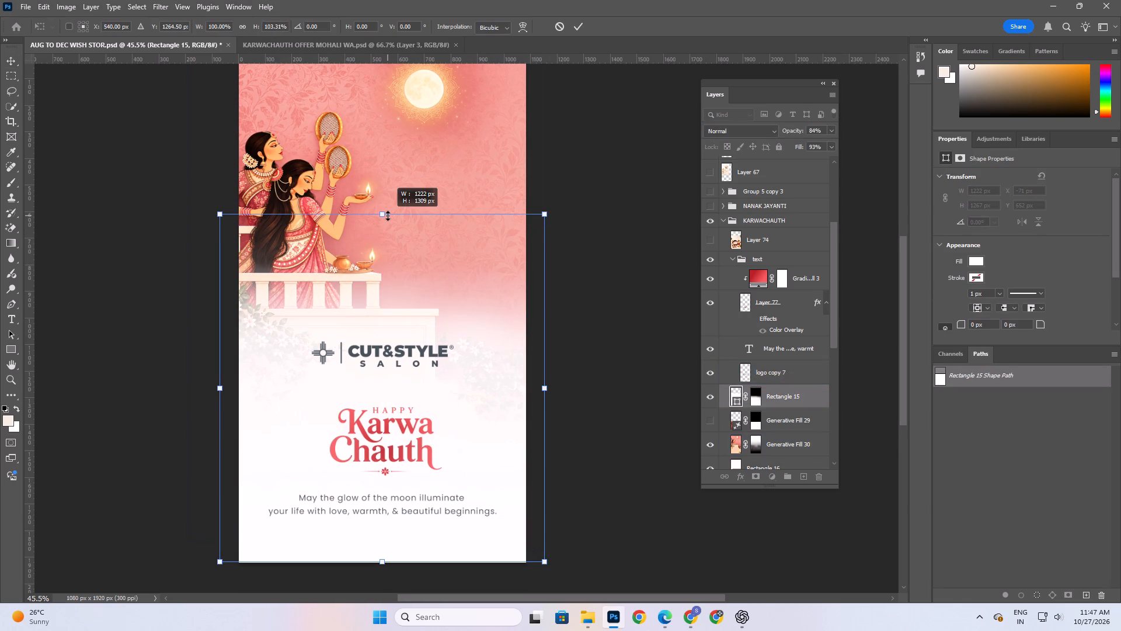
left_click_drag(388, 216, 387, 213, "shift")
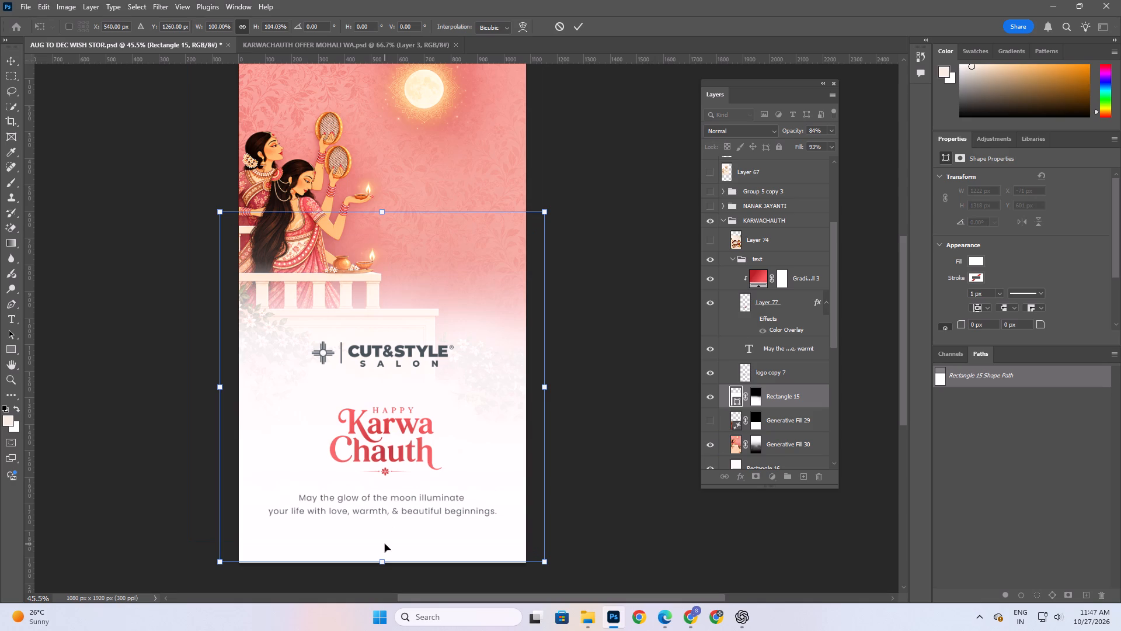
left_click_drag(382, 561, 378, 584, "shift")
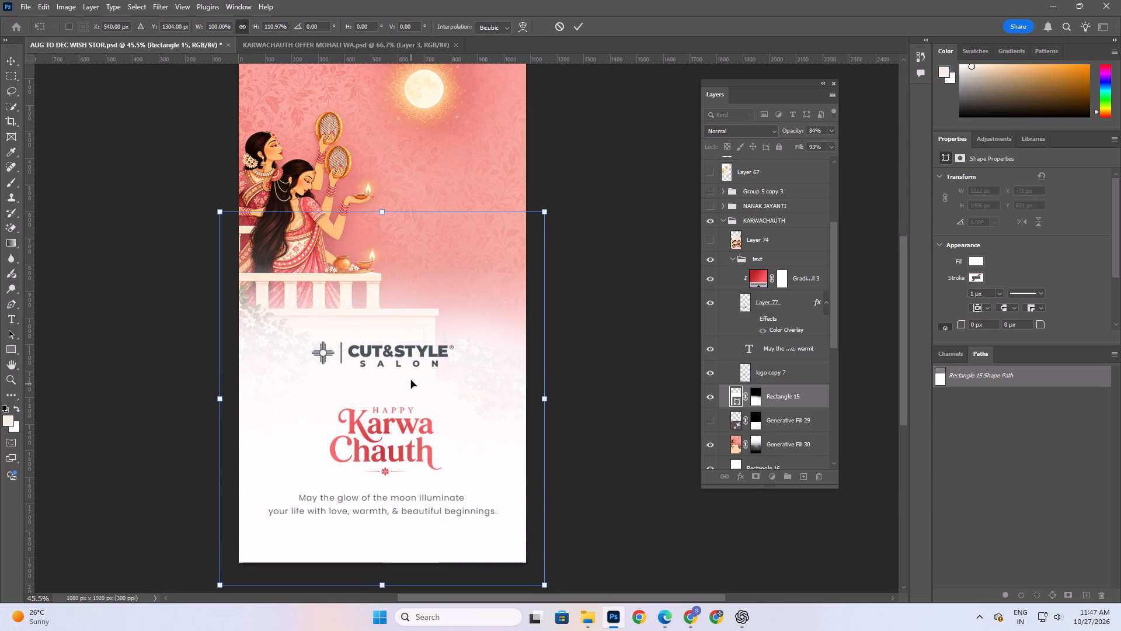
left_click_drag(411, 380, 410, 374)
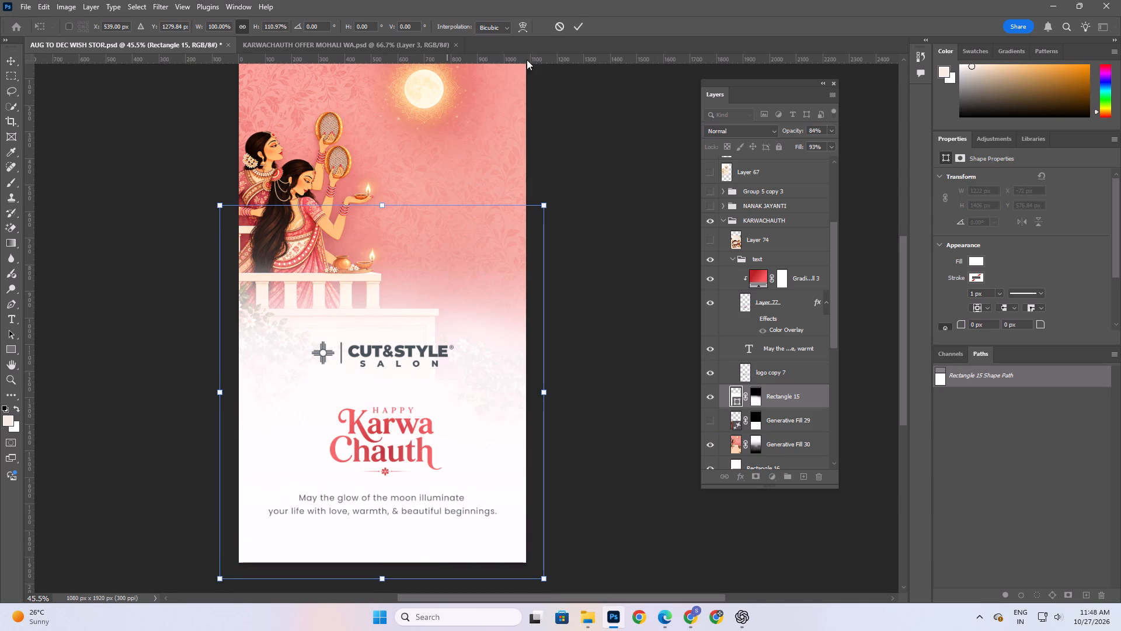
left_click(576, 25)
Clear the layer selection and save the document with the enlarged white fade.
left_click(631, 223)
key("space")
key("space")
key("space")
key("space")
key("space")
key("space")
key("space")
key("space")
key("space")
key("space")
key("space")
key("space")
key("space")
key("space")
left_click_drag(424, 141, 417, 148)
key("ctrl+s")
Examine the pink Karwa Chauth greeting's white fade, logo and text at different zoom levels.
scroll(475, 367, "down", 1, "alt")
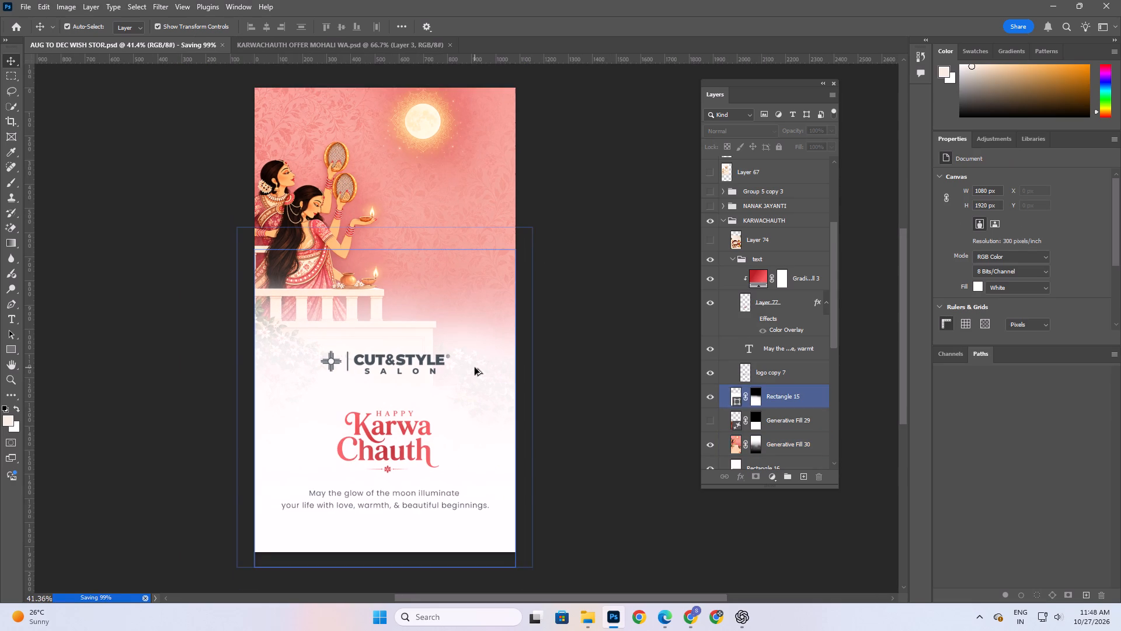
scroll(479, 386, "down", 1)
scroll(479, 386, "up", 2)
key("space")
key("space")
key("space")
key("space")
key("space")
key("space")
left_click_drag(494, 319, 487, 317)
scroll(363, 293, "up", 2, "alt")
scroll(438, 342, "down", 3)
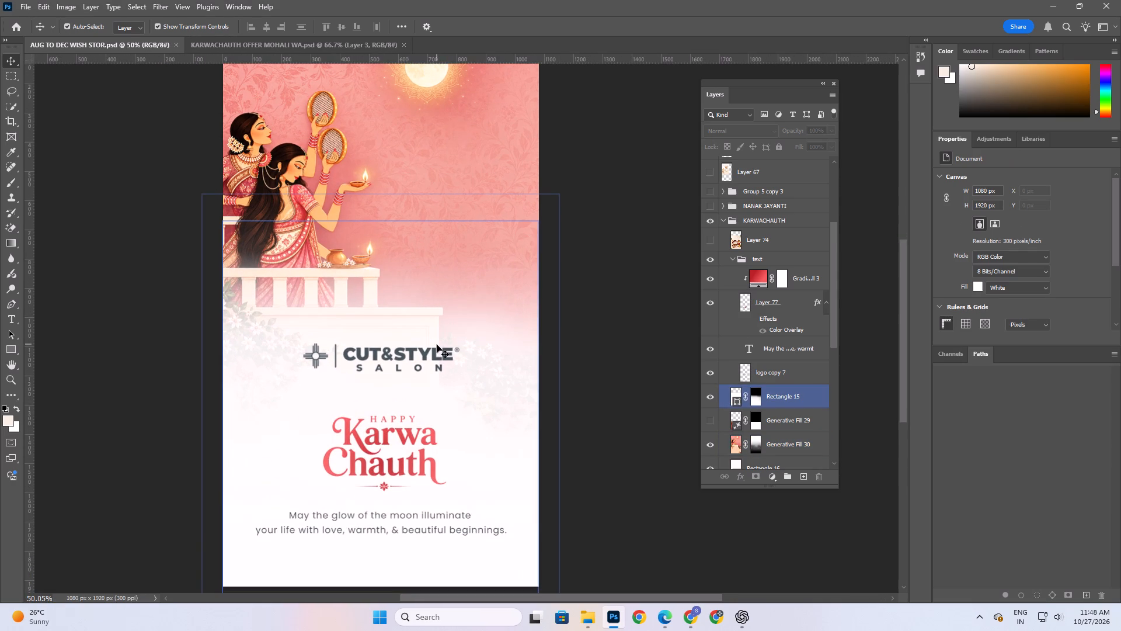
scroll(431, 345, "down", 1, "alt")
left_click(553, 361)
key("space")
key("space")
key("space")
key("space")
key("space")
key("space")
key("space")
key("space")
key("space")
key("space")
key("space")
key("space")
key("space")
key("space")
left_click_drag(507, 223, 507, 224)
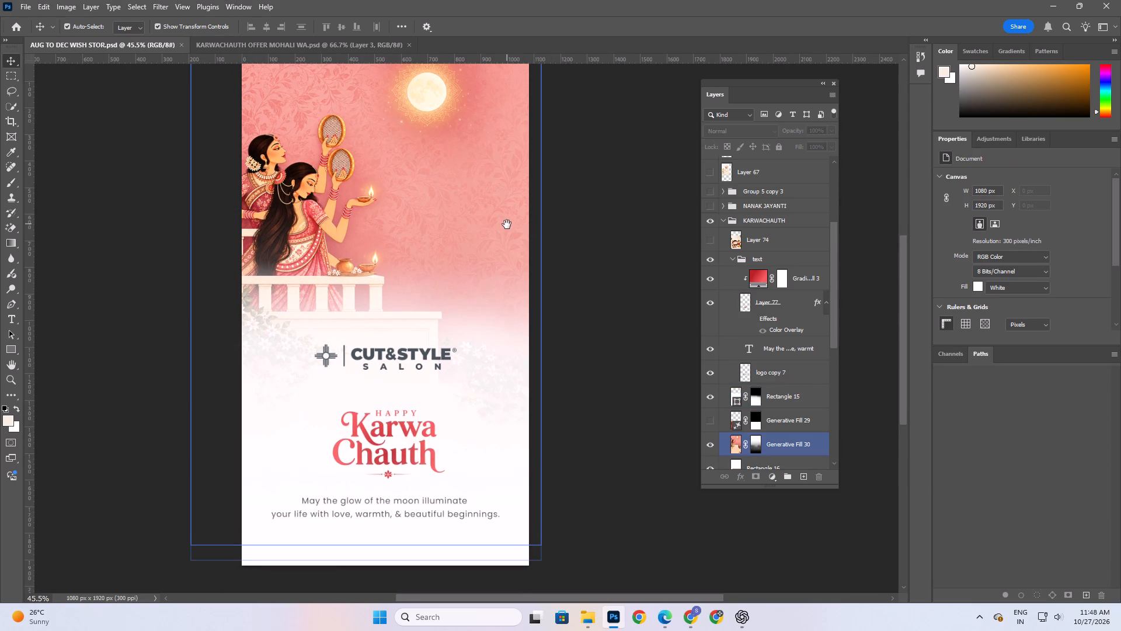
left_click_drag(507, 224, 507, 229)
Export the greeting with Save for Web as a JPEG named Karwachauth in the AUG TO DEC folder.
left_click(26, 7)
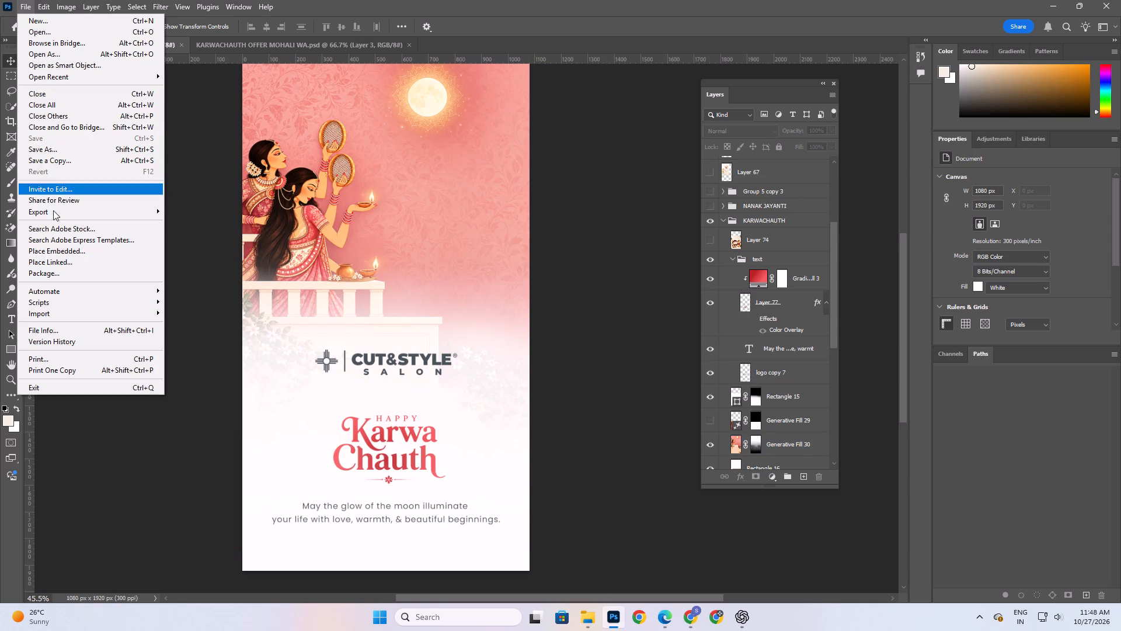
left_click(53, 206)
left_click(253, 263)
left_click(250, 255)
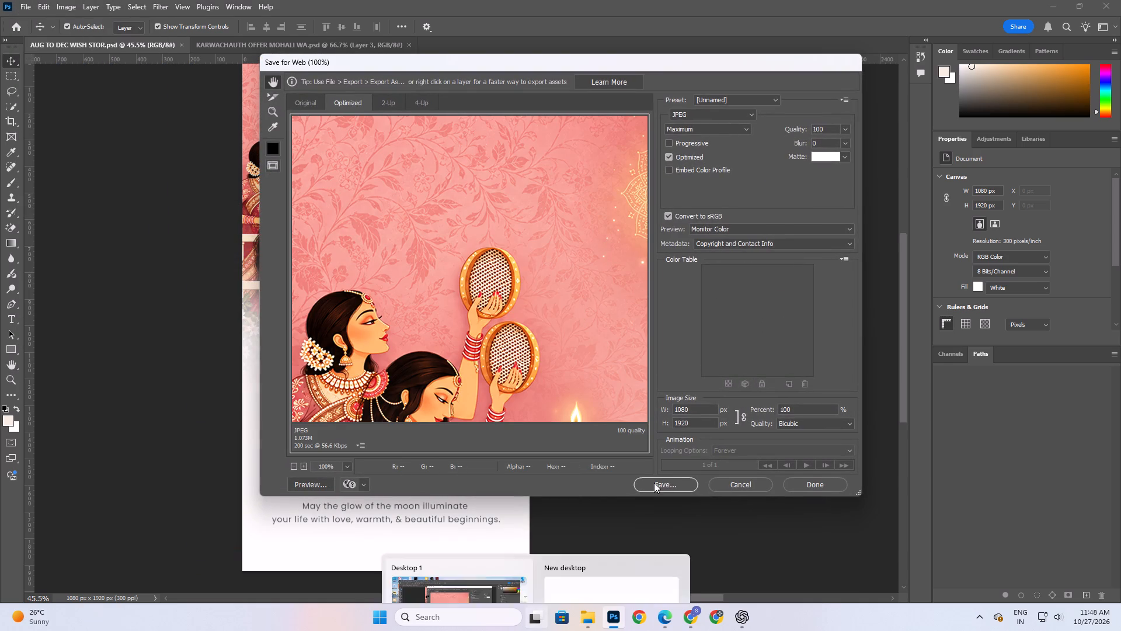
left_click(654, 483)
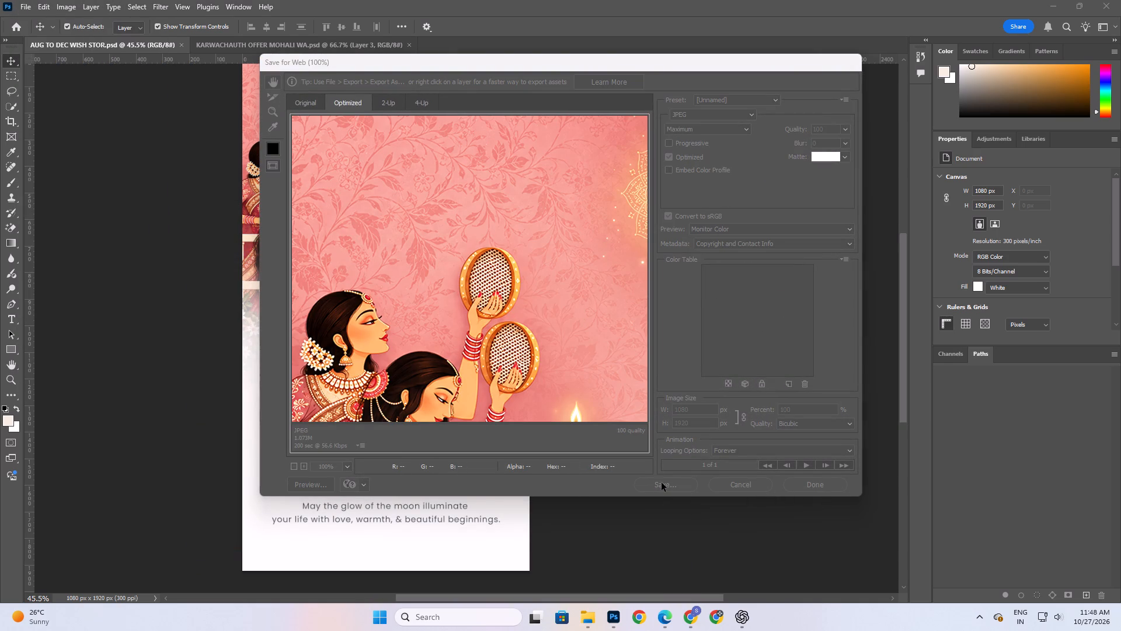
left_click(662, 483)
left_click(667, 488)
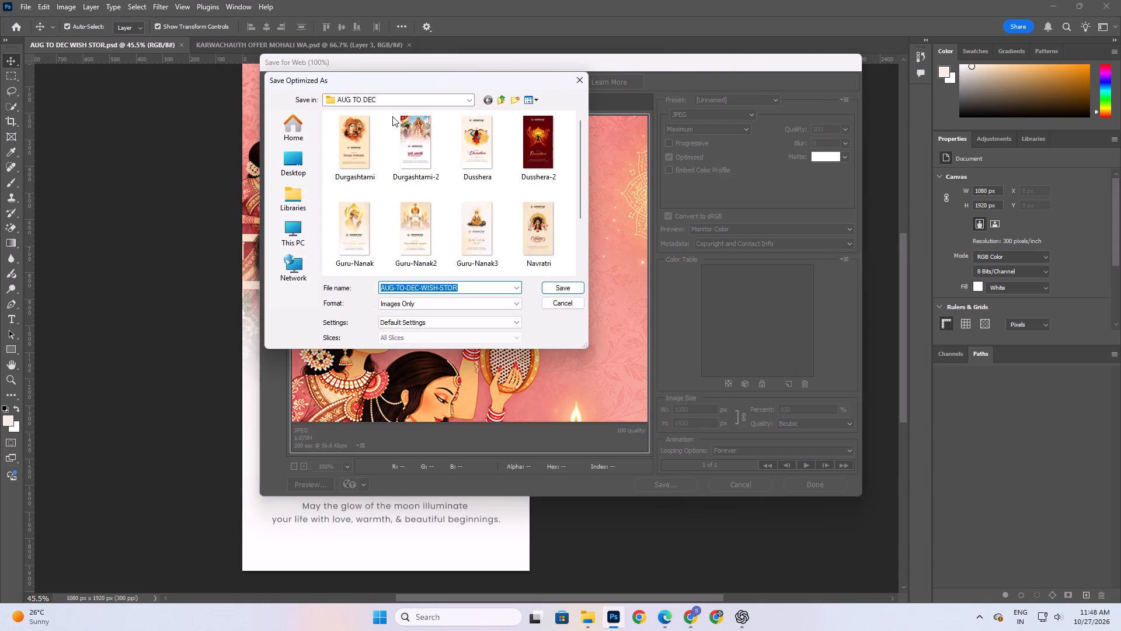
type("Karwachauh")
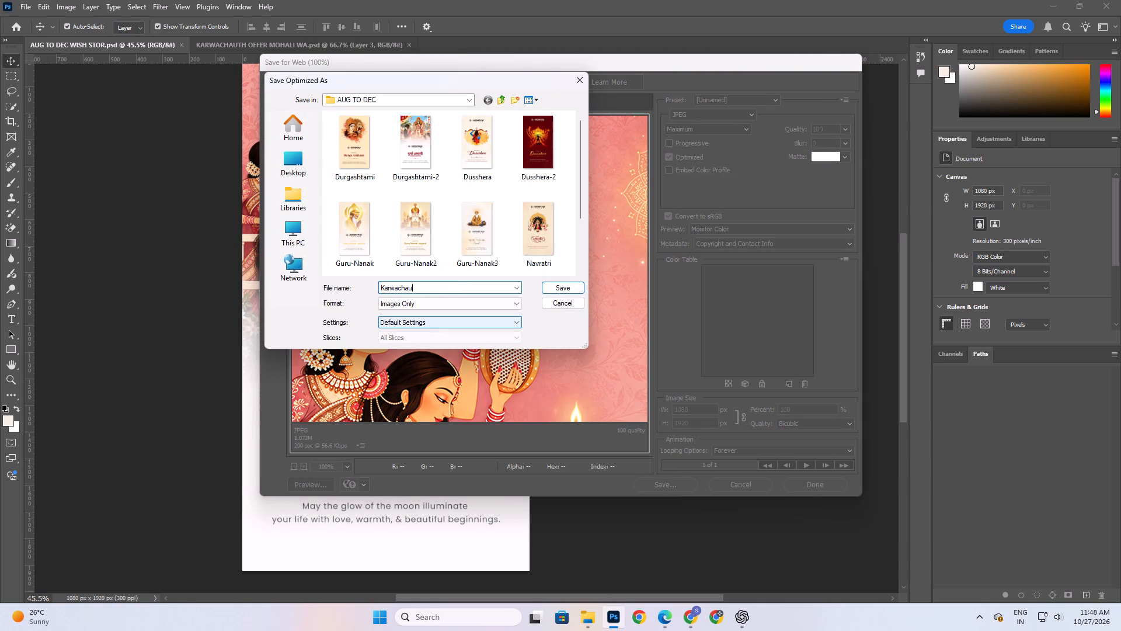
key("BackSpace")
type("th")
key("space")
key("Return")
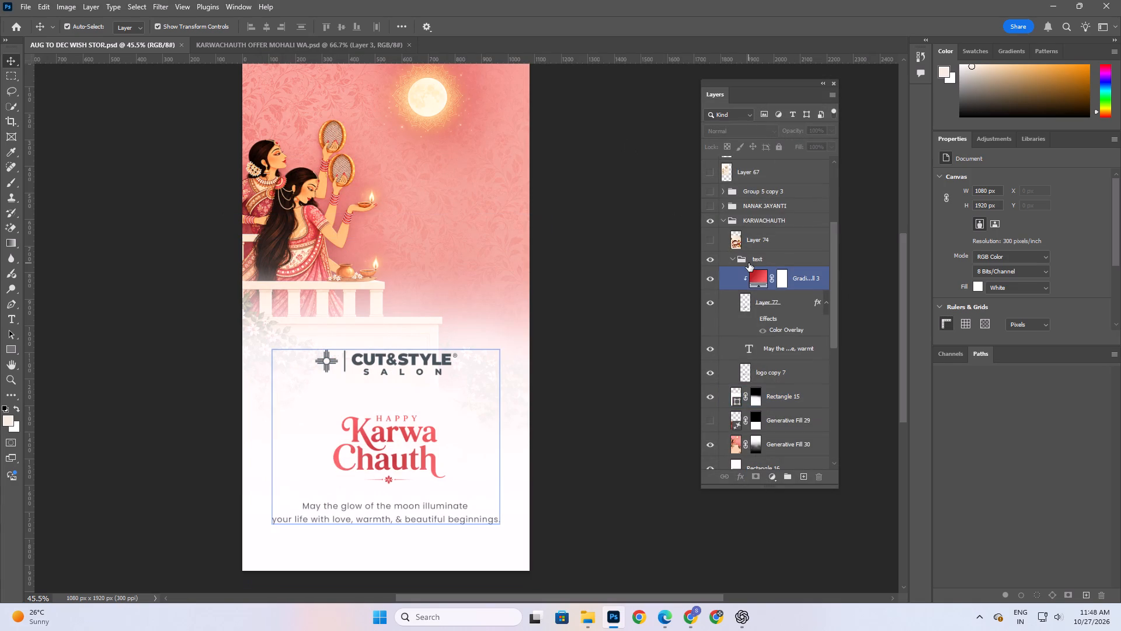
Group the layers from the text group down to Layer 75 inside KARWACHAUTH and name the group 3.
left_click(734, 258)
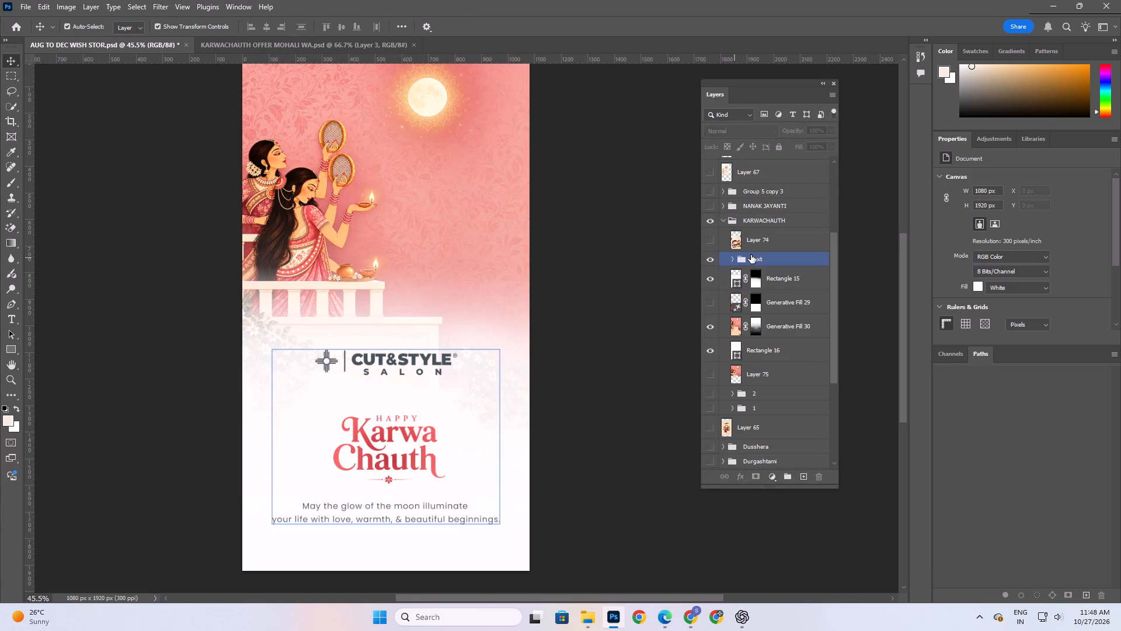
left_click(773, 237)
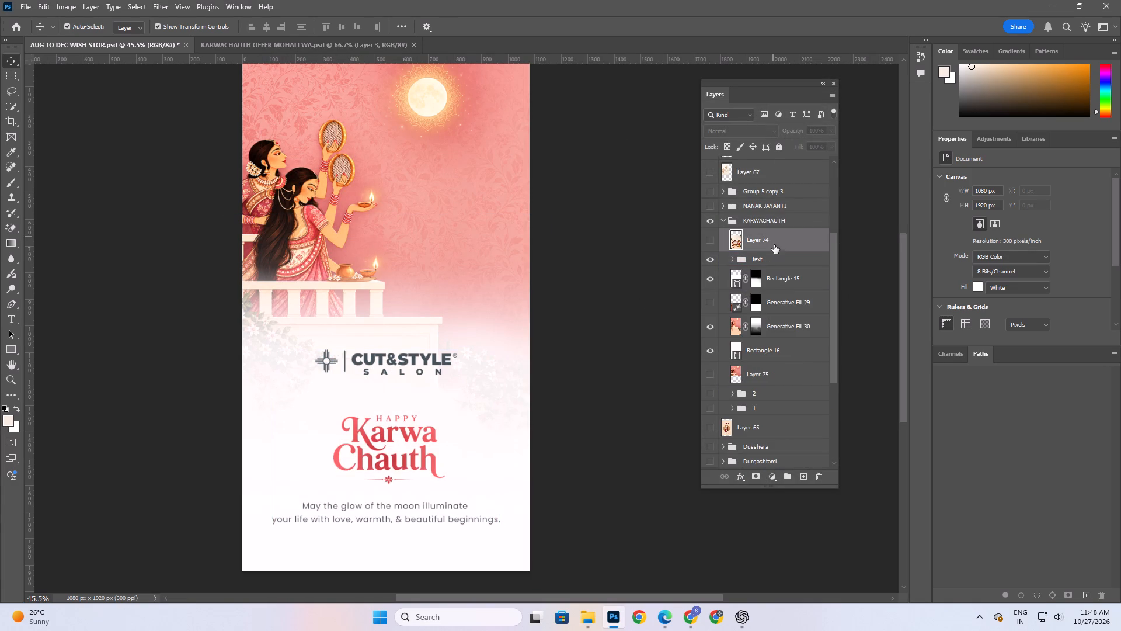
left_click(777, 256)
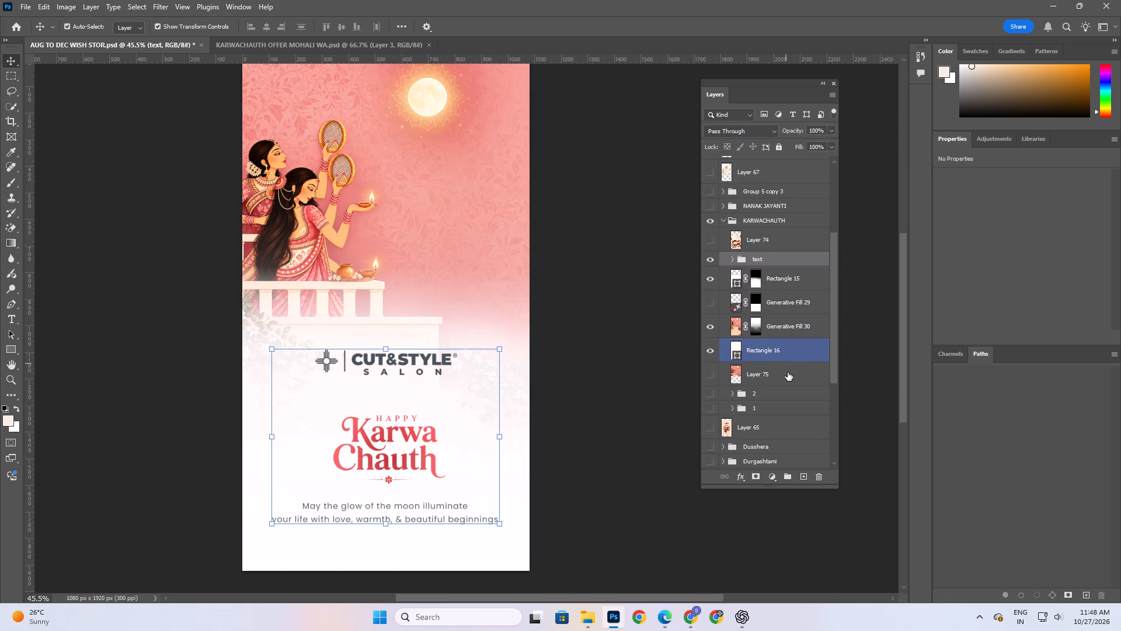
left_click(788, 372)
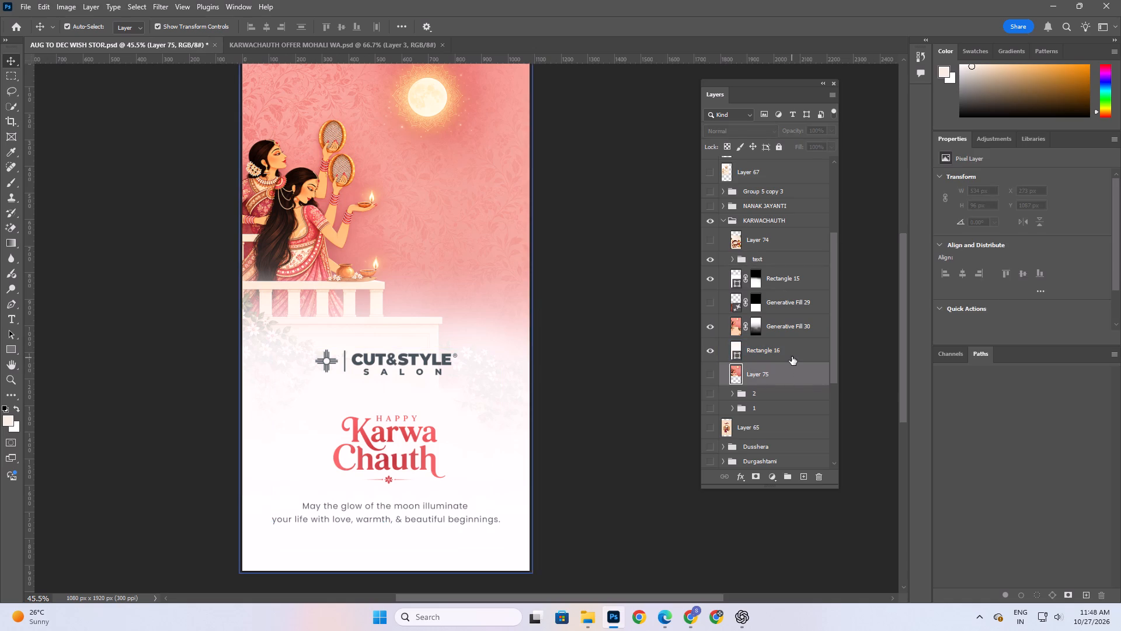
left_click(792, 356)
left_click(792, 382)
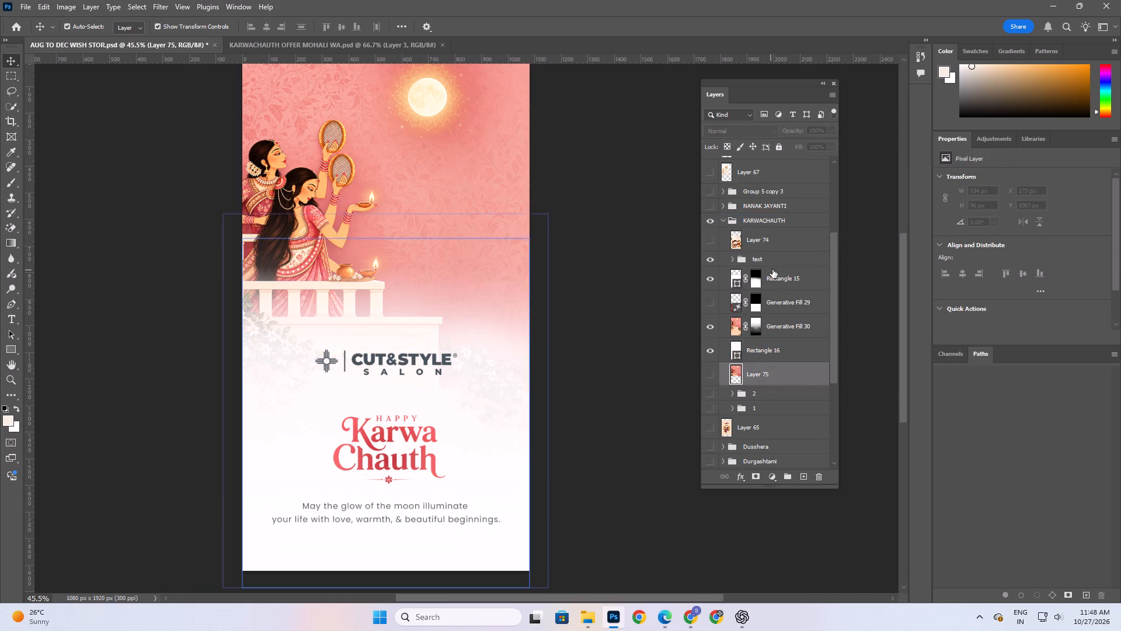
left_click(772, 252, "shift")
left_click(775, 257, "ctrl")
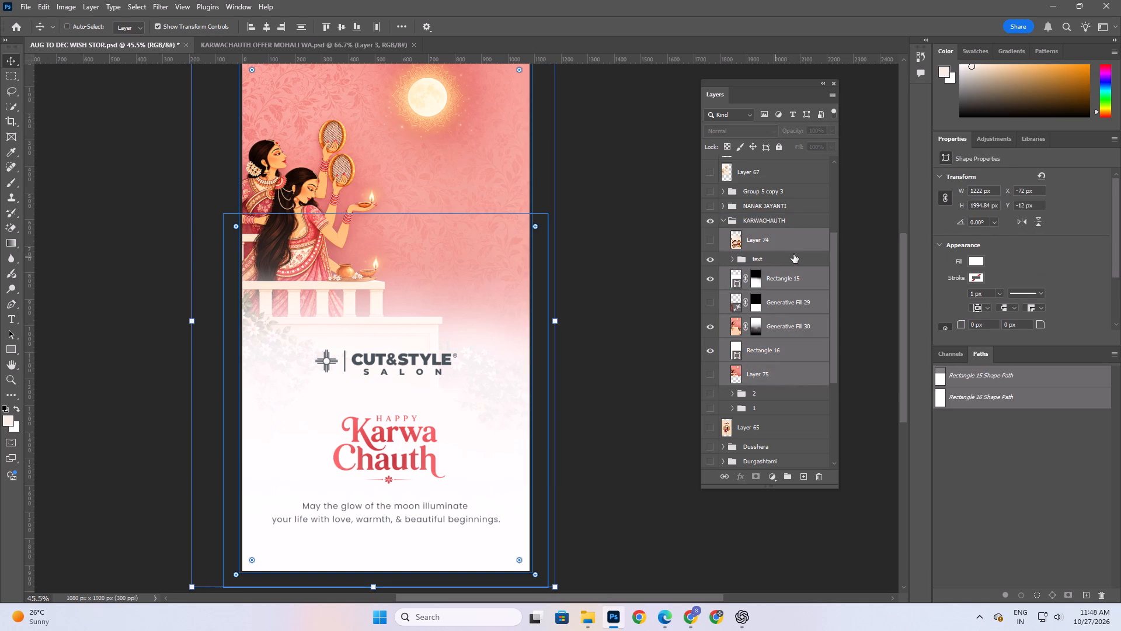
left_click(788, 245)
left_click(788, 263)
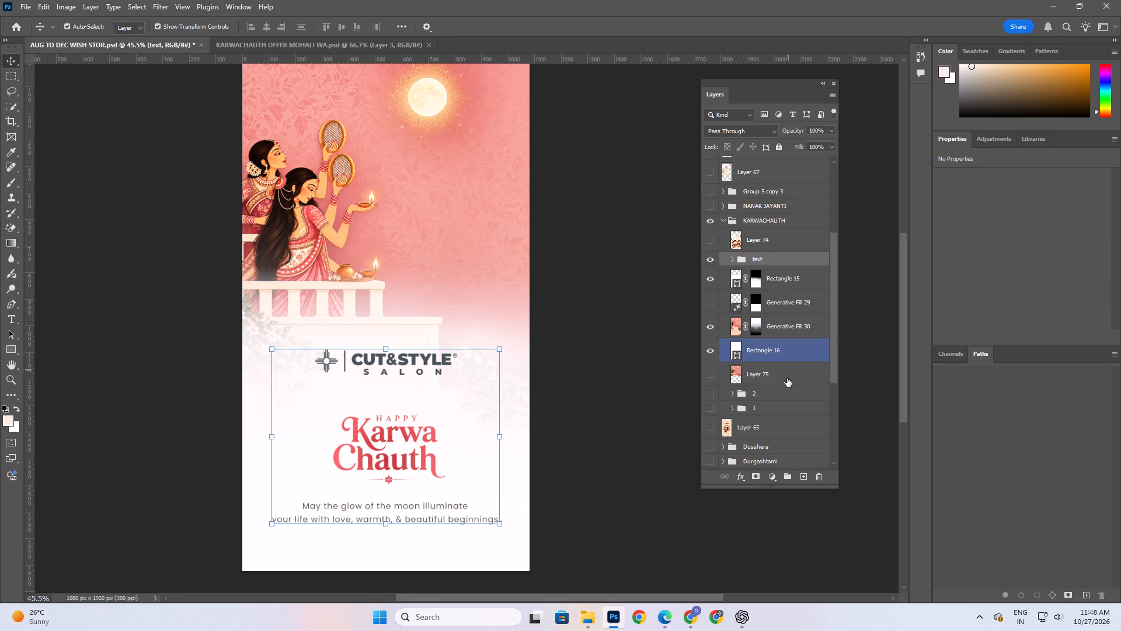
left_click(787, 378, "shift")
key("ctrl+g")
double_click(761, 261)
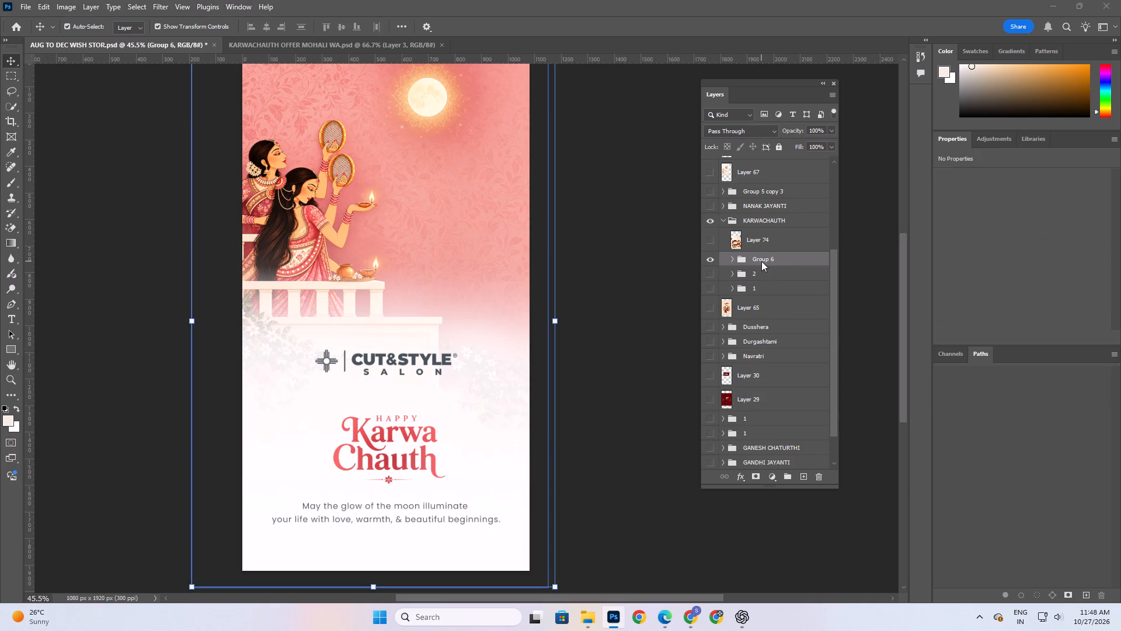
key("3")
key("Return")
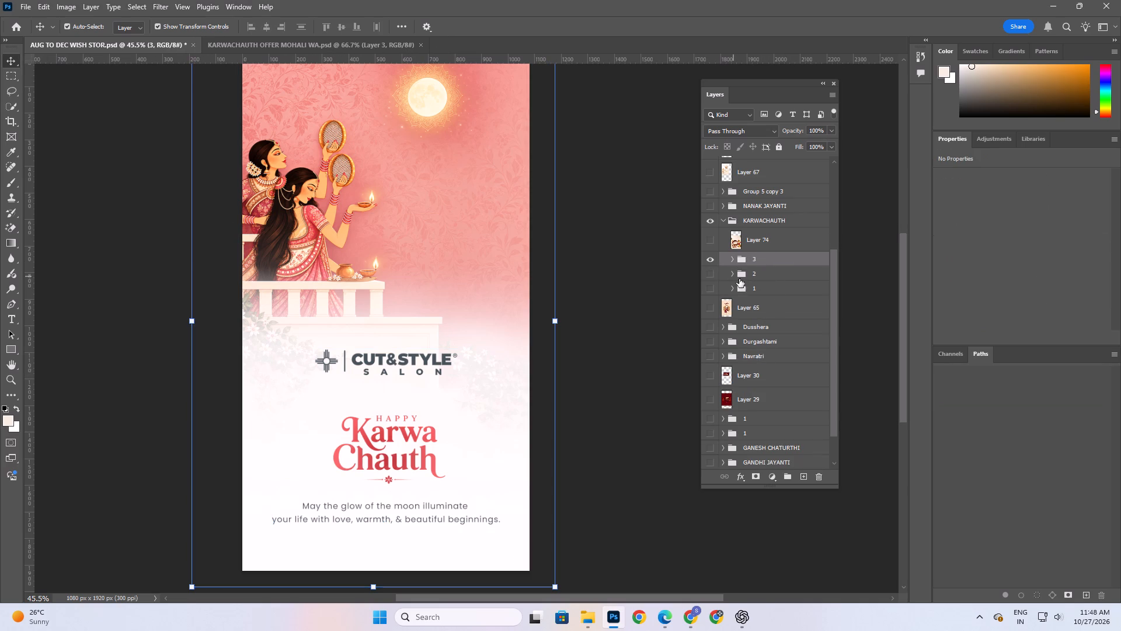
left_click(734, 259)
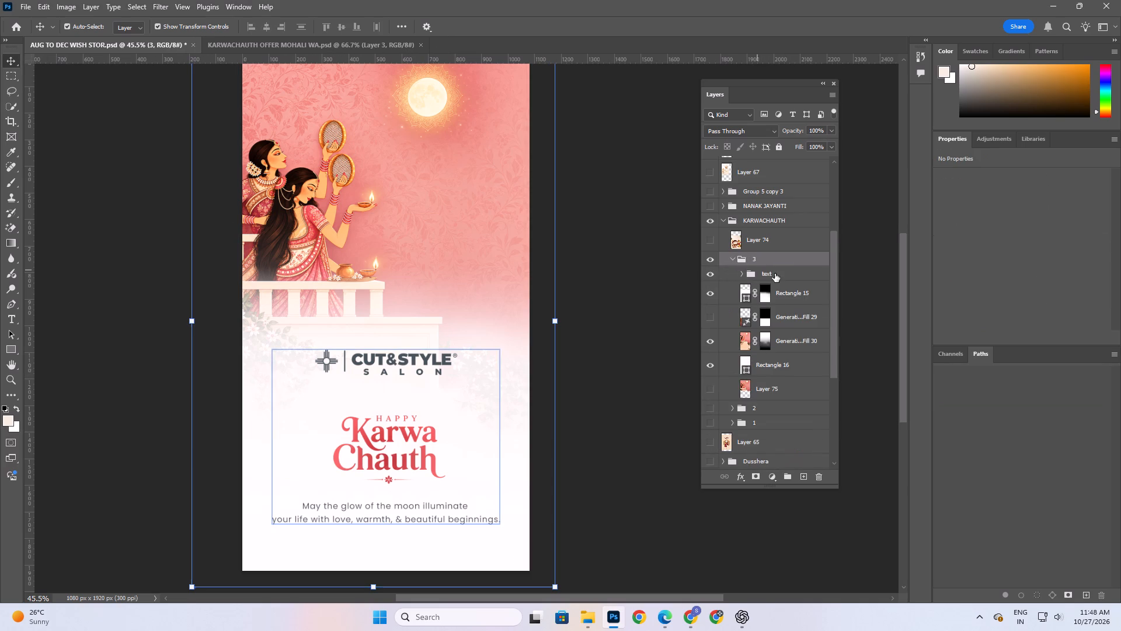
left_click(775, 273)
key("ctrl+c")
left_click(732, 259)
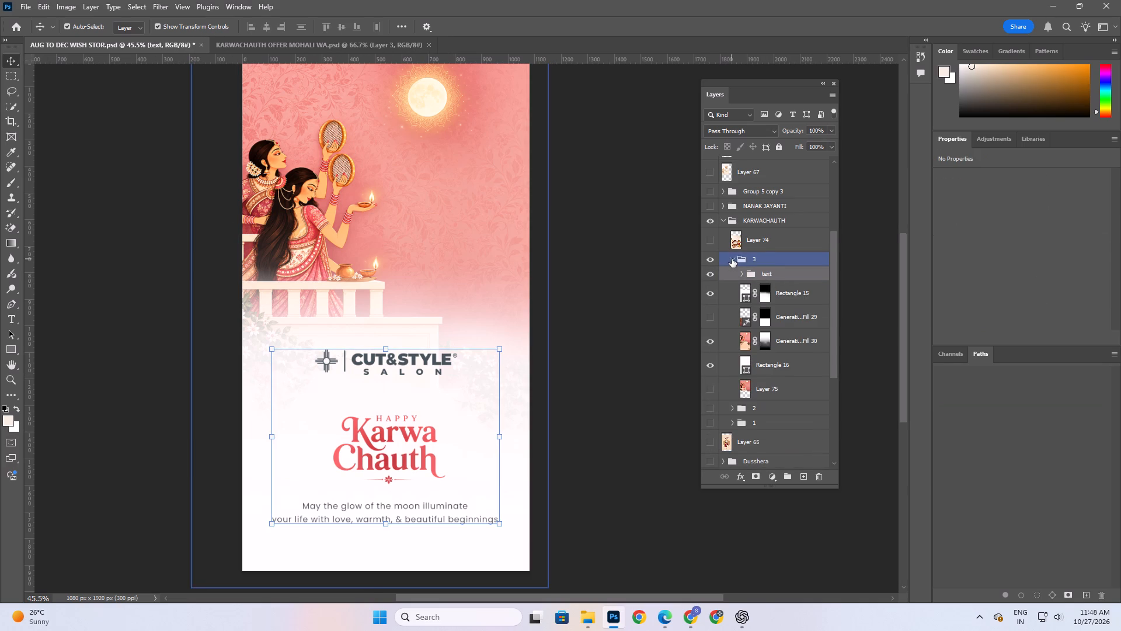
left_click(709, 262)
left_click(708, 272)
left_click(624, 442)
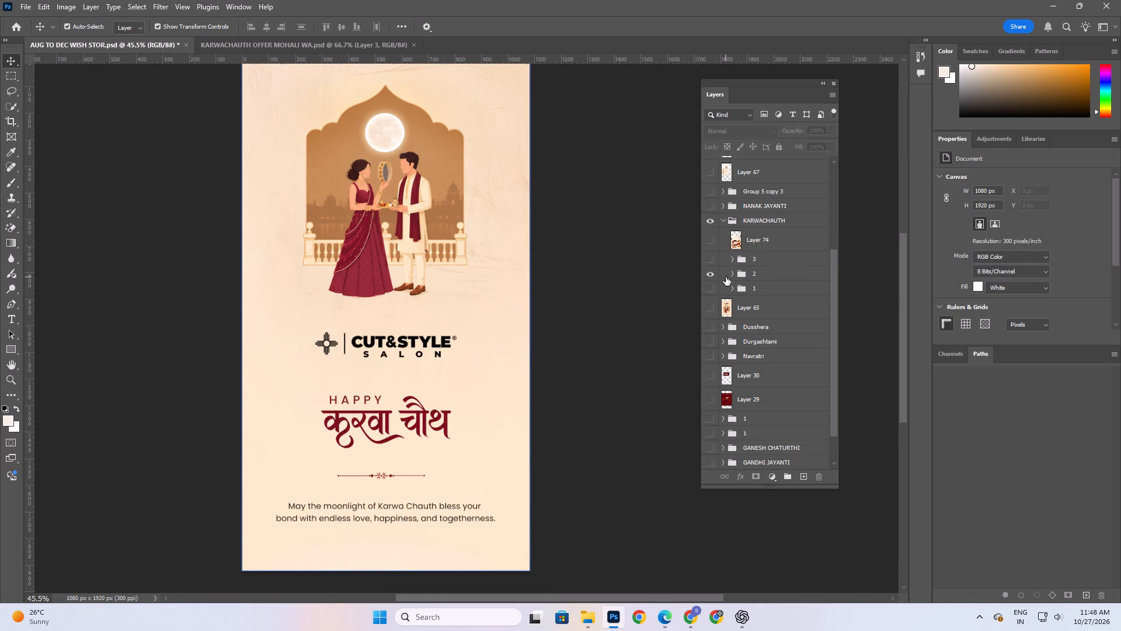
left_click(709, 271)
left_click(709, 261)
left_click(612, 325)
Copy the "May the glow of the moon illuminate" message from group 3, show only group 2, and paste it above group 2's message layer.
left_click(385, 517)
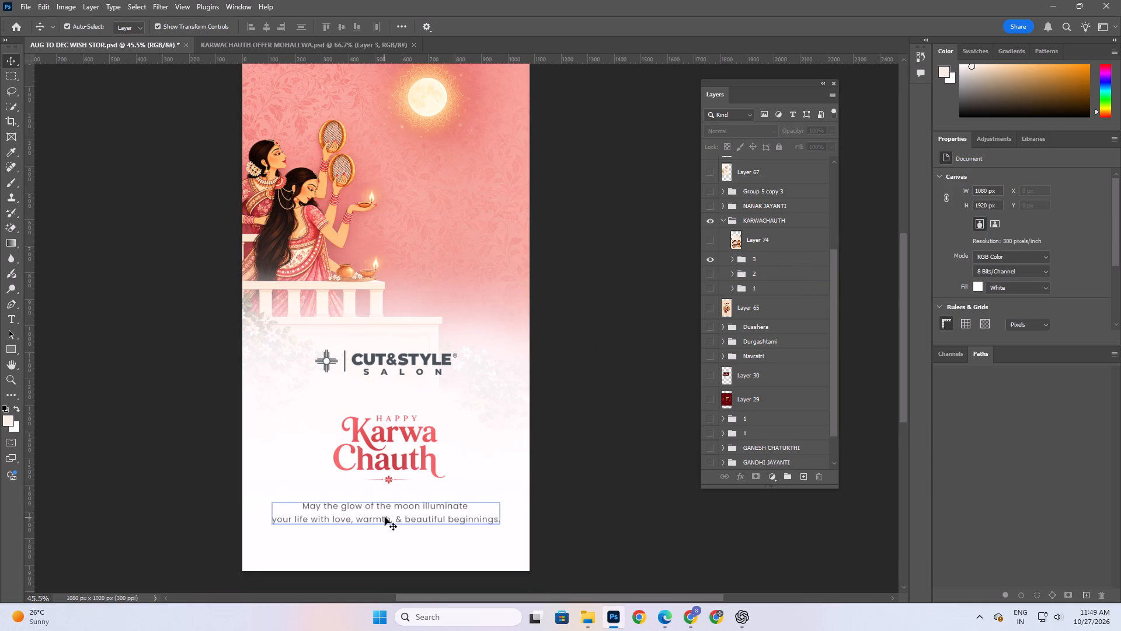
key("ctrl+c")
left_click(733, 264)
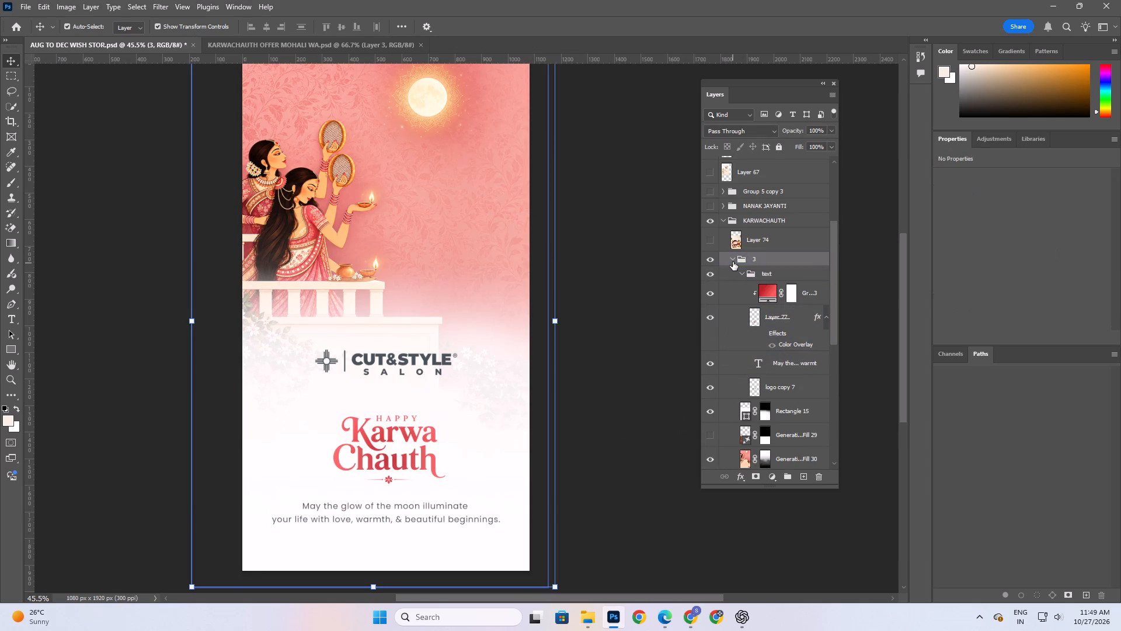
left_click(733, 261)
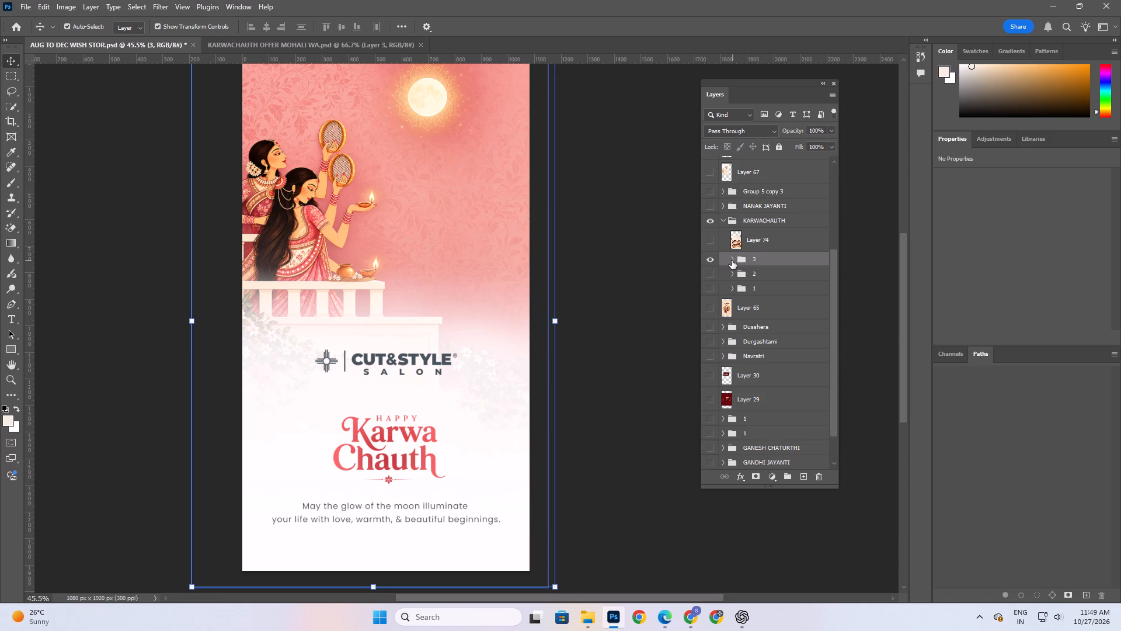
left_click(720, 261)
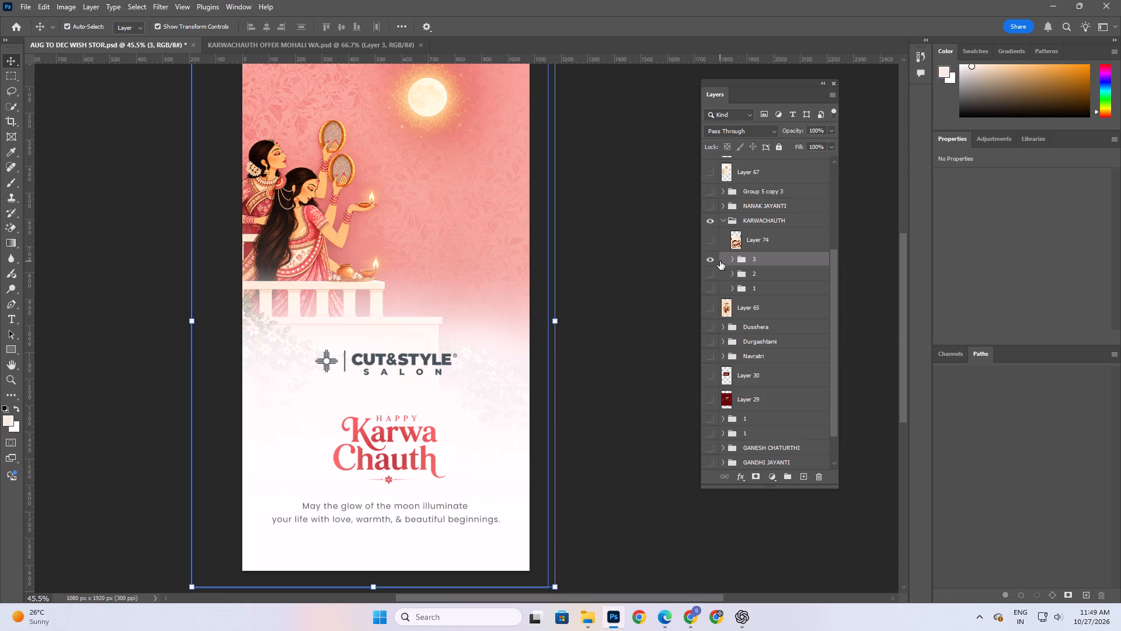
left_click(711, 266)
left_click(709, 259)
left_click(709, 268)
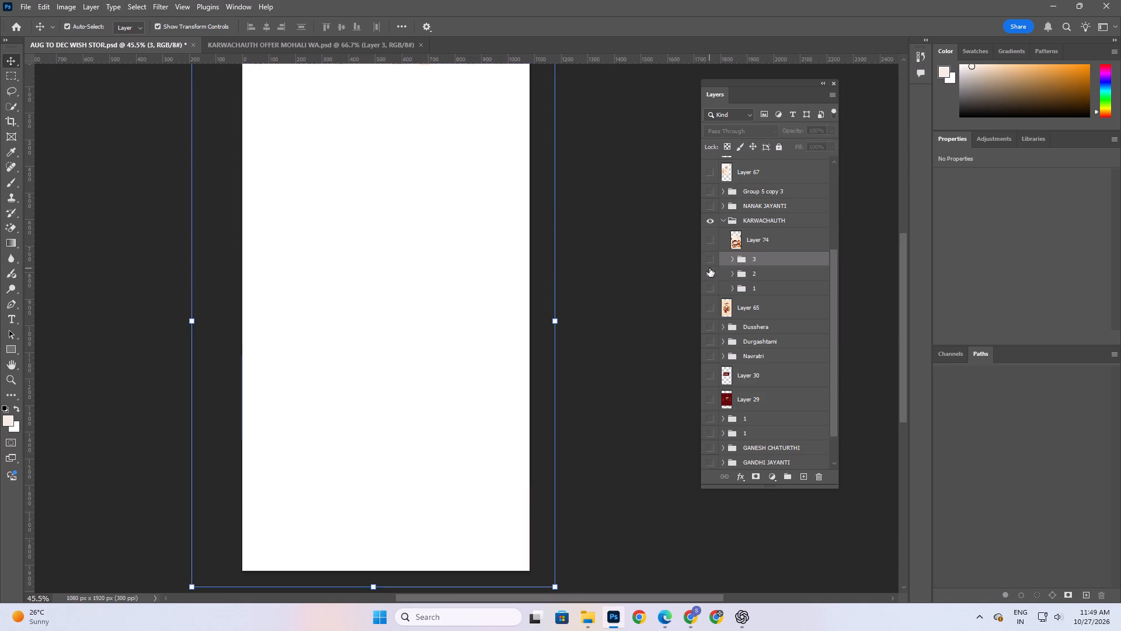
left_click(711, 273)
left_click(712, 275)
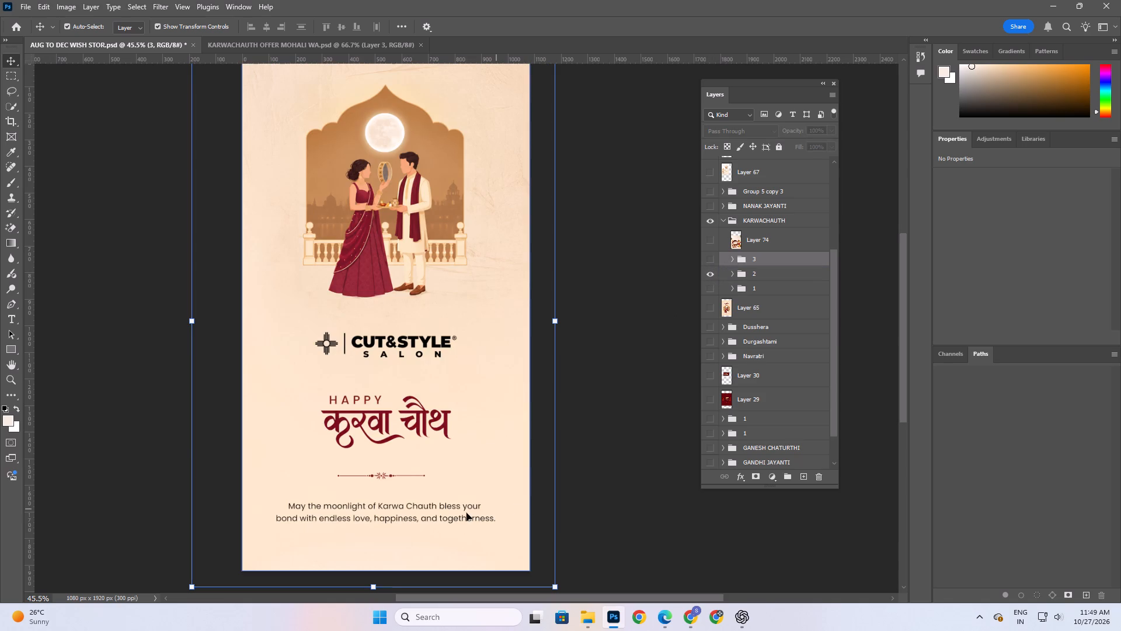
left_click(462, 513)
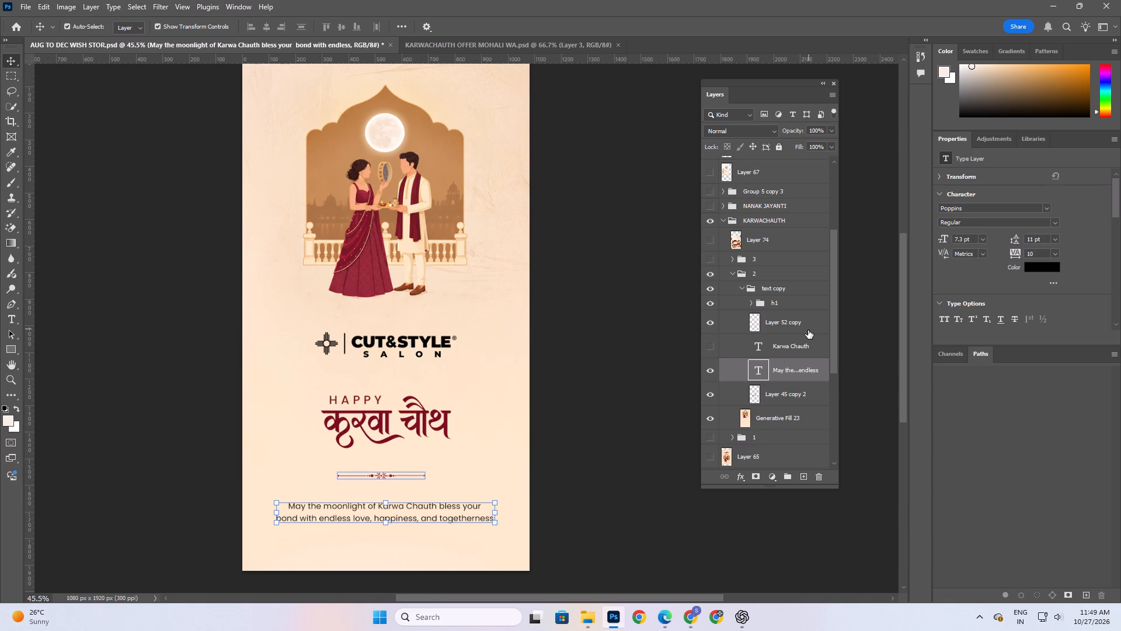
key("ctrl+v")
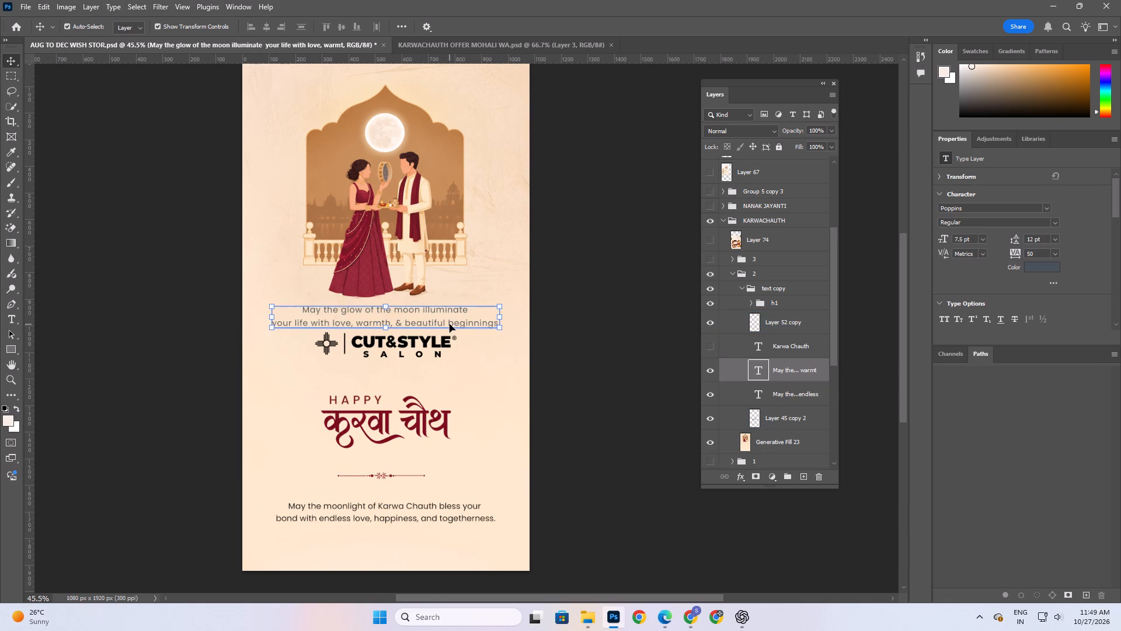
Replace group 2's moonlight message by moving the pasted "May the glow of the moon illuminate" text into its place below the ornament and deleting the old layer.
left_click_drag(450, 324, 450, 469)
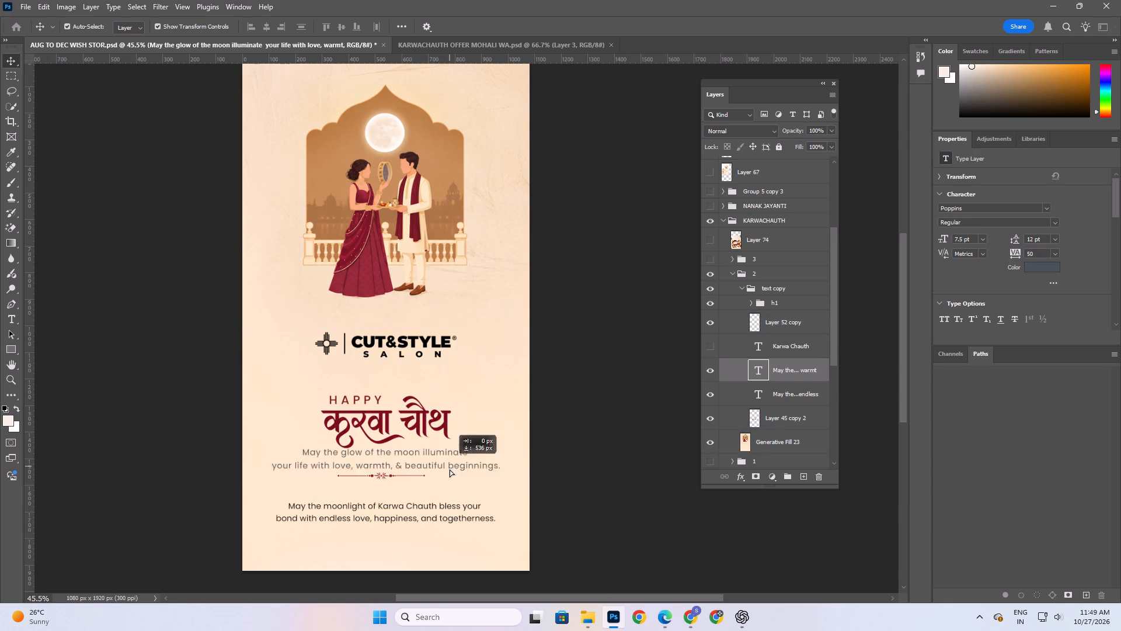
left_click_drag(450, 469, 445, 521)
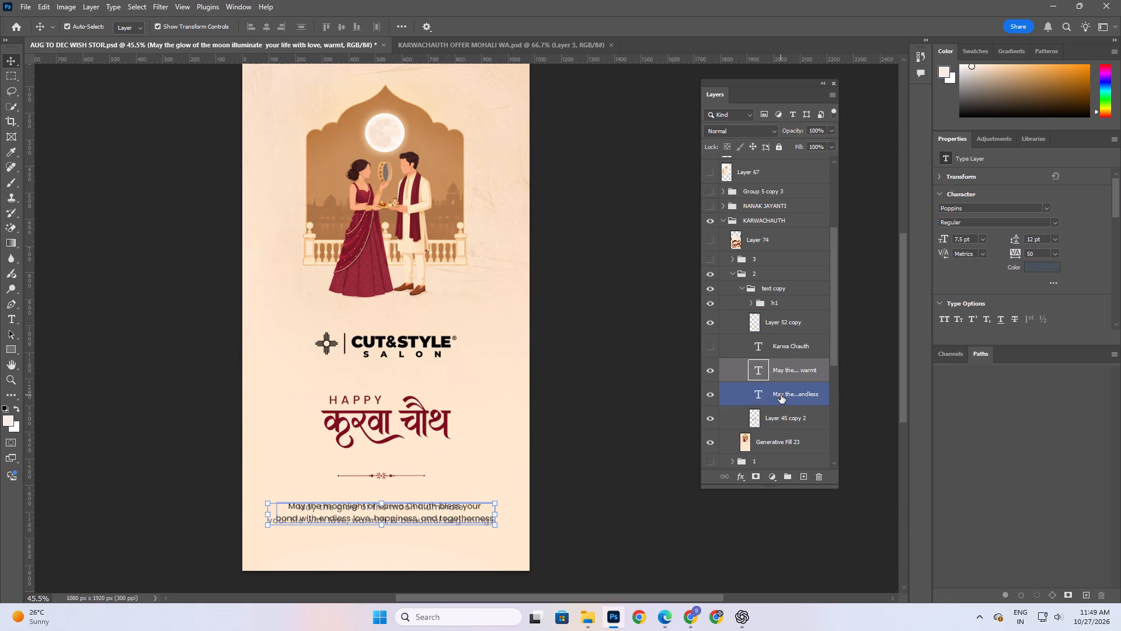
left_click(781, 395)
key("Delete")
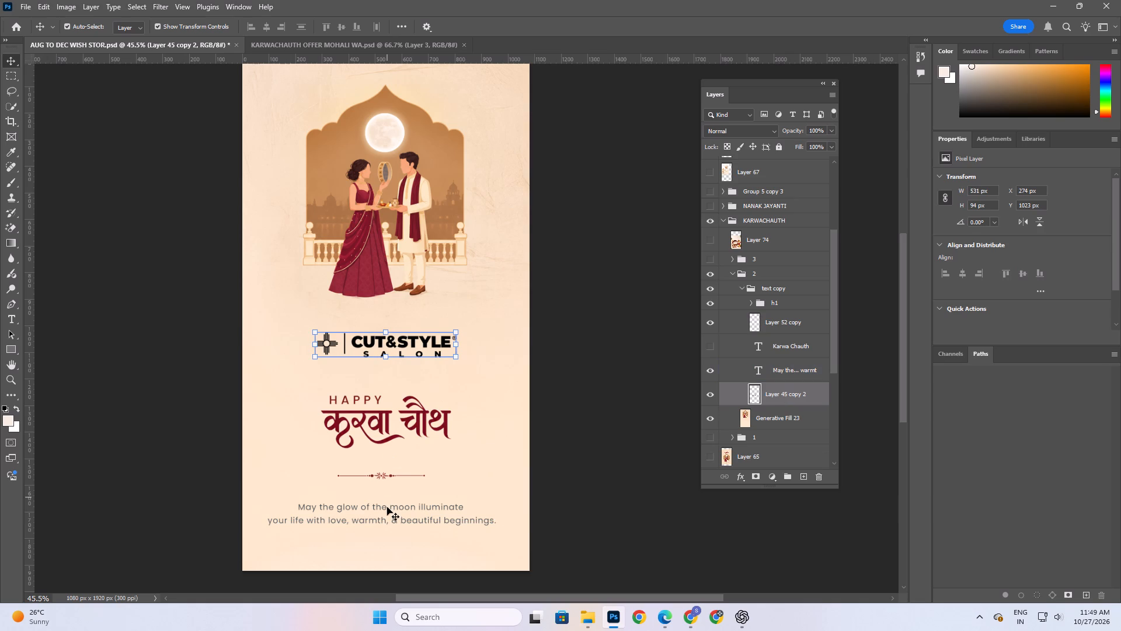
Centre the "May the glow of the moon illuminate" message horizontally on the canvas and clear the selection.
left_click(387, 508)
key("ctrl+a")
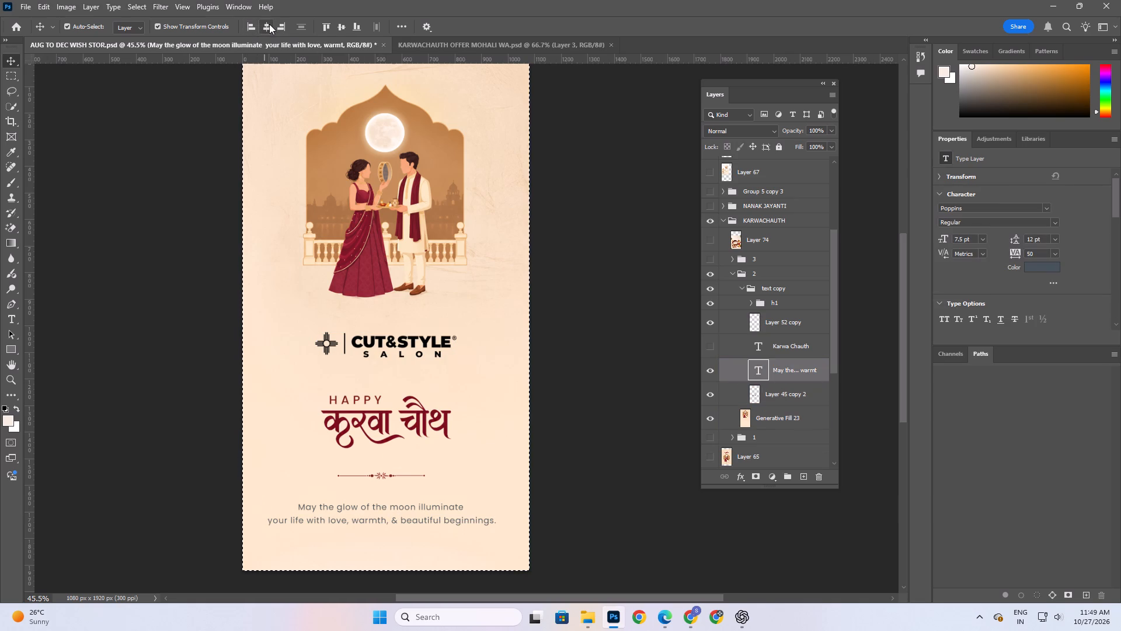
left_click(264, 22)
left_click(264, 22)
left_click(264, 22)
key("ctrl+d")
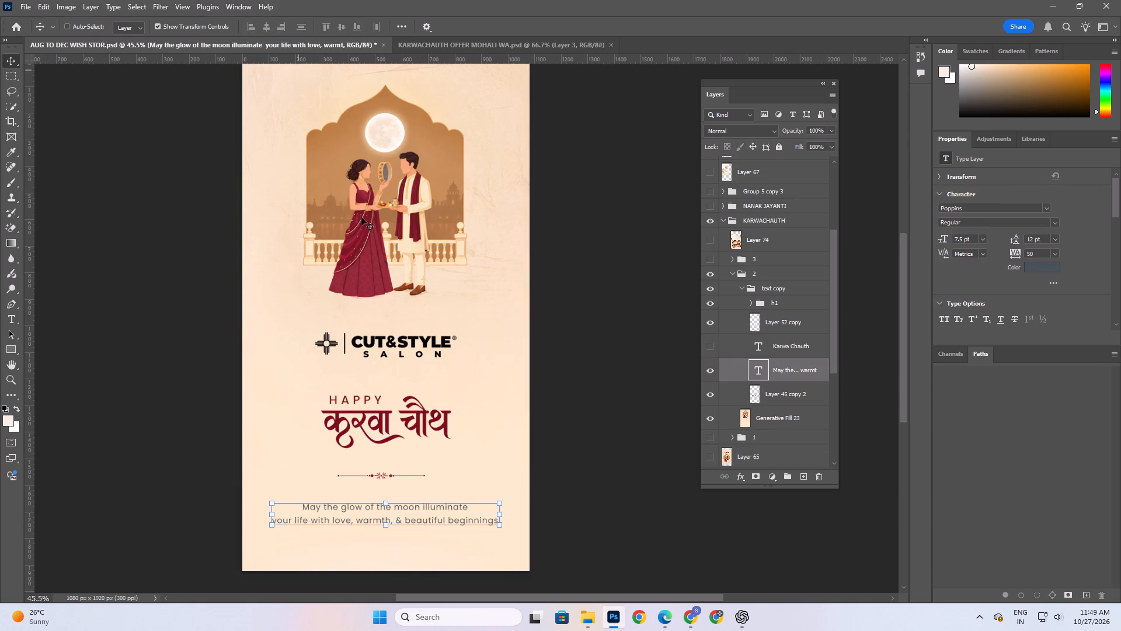
Align the Hindi Karwa Chauth lettering on Layer 64 to the canvas's horizontal centre and clear the selection.
left_click(417, 424)
key("ctrl+a")
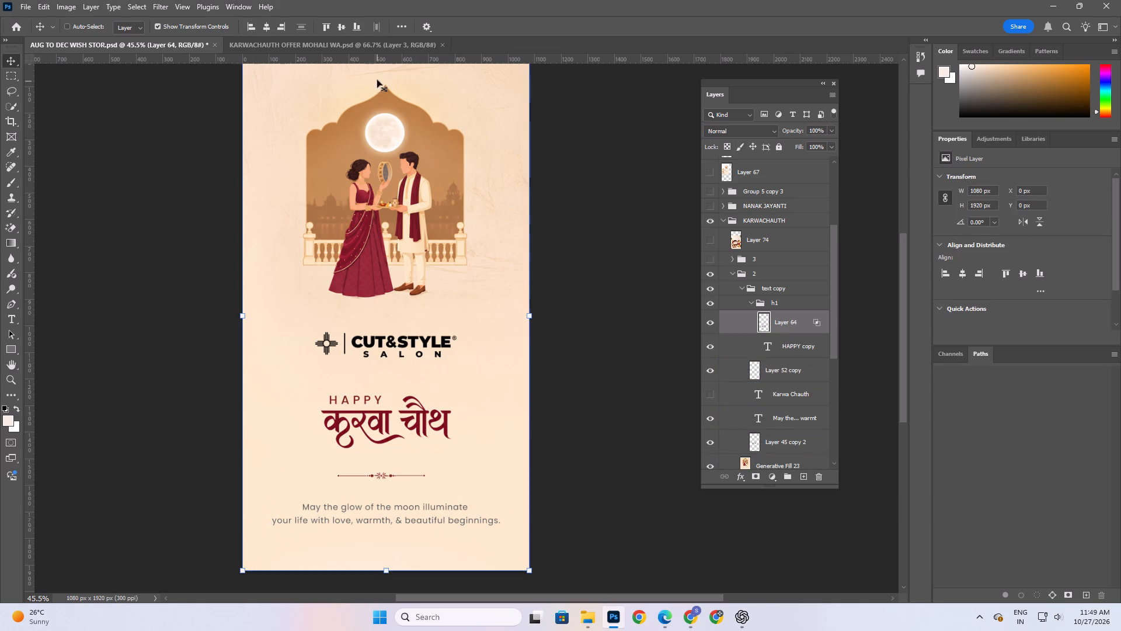
double_click(267, 24)
left_click(622, 429)
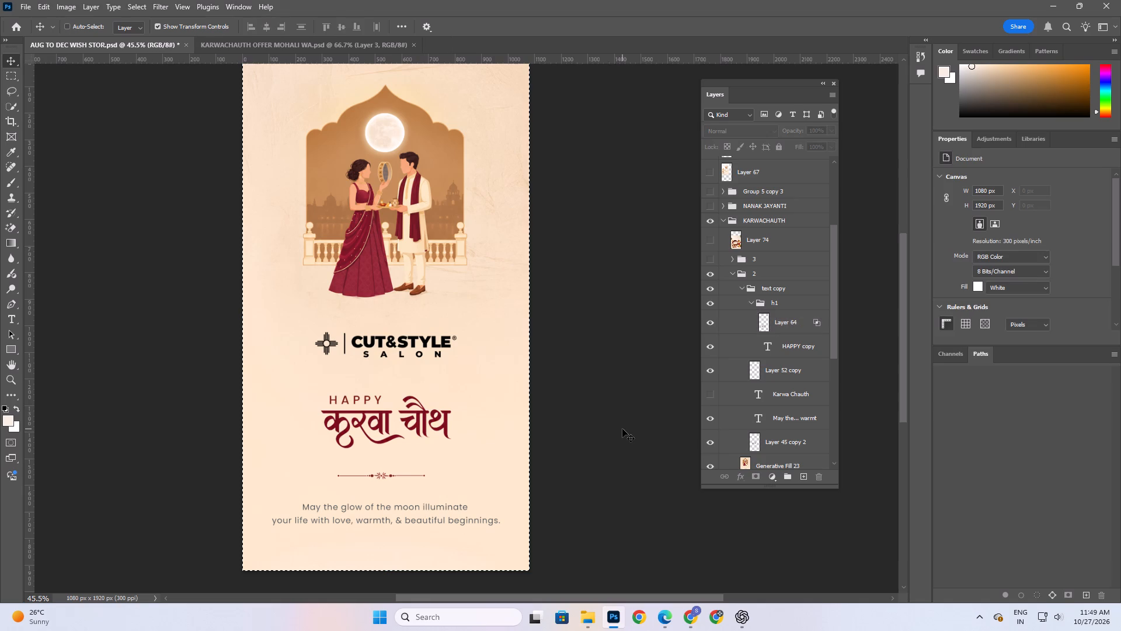
key("ctrl+d")
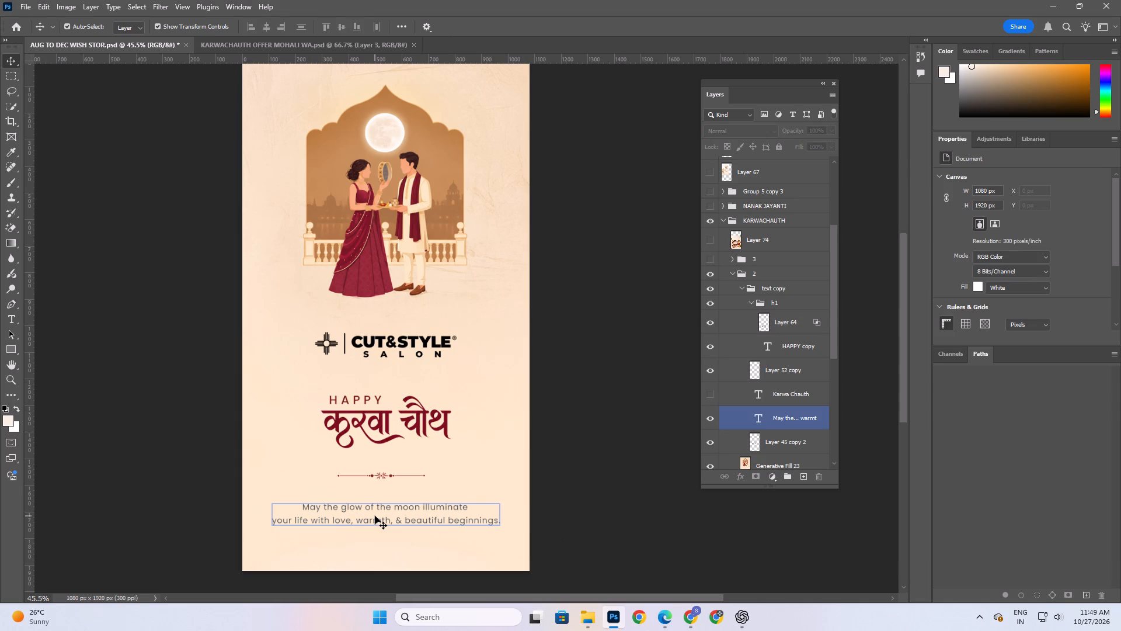
Save the AUG TO DEC WISH STOR document with the whole group 2 greeting in view.
scroll(402, 471, "down", 4, "alt")
scroll(455, 483, "up", 2)
key("space")
left_click_drag(483, 396, 481, 379)
key("ctrl+s")
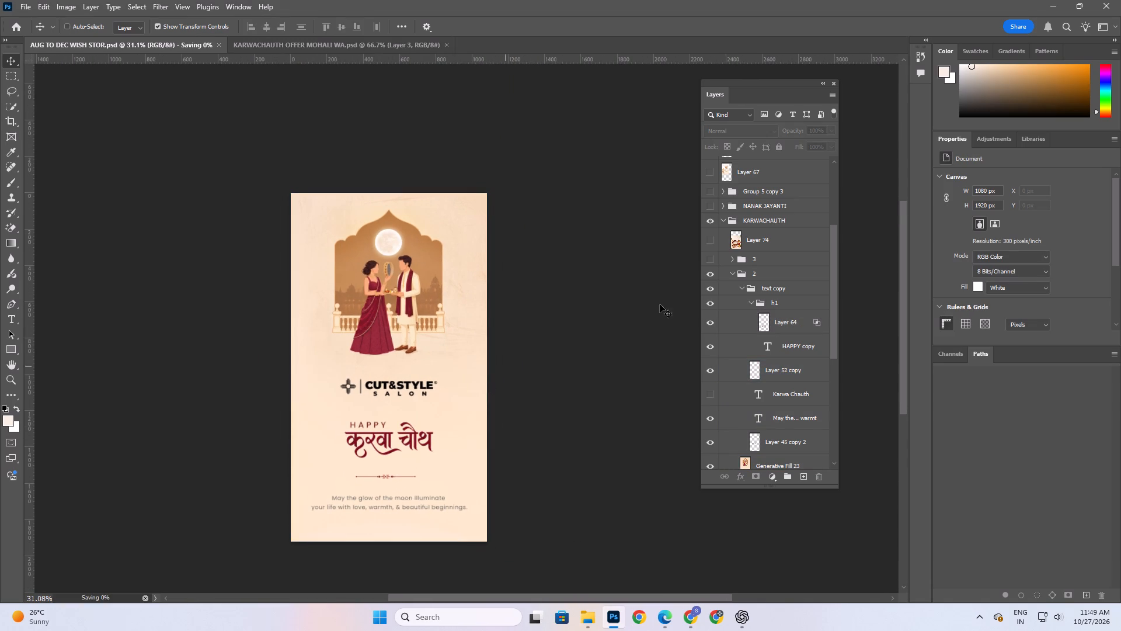
Collapse and hide group 2, and show group 1 inside KARWACHAUTH instead.
left_click(734, 277)
left_click(712, 274)
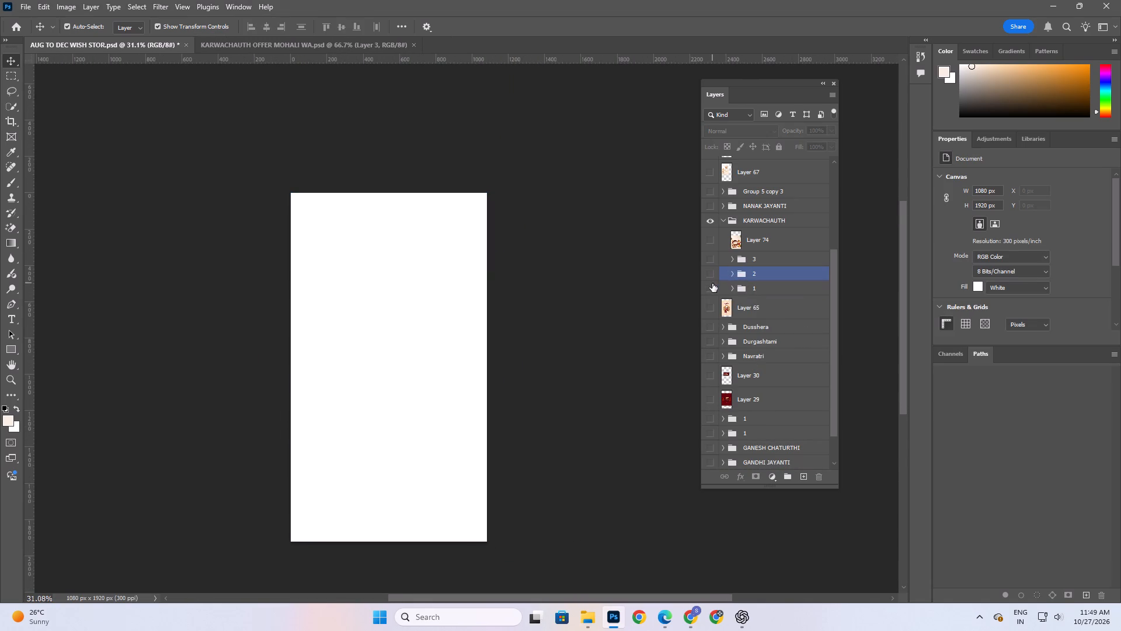
left_click(712, 283)
left_click(577, 395)
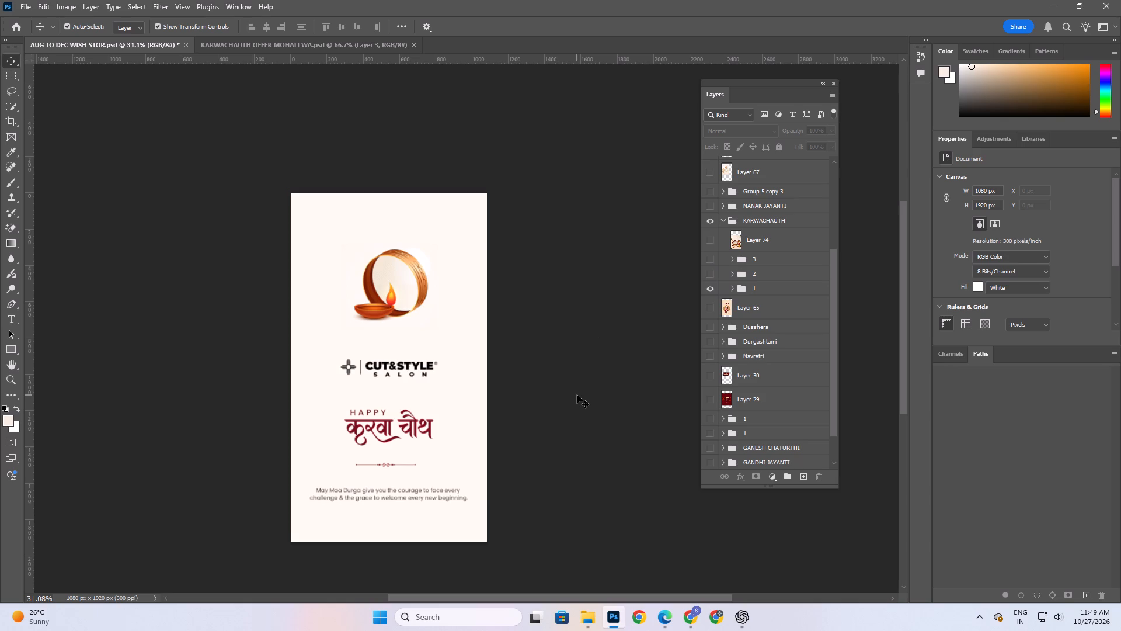
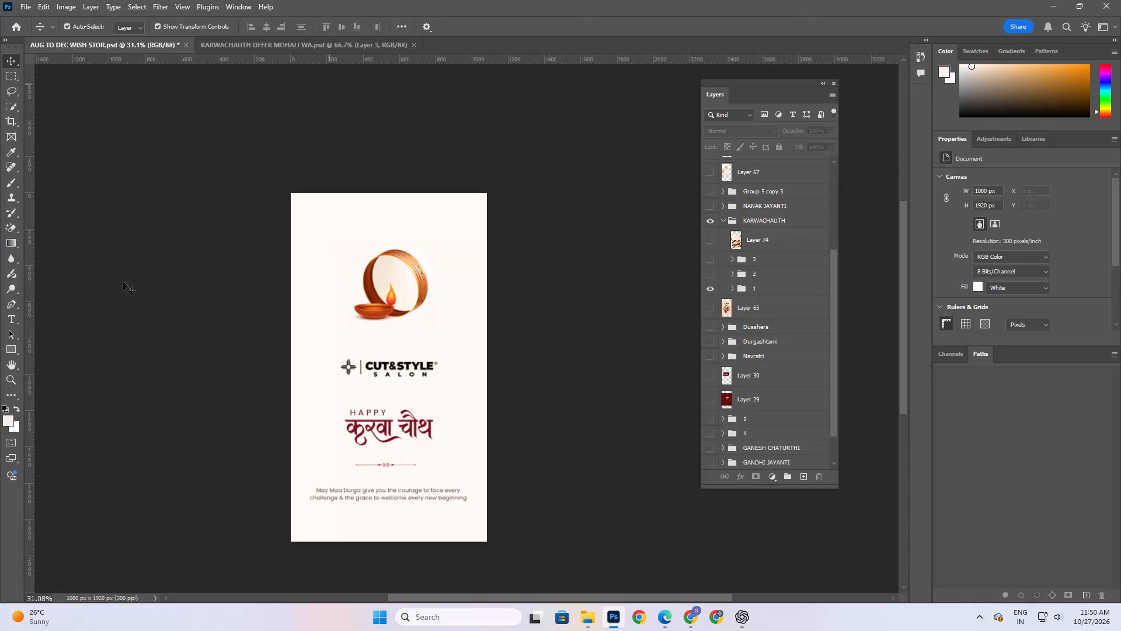
Copy the "May the glow of the moon illuminate" text layer from group 2's text copy folder.
scroll(421, 428, "down", 5)
scroll(373, 226, "up", 2, "alt")
key("space")
key("space")
key("space")
key("space")
key("space")
key("space")
key("space")
left_click_drag(492, 365, 487, 356)
left_click(427, 490)
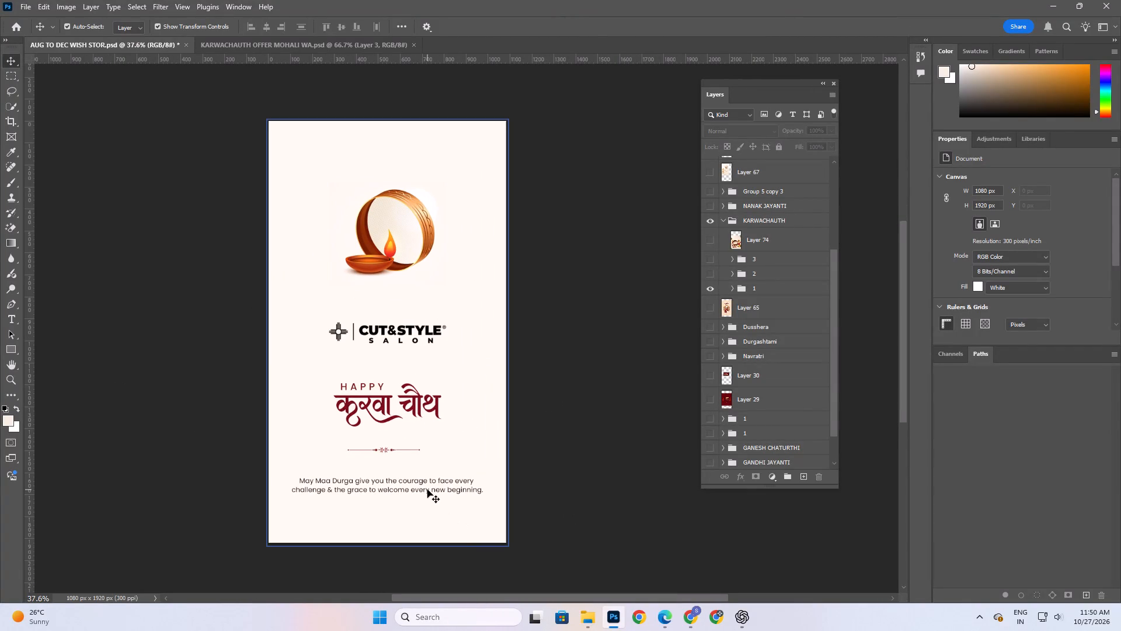
key("ctrl+c")
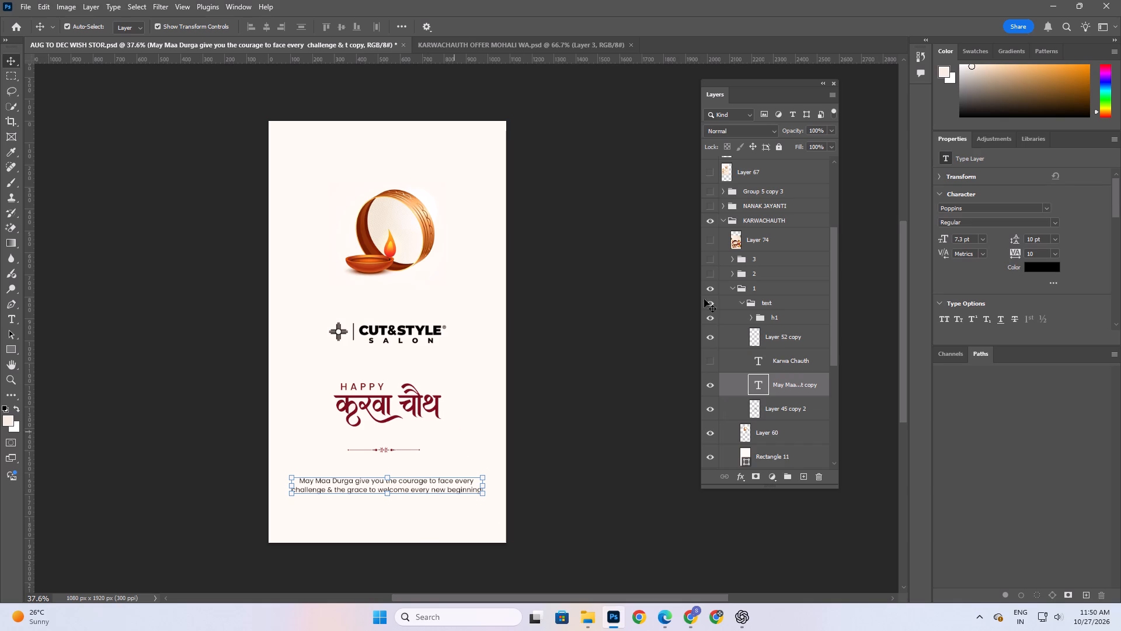
left_click(731, 272)
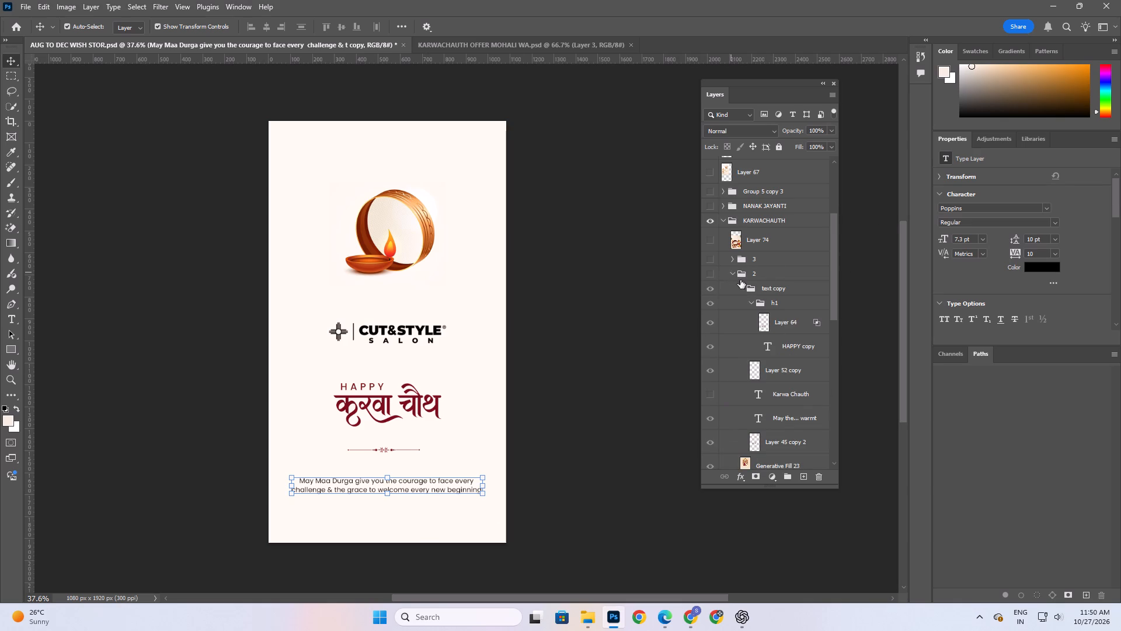
left_click(806, 419)
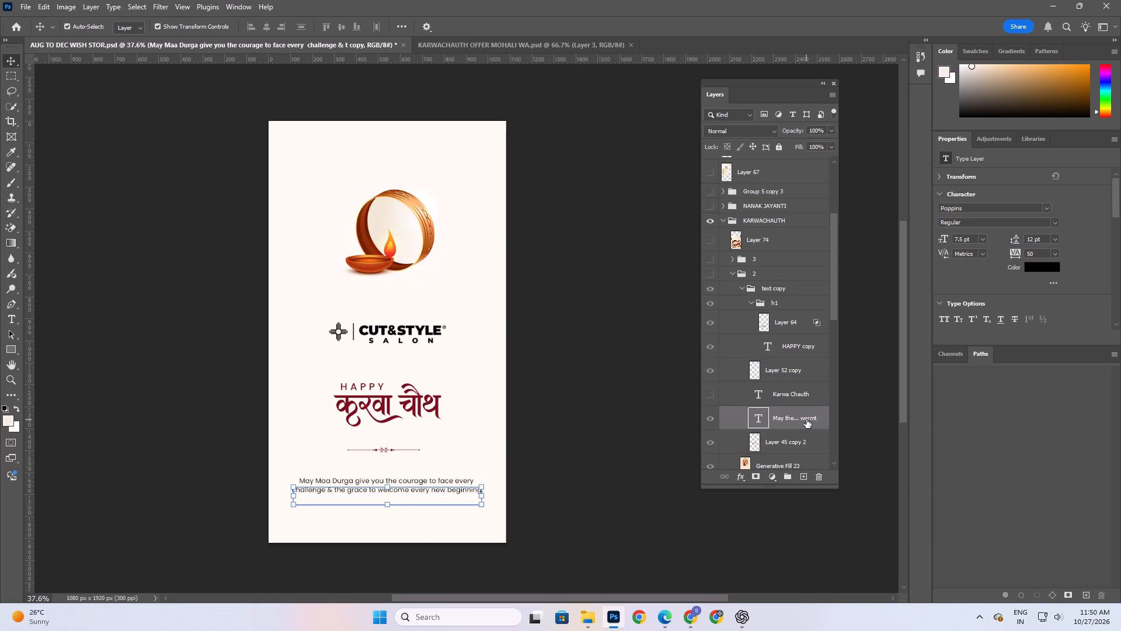
key("ctrl+c")
left_click(733, 273)
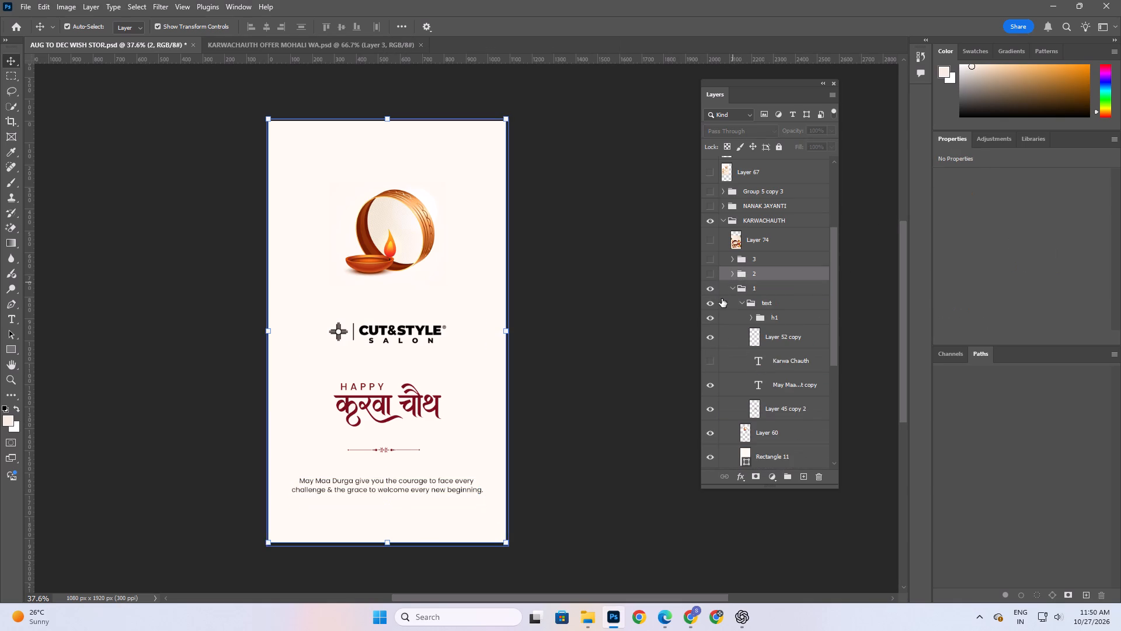
Replace group 1's "May Maa Durga give you the courage" message with the copied moon message, placed below the ornamental divider.
left_click(395, 489)
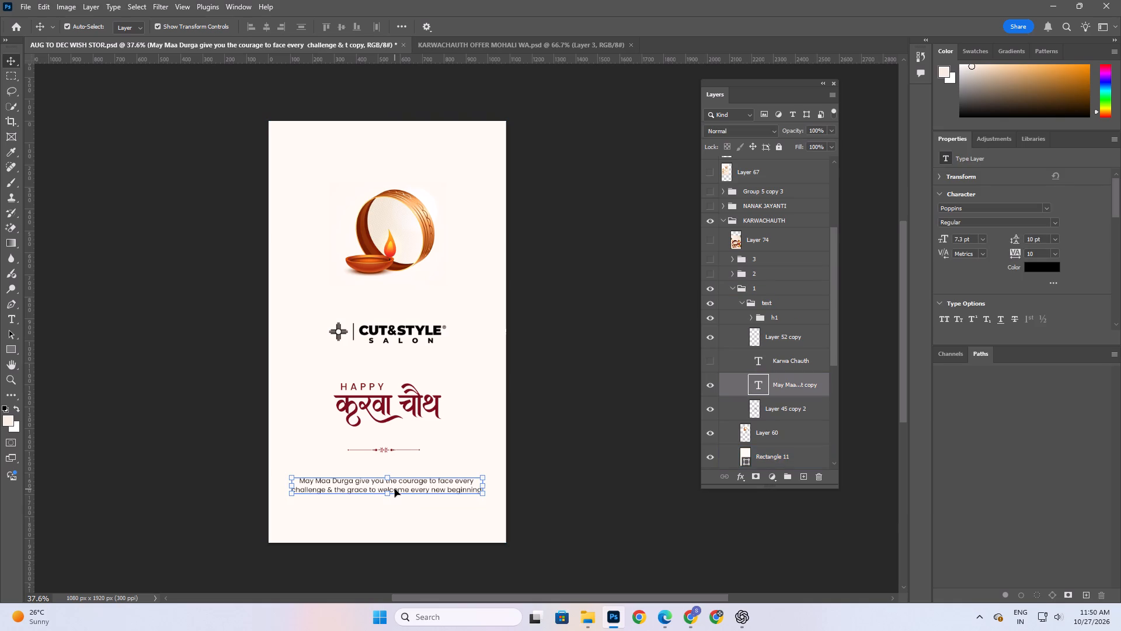
key("Delete")
key("ctrl+v")
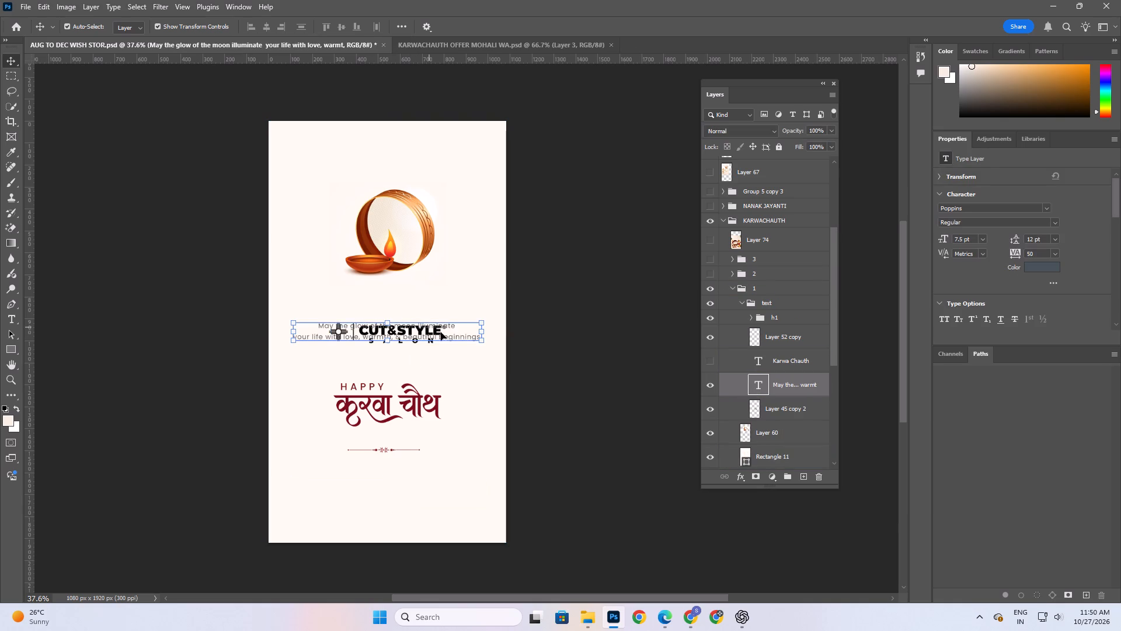
left_click_drag(445, 334, 436, 488)
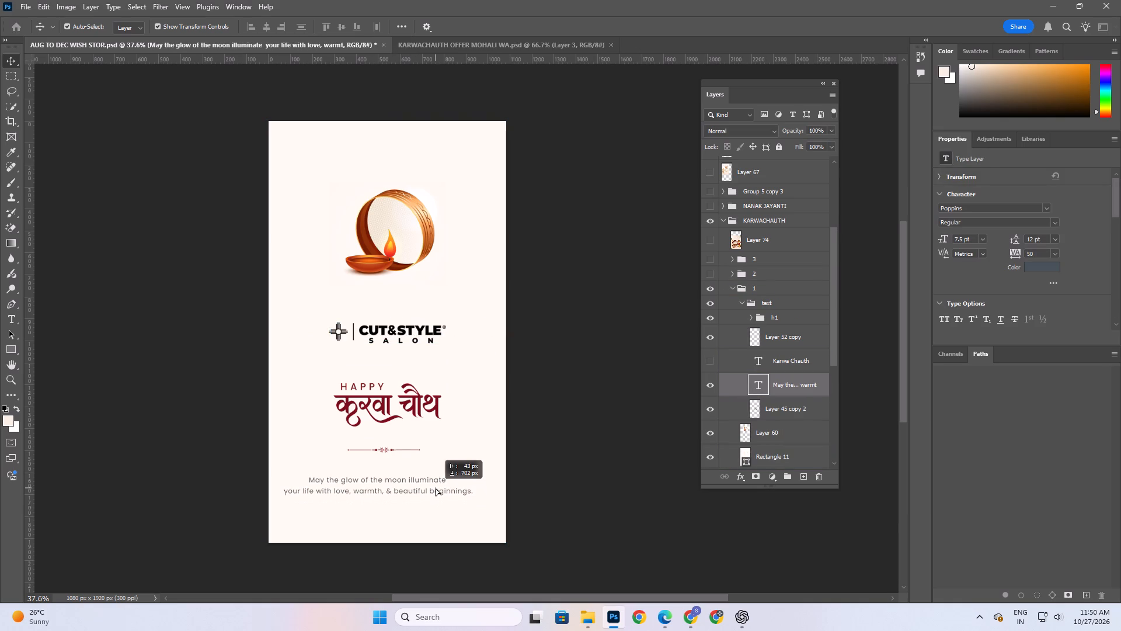
left_click_drag(436, 488, 438, 490)
Centre the pasted moon message horizontally on the canvas and clear the selection.
key("ctrl+a")
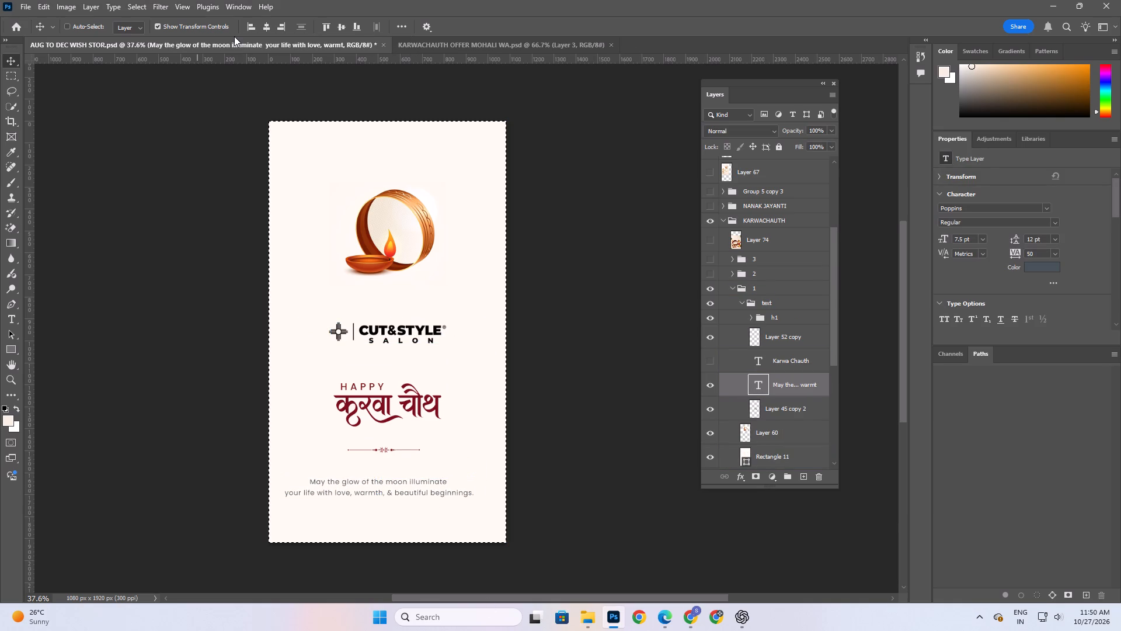
double_click(267, 33)
key("ctrl+d")
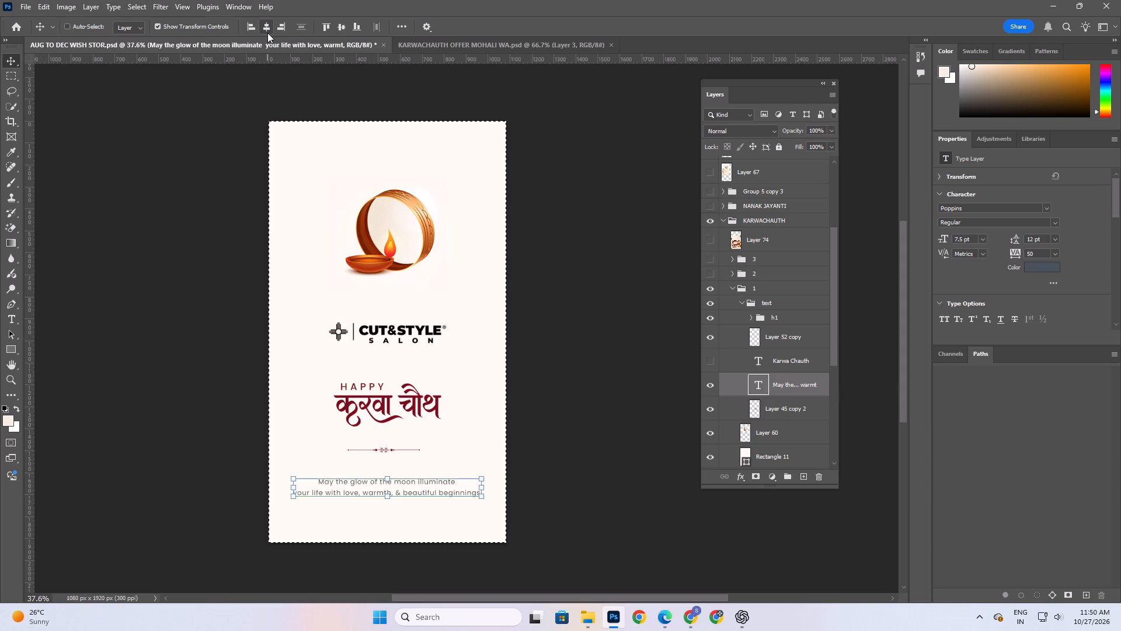
left_click(602, 331)
Save the AUG TO DEC WISH STOR document with the replaced message in group 1.
key("space")
key("space")
key("space")
key("space")
key("space")
left_click_drag(464, 440, 458, 421)
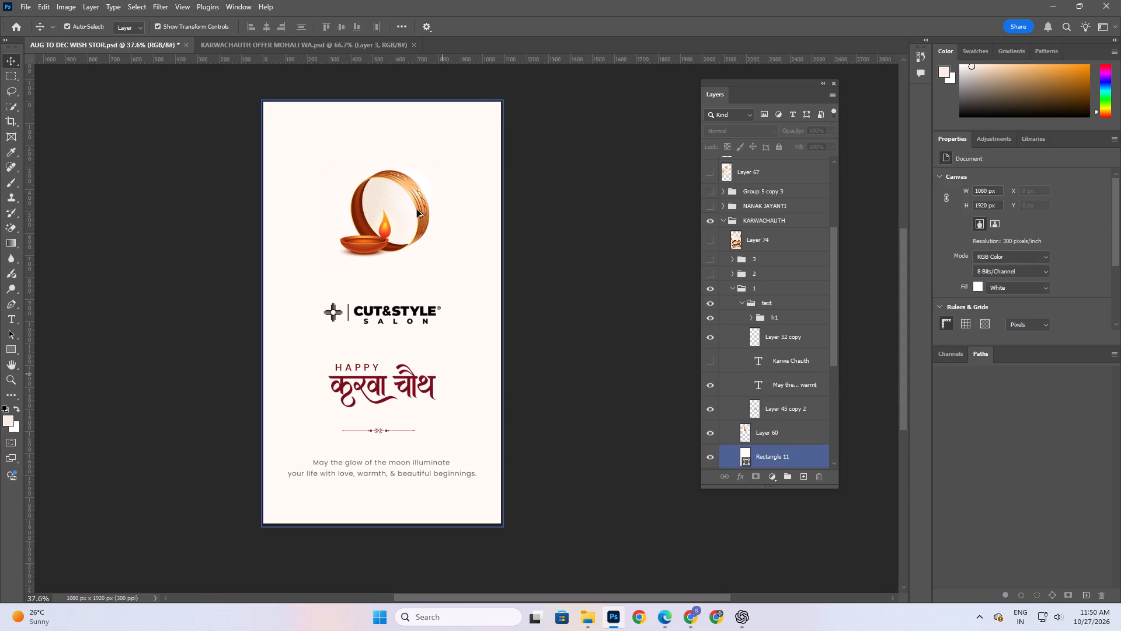
scroll(413, 185, "up", 2, "alt")
key("ctrl+s")
Set the text colour of group 1's moon message to black, 000000.
scroll(445, 237, "down", 4)
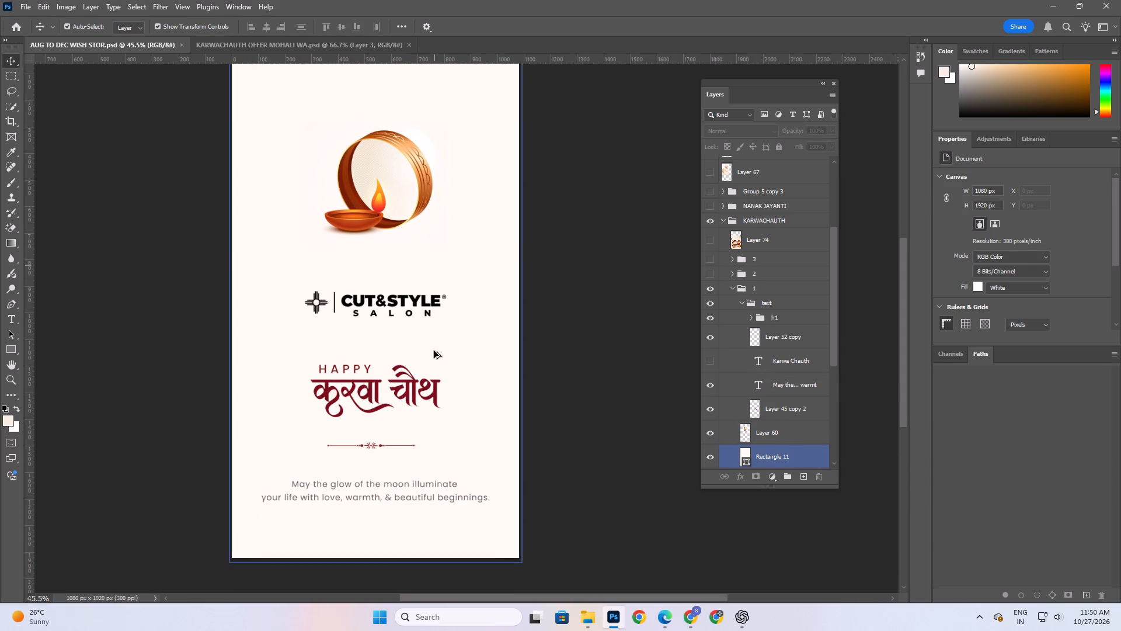
scroll(441, 390, "down", 3, "alt")
left_click(418, 472)
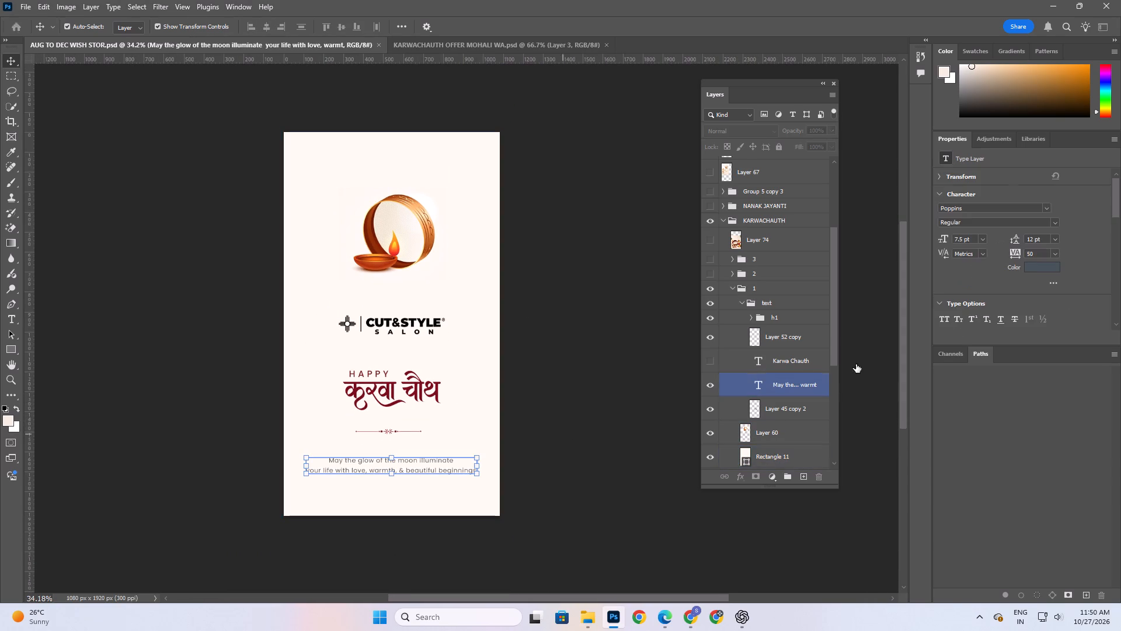
left_click(1030, 266)
left_click_drag(749, 162, 809, 431)
left_click_drag(819, 284, 828, 355)
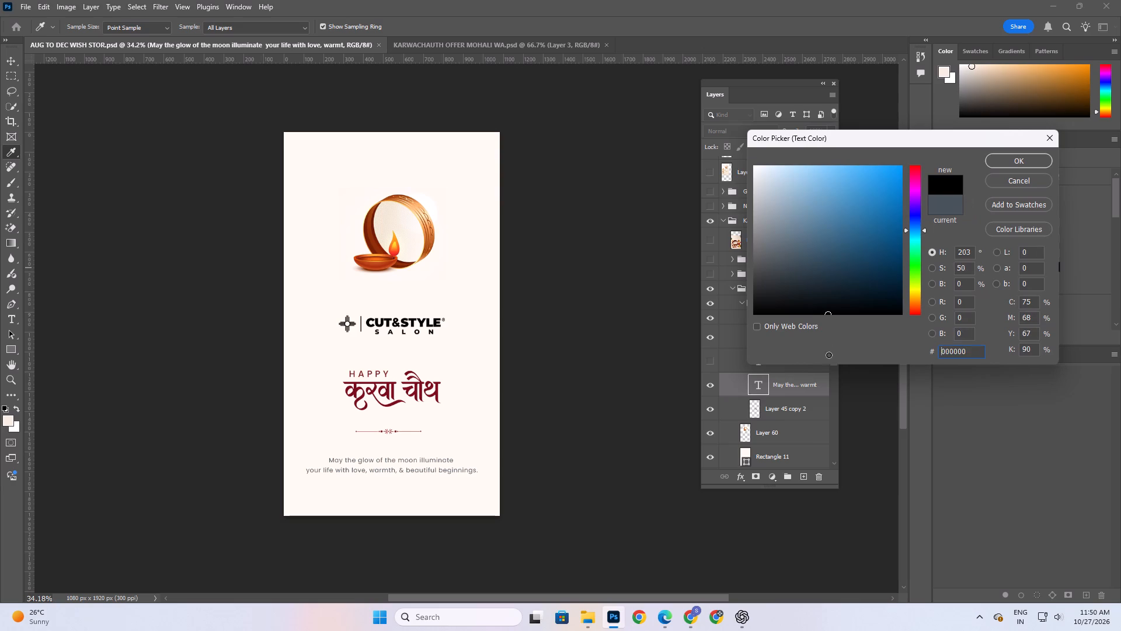
left_click_drag(828, 355, 829, 351)
left_click(1009, 164)
left_click(660, 317)
Check the recoloured message in group 1 and save the document.
scroll(460, 424, "up", 6, "alt")
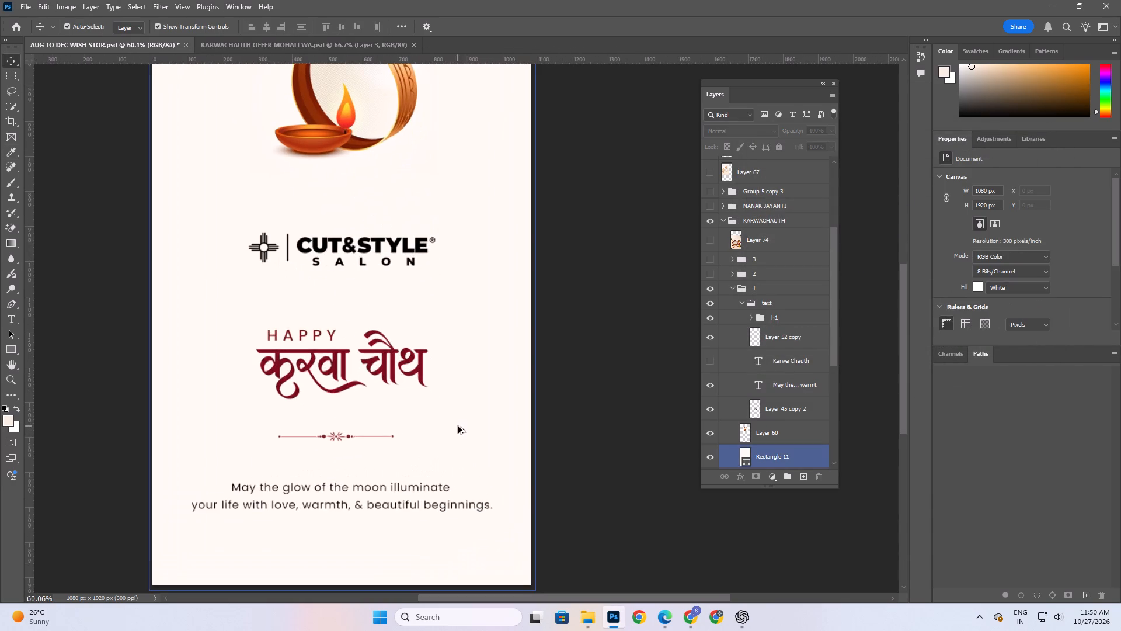
scroll(461, 425, "down", 4, "alt")
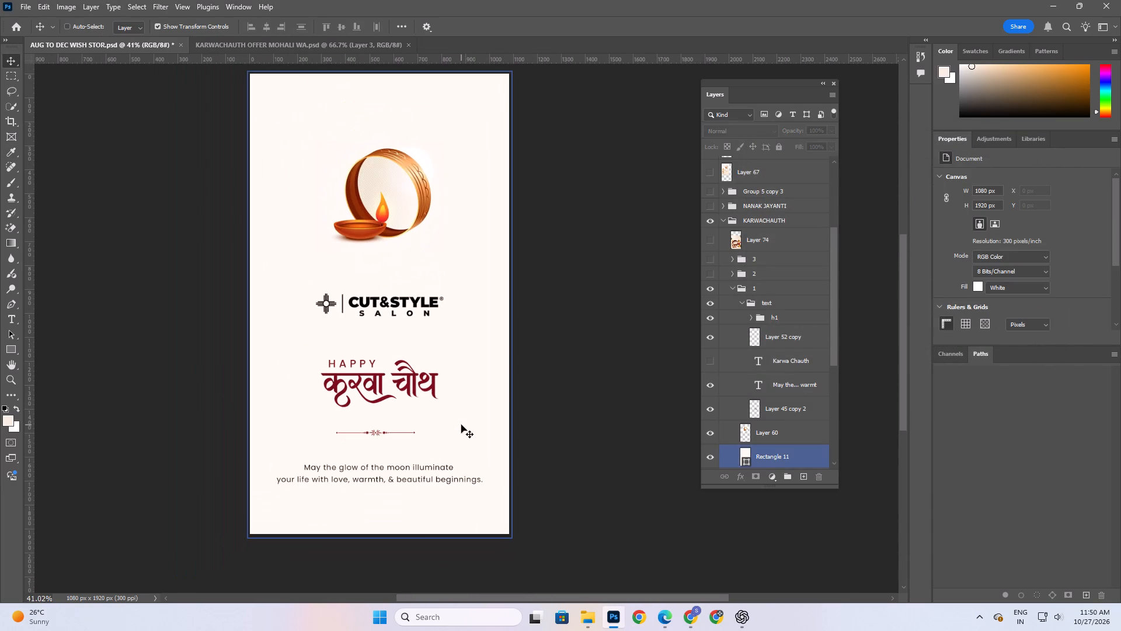
key("ctrl+s")
key("space")
key("space")
key("space")
key("space")
key("space")
key("space")
key("space")
left_click(488, 313)
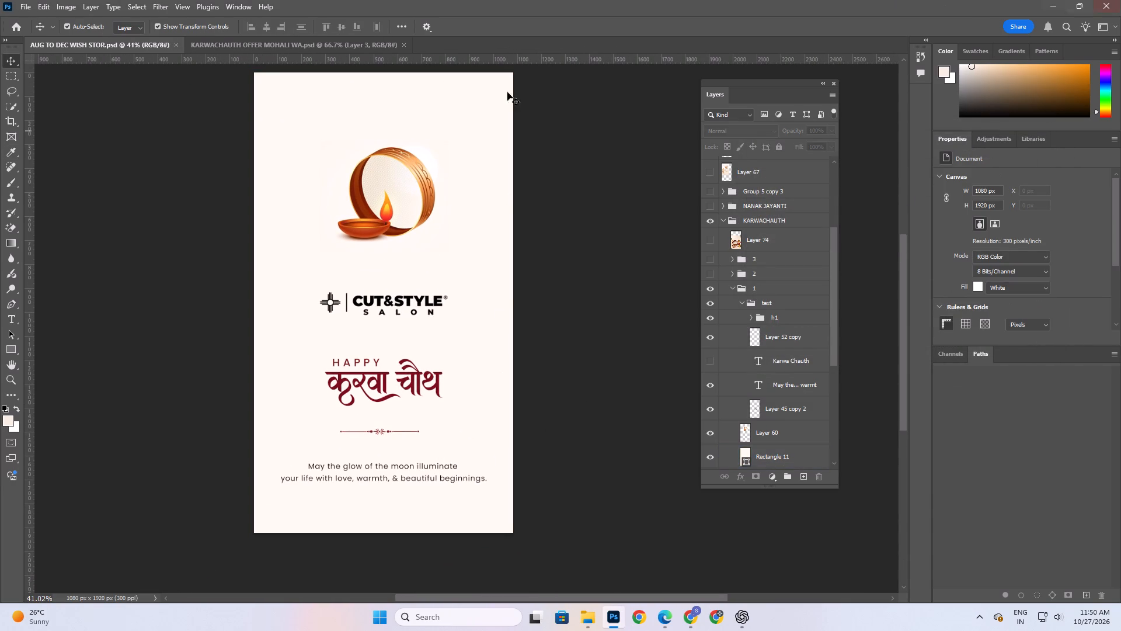
Switch to Chrome and search Pinterest for "gradient color patch".
left_click(690, 619)
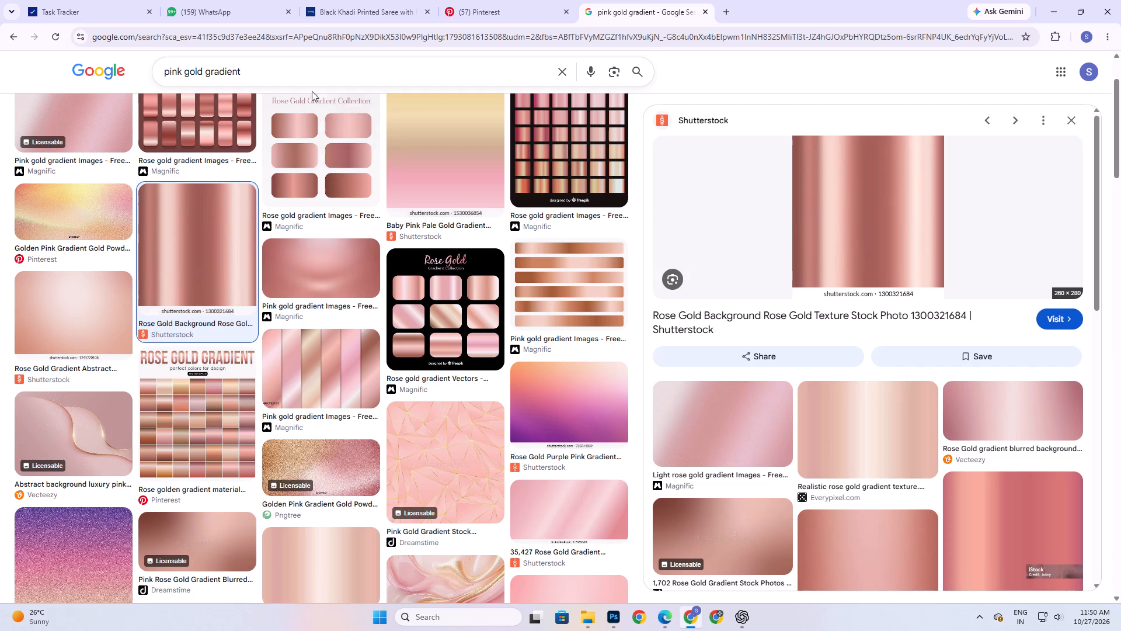
left_click_drag(279, 73, 105, 68)
left_click(486, 0)
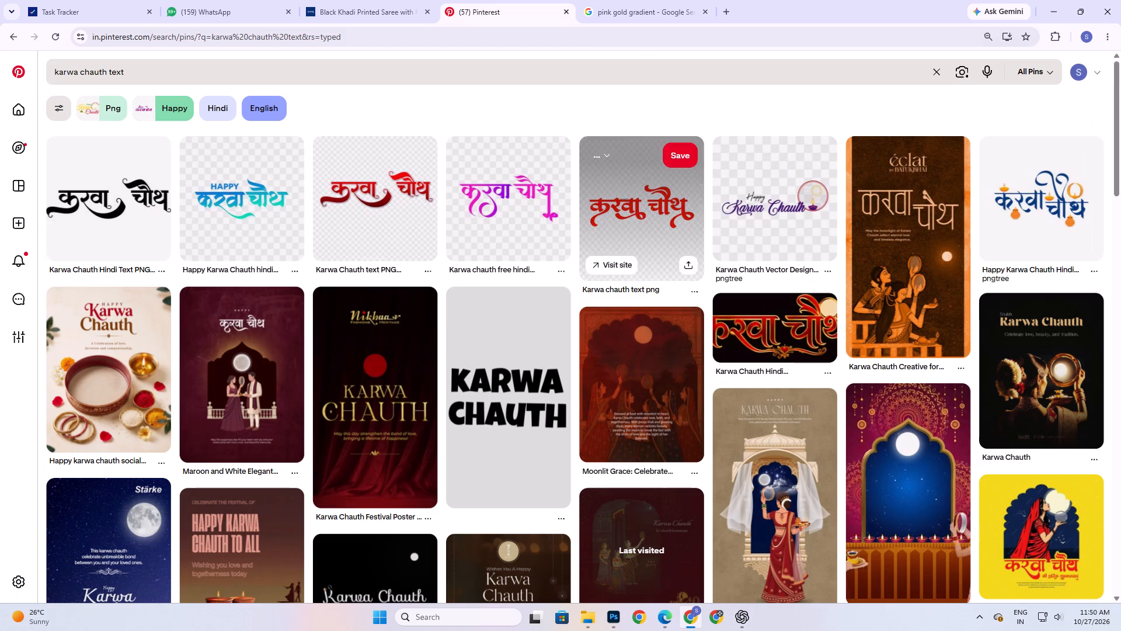
left_click_drag(195, 83, 0, 57)
type("gradient coo")
key("BackSpace")
key("BackSpace")
type("olor patch")
key("Return")
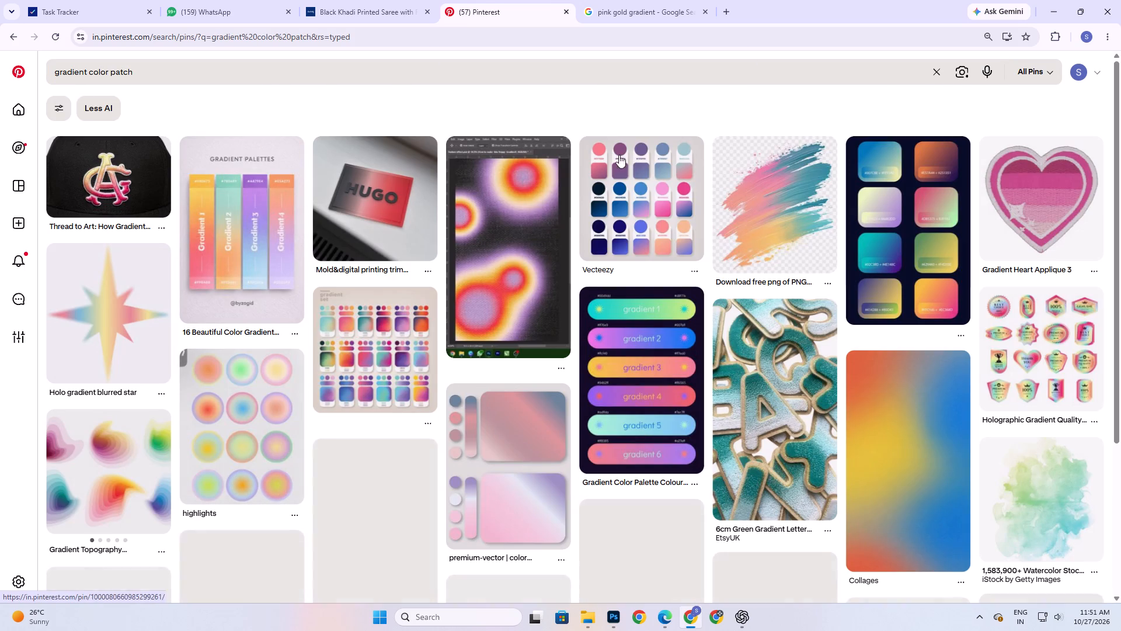
Browse the results to the green watercolor pin, open the related peach-pink Watercolor Background pin and copy its image.
scroll(415, 349, "down", 5)
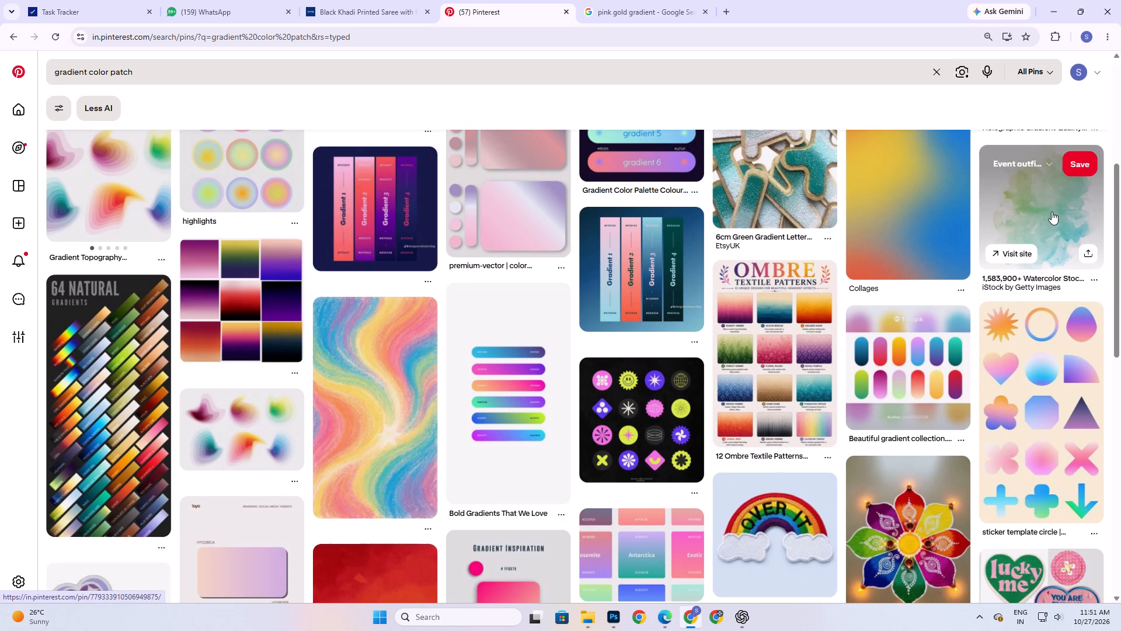
scroll(987, 328, "down", 5)
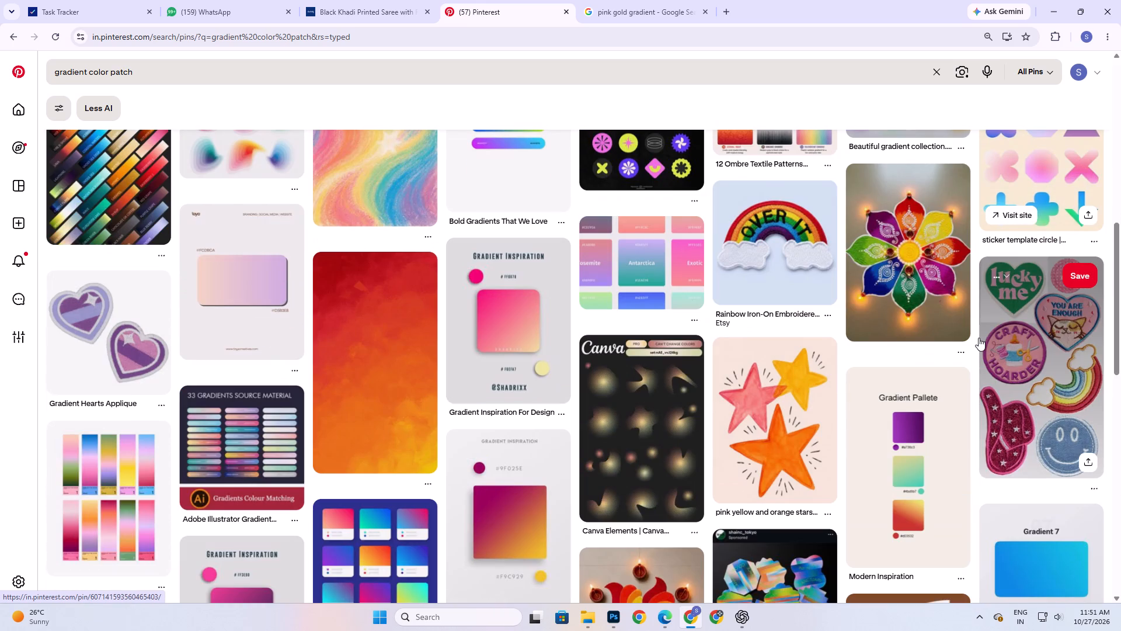
scroll(979, 338, "down", 5)
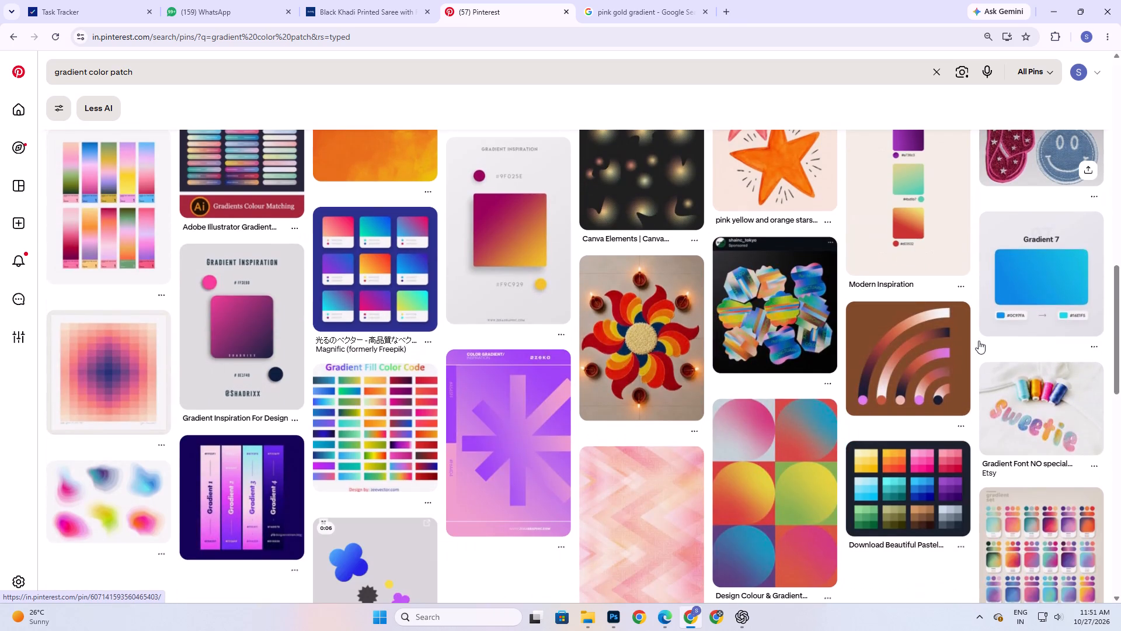
scroll(979, 341, "down", 5)
scroll(979, 341, "up", 7)
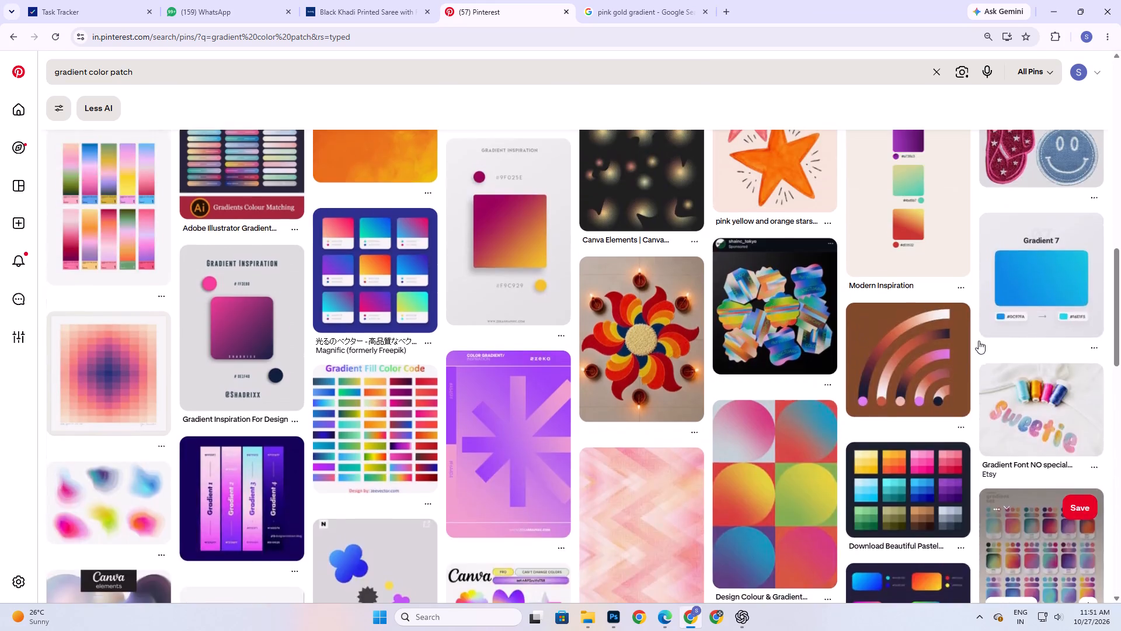
scroll(979, 341, "up", 7)
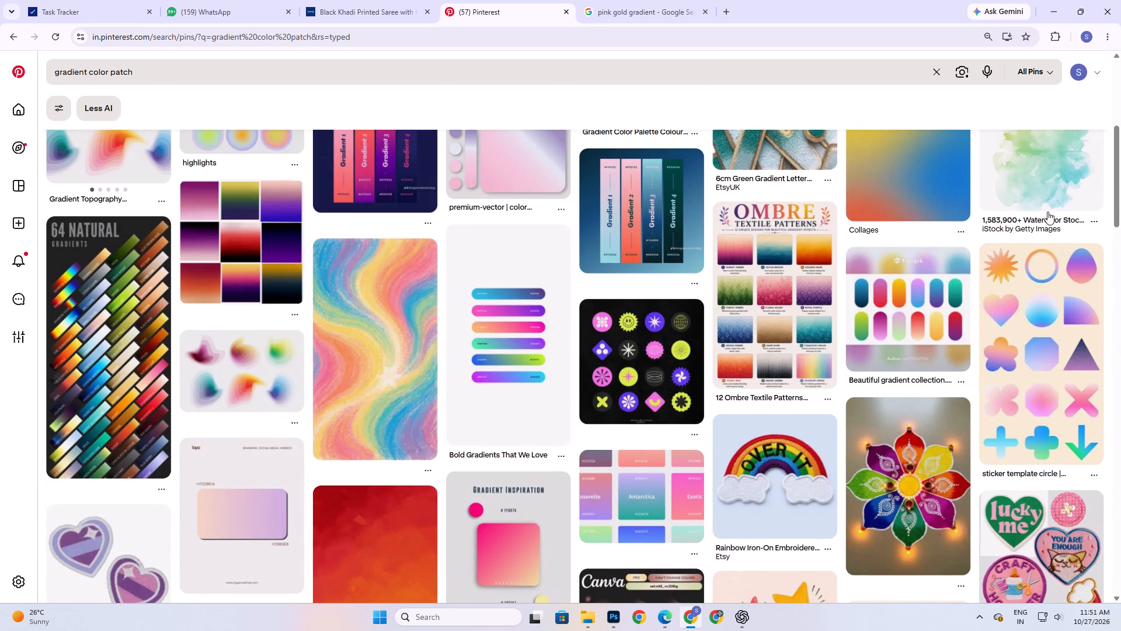
left_click(1042, 183)
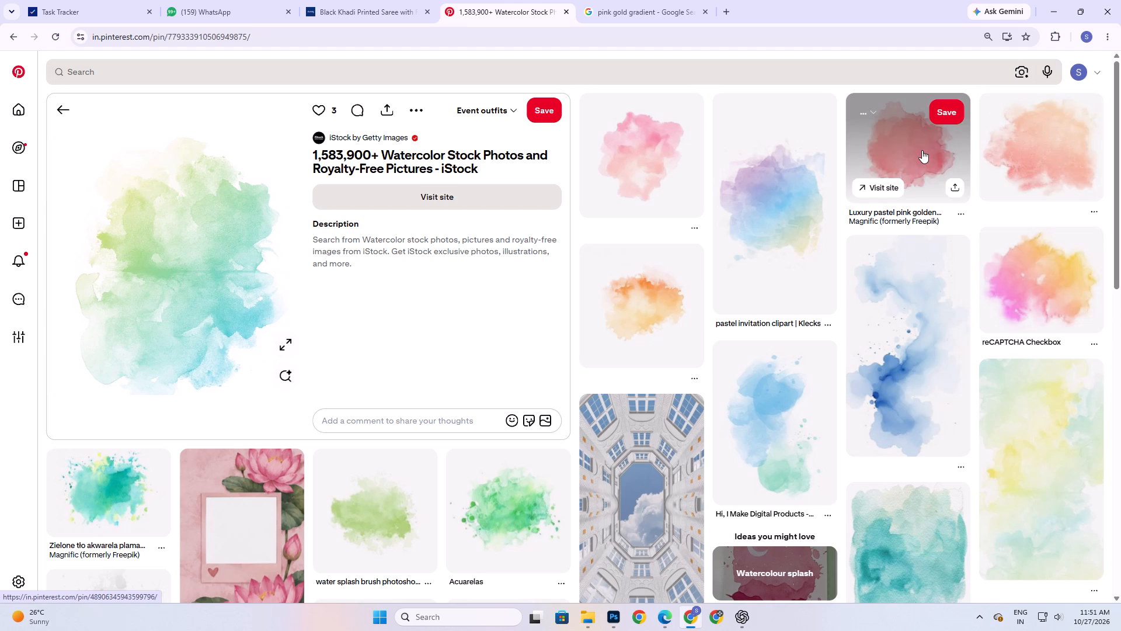
left_click(1023, 150)
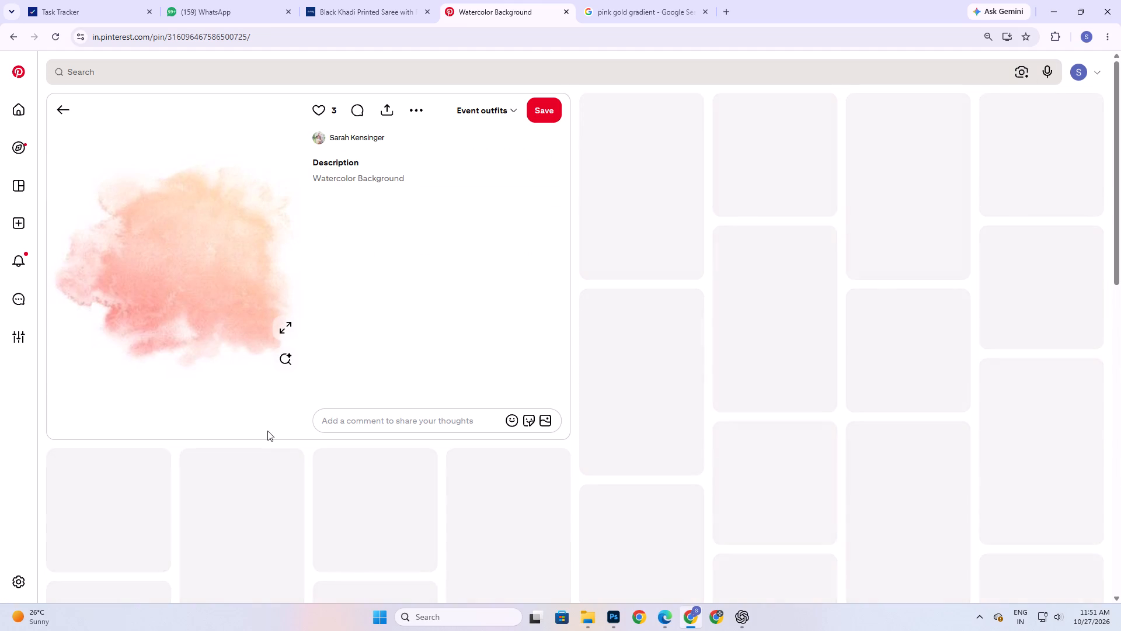
right_click(217, 238)
left_click(271, 292)
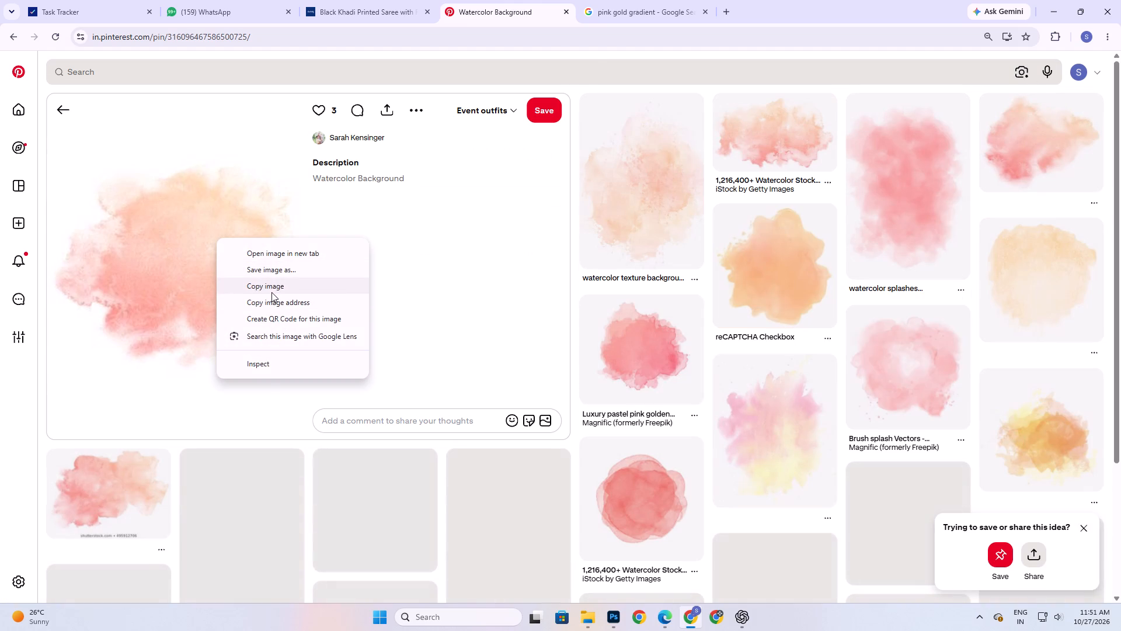
scroll(853, 419, "down", 11)
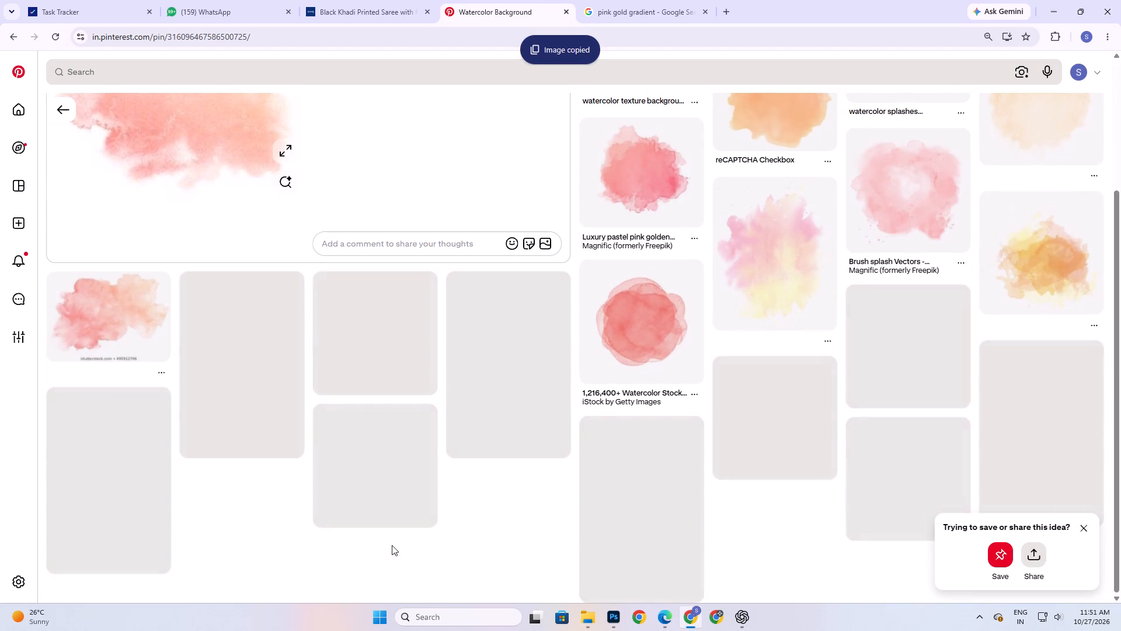
scroll(492, 500, "down", 3)
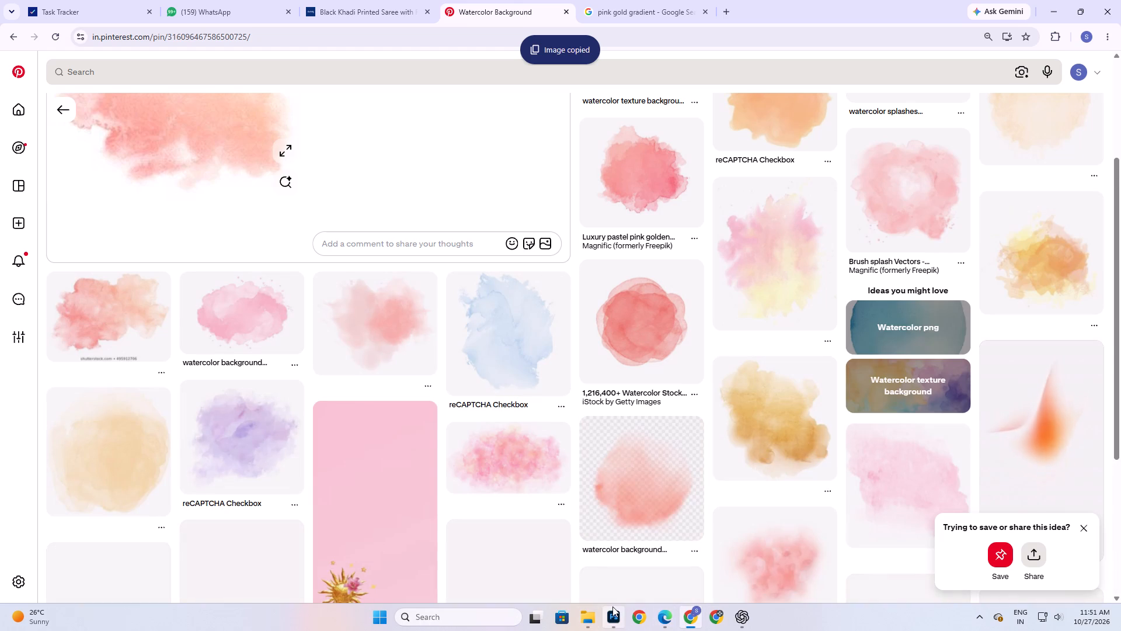
Switch to Photoshop, paste the watercolor patch above Rectangle 11, and scale it to about 225% at the canvas's upper-right corner.
left_click(613, 613)
left_click(508, 300)
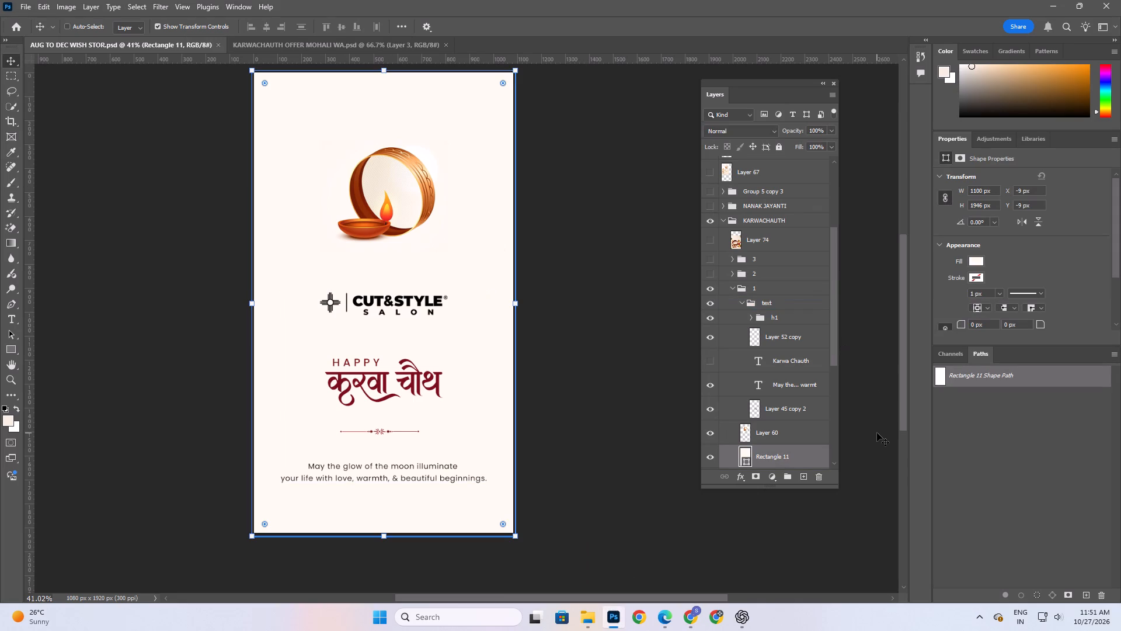
key("ctrl+v")
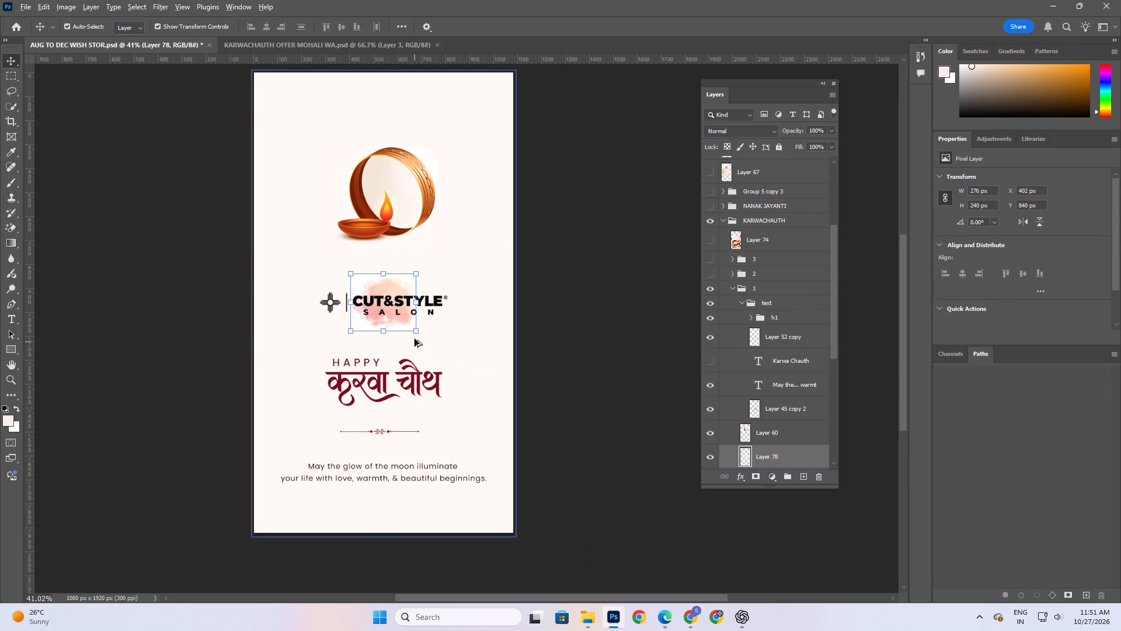
left_click_drag(415, 334, 452, 374, "alt")
left_click_drag(389, 290, 482, 112)
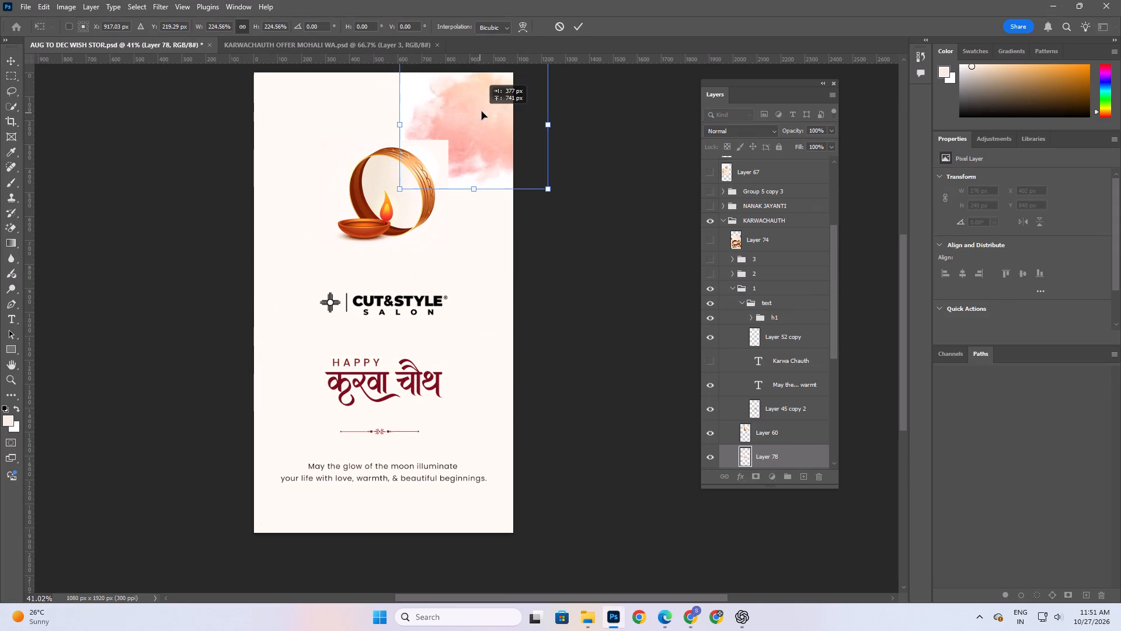
left_click_drag(482, 112, 503, 93)
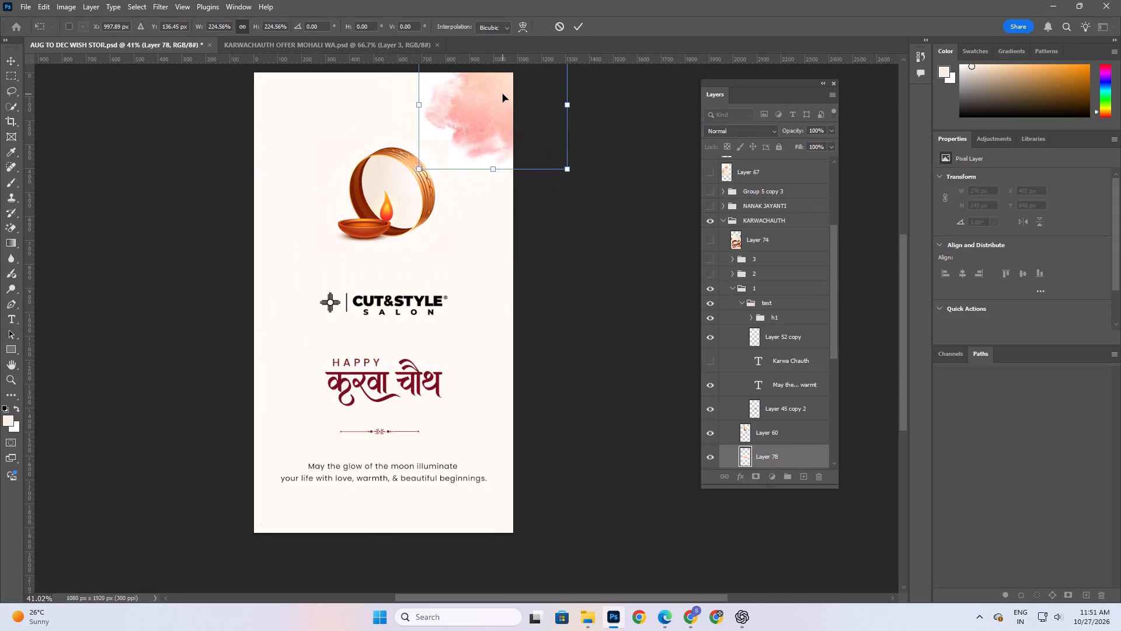
key("Return")
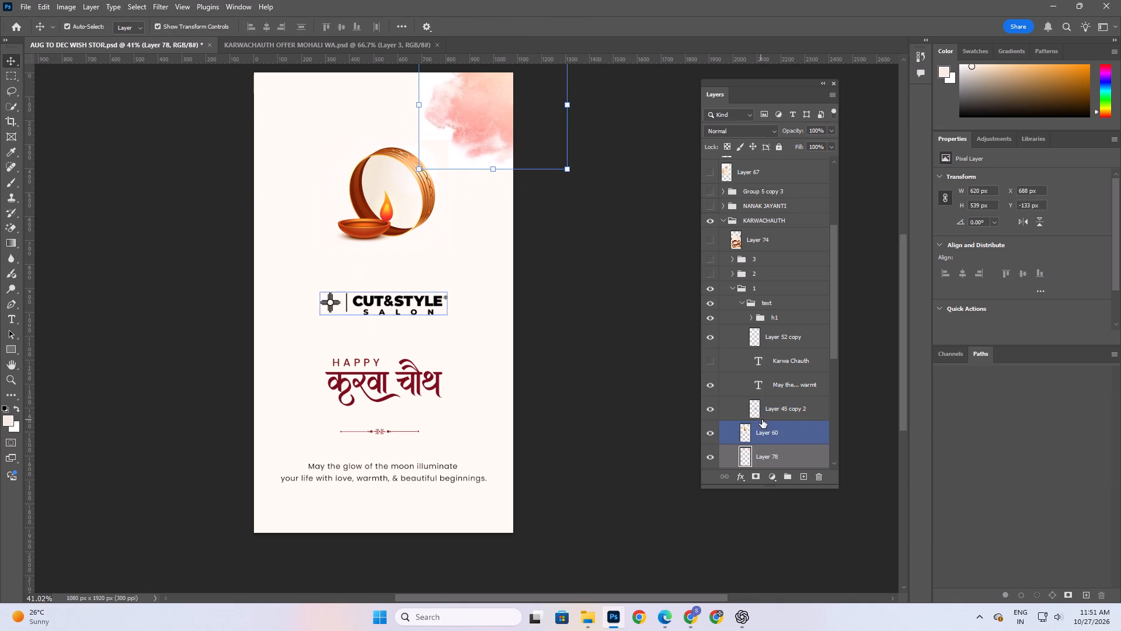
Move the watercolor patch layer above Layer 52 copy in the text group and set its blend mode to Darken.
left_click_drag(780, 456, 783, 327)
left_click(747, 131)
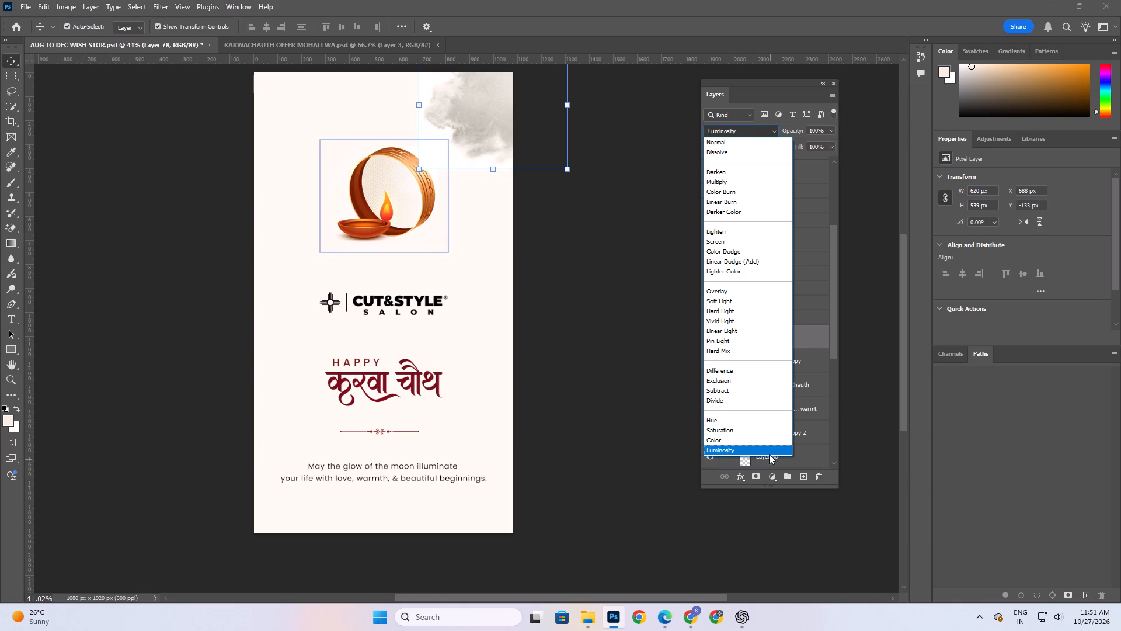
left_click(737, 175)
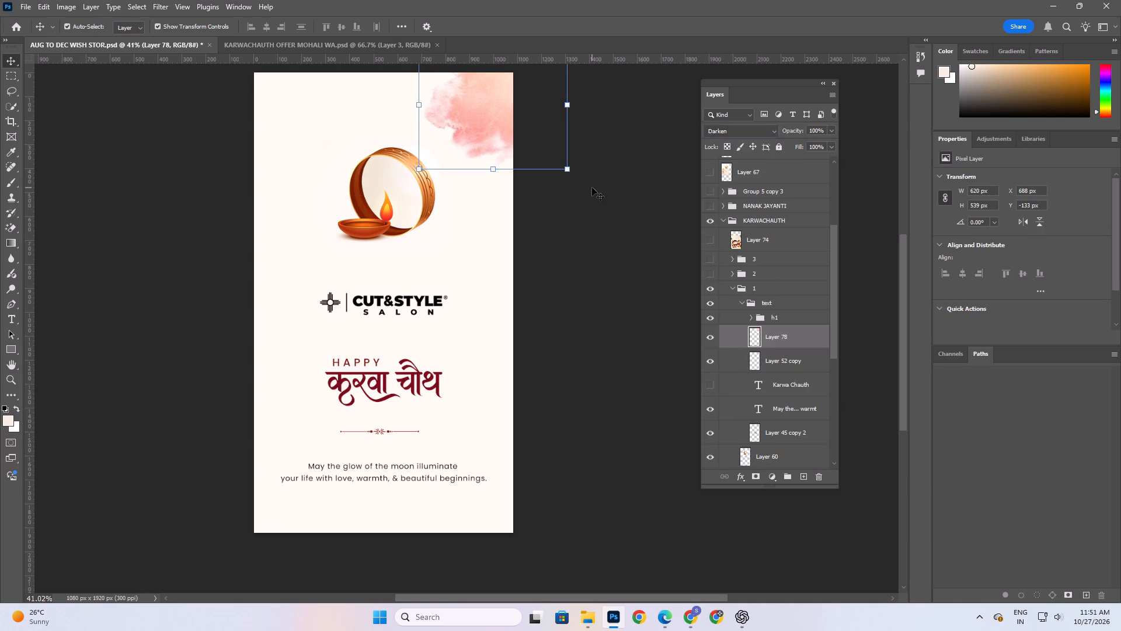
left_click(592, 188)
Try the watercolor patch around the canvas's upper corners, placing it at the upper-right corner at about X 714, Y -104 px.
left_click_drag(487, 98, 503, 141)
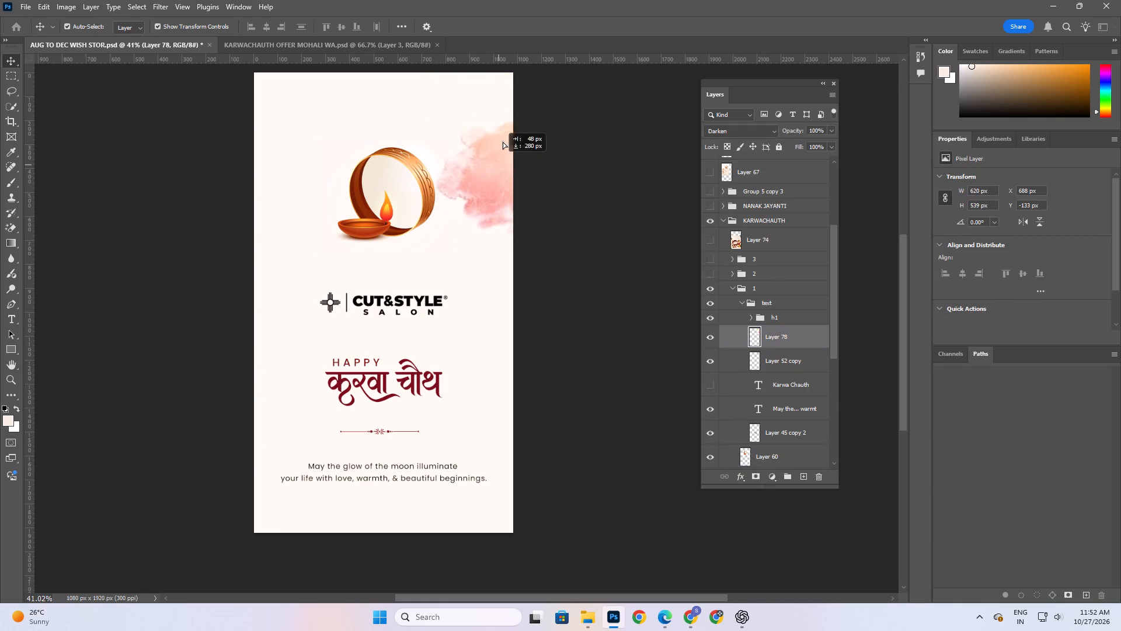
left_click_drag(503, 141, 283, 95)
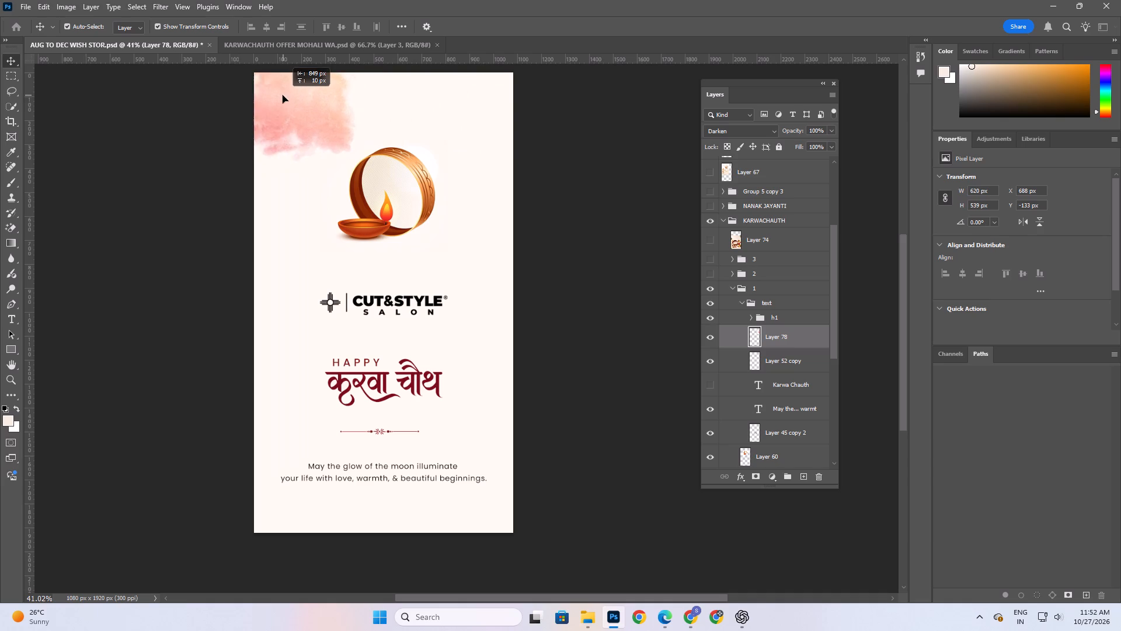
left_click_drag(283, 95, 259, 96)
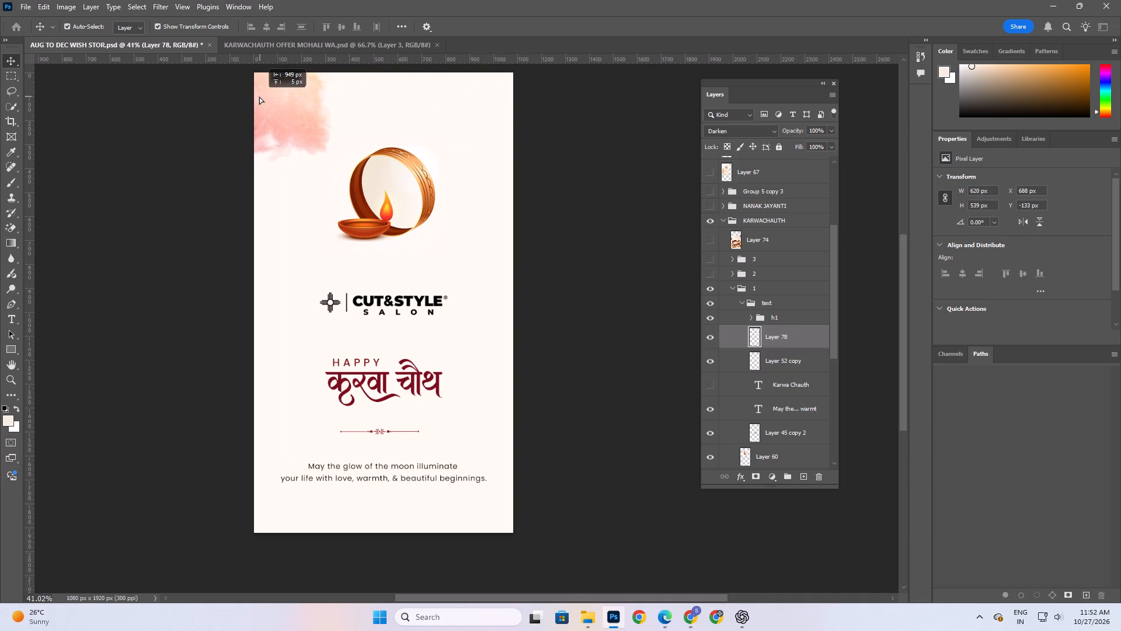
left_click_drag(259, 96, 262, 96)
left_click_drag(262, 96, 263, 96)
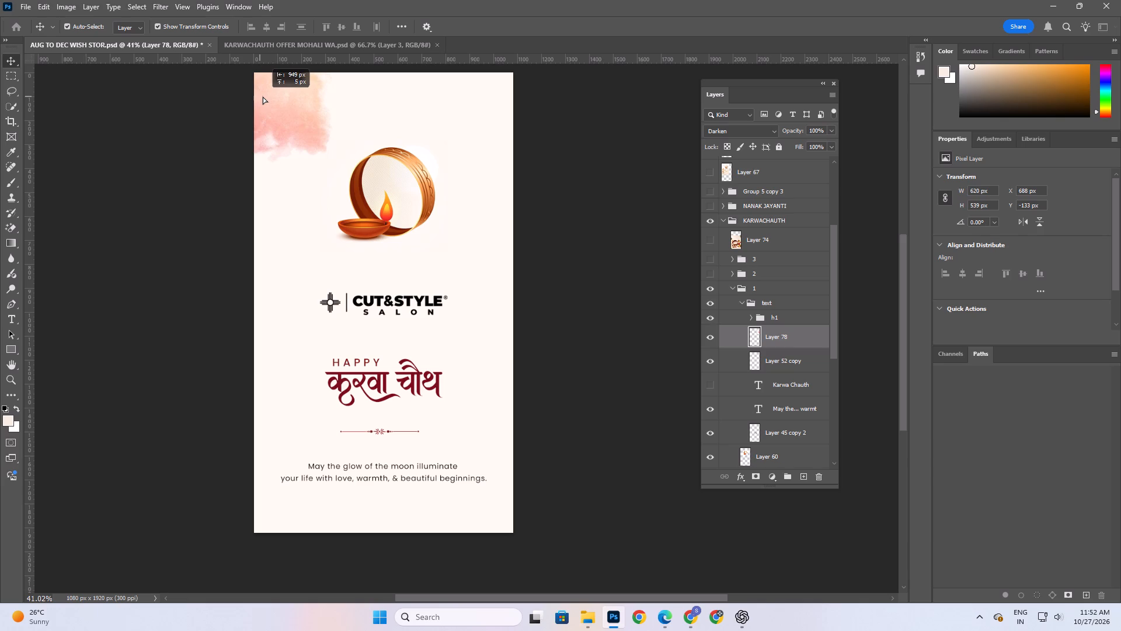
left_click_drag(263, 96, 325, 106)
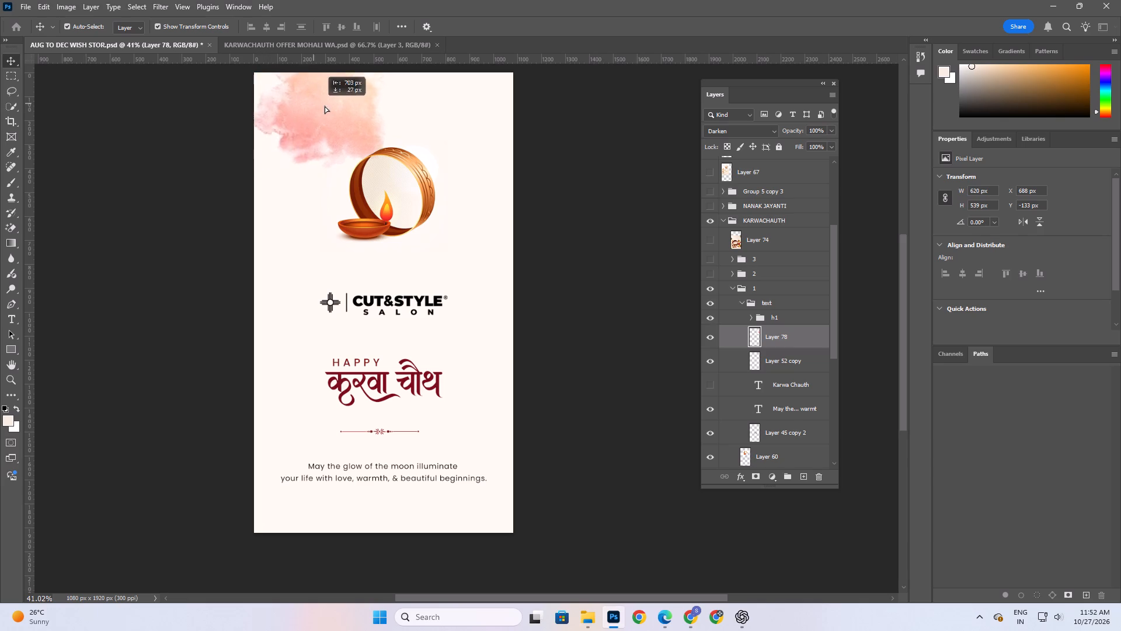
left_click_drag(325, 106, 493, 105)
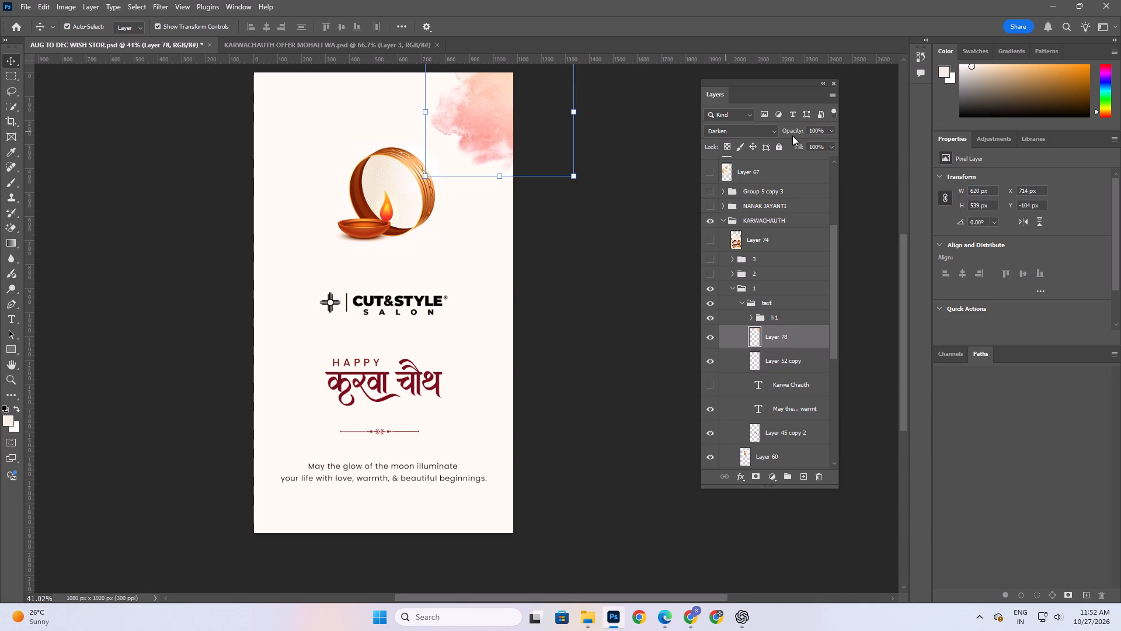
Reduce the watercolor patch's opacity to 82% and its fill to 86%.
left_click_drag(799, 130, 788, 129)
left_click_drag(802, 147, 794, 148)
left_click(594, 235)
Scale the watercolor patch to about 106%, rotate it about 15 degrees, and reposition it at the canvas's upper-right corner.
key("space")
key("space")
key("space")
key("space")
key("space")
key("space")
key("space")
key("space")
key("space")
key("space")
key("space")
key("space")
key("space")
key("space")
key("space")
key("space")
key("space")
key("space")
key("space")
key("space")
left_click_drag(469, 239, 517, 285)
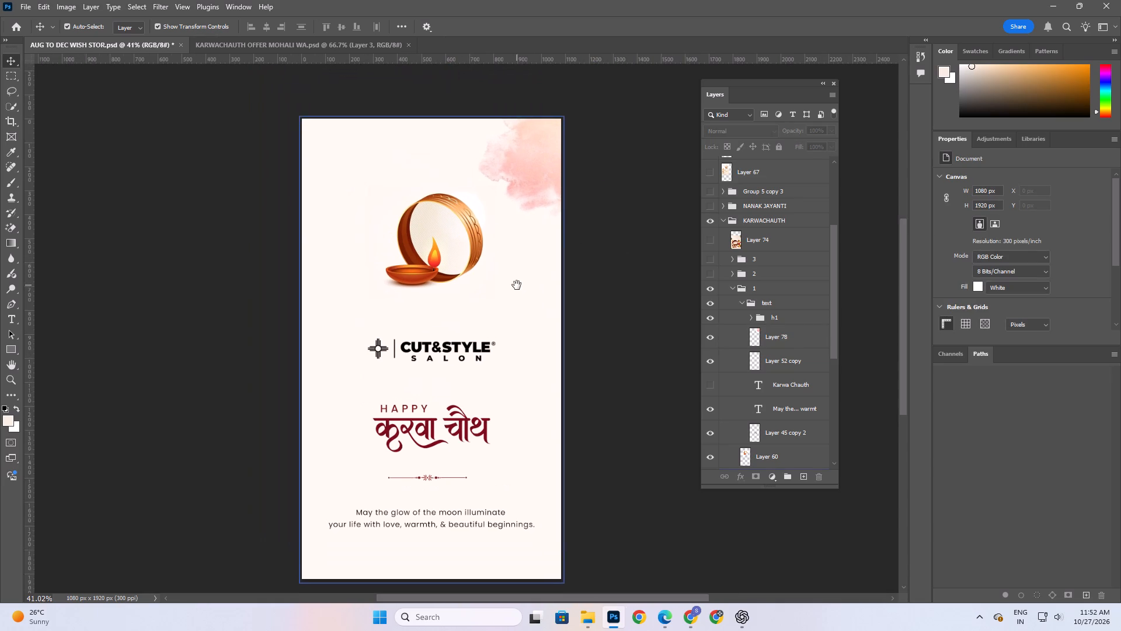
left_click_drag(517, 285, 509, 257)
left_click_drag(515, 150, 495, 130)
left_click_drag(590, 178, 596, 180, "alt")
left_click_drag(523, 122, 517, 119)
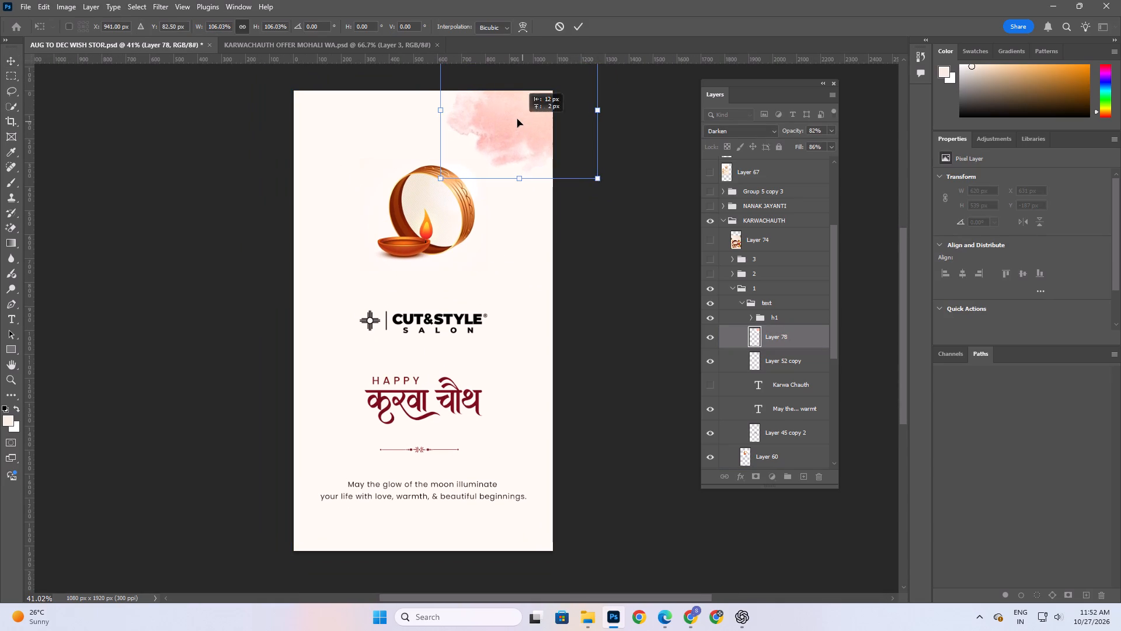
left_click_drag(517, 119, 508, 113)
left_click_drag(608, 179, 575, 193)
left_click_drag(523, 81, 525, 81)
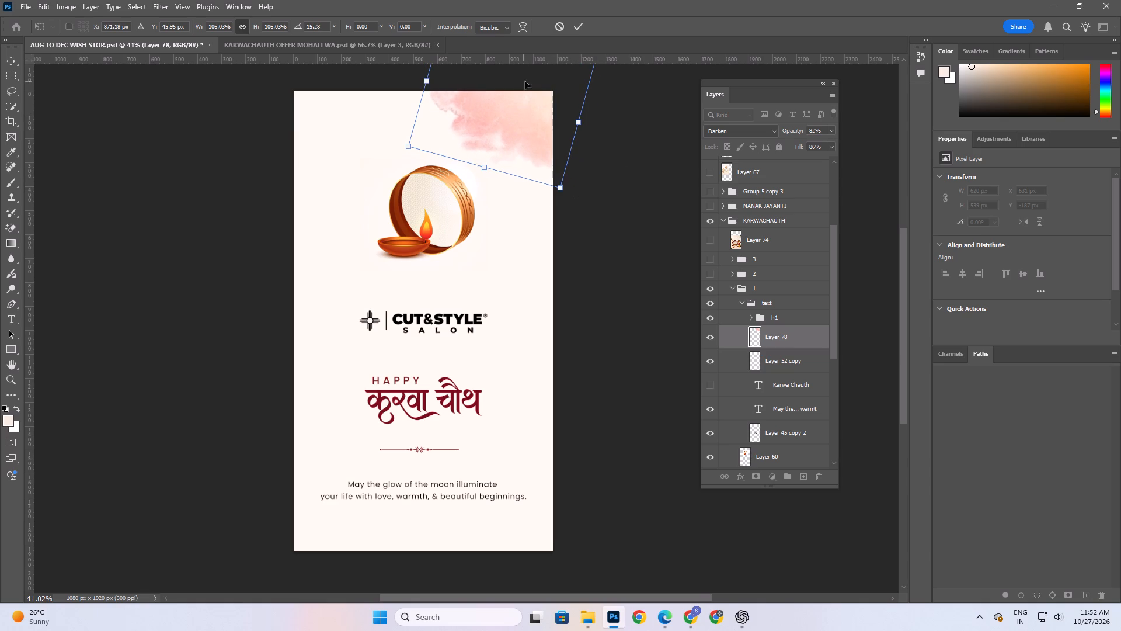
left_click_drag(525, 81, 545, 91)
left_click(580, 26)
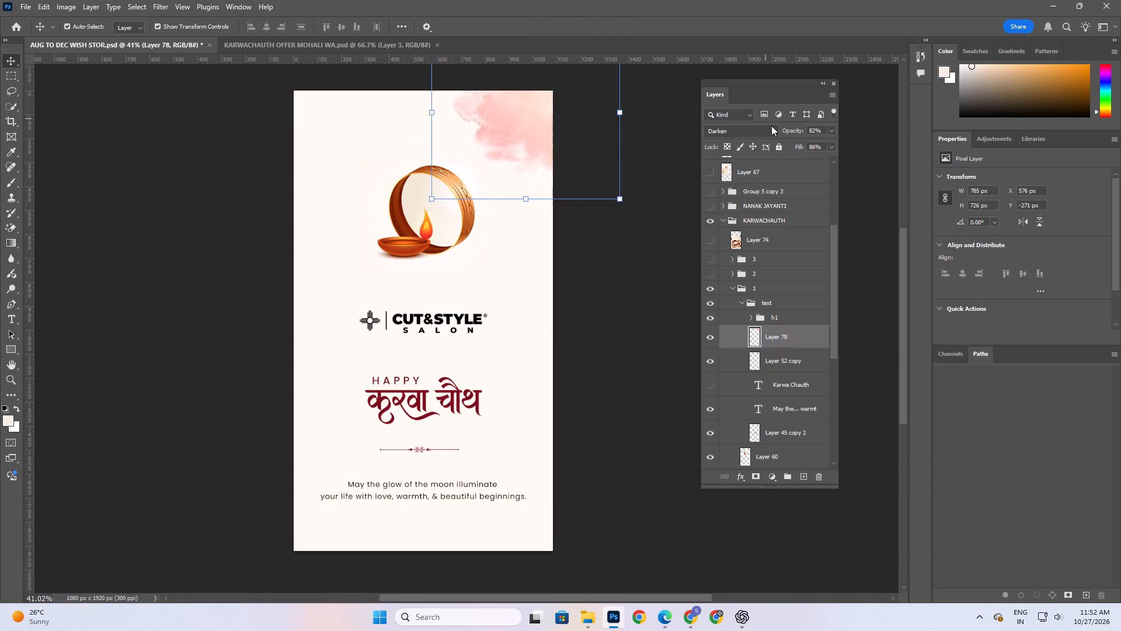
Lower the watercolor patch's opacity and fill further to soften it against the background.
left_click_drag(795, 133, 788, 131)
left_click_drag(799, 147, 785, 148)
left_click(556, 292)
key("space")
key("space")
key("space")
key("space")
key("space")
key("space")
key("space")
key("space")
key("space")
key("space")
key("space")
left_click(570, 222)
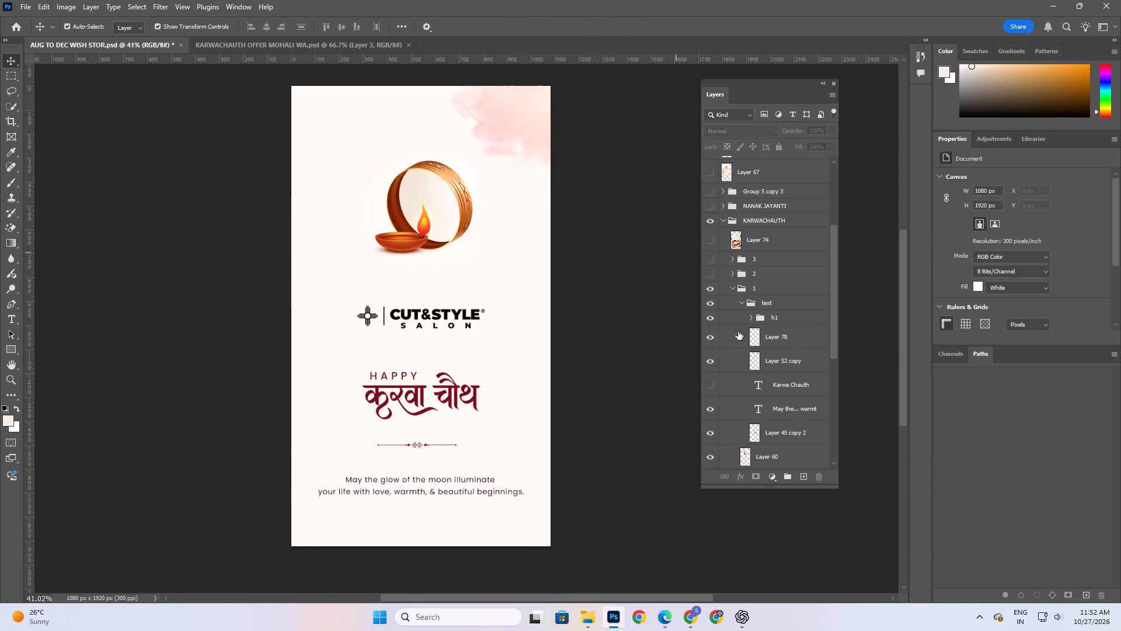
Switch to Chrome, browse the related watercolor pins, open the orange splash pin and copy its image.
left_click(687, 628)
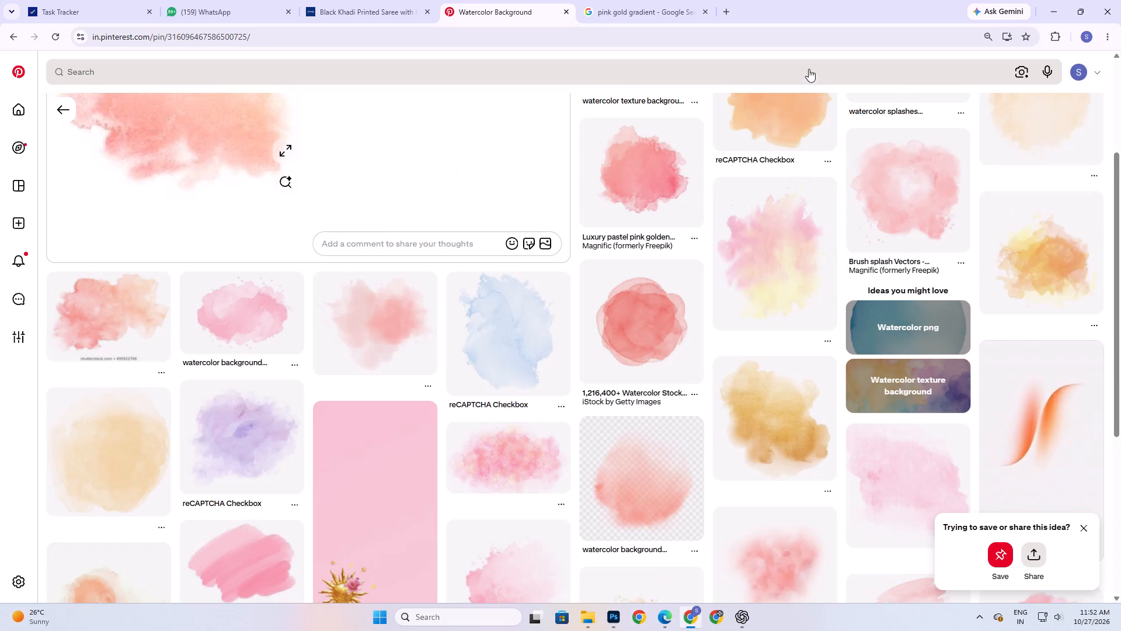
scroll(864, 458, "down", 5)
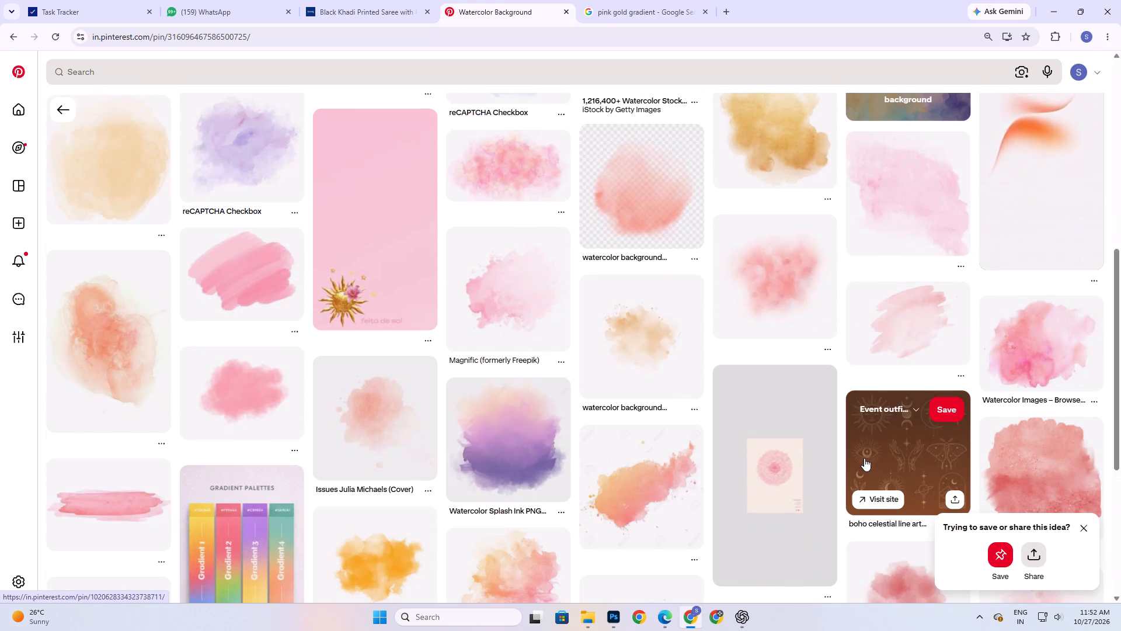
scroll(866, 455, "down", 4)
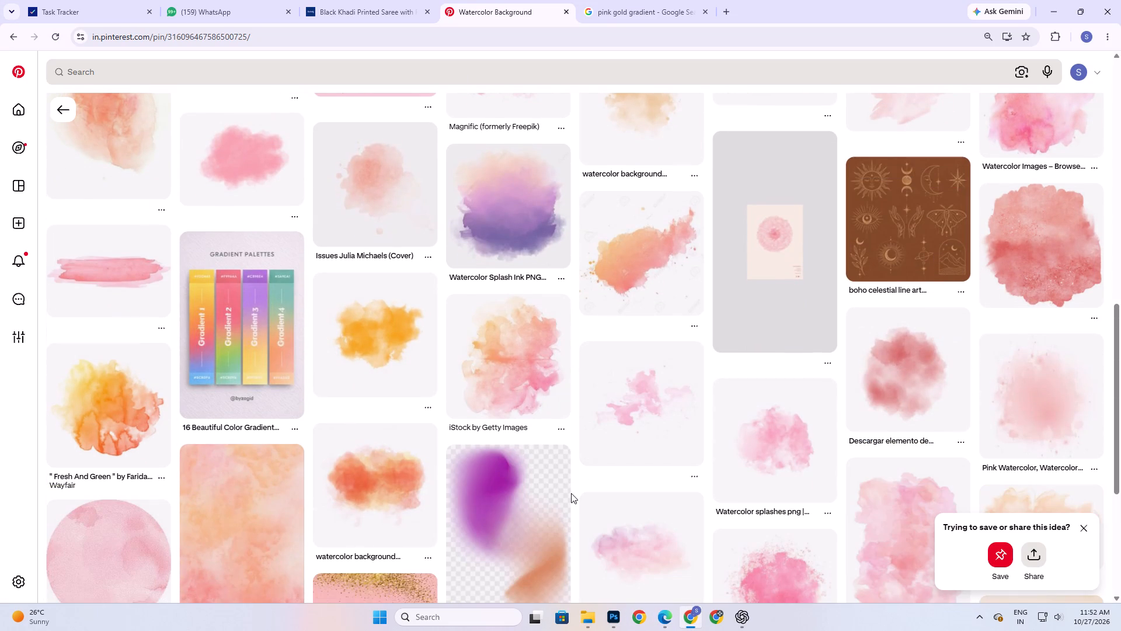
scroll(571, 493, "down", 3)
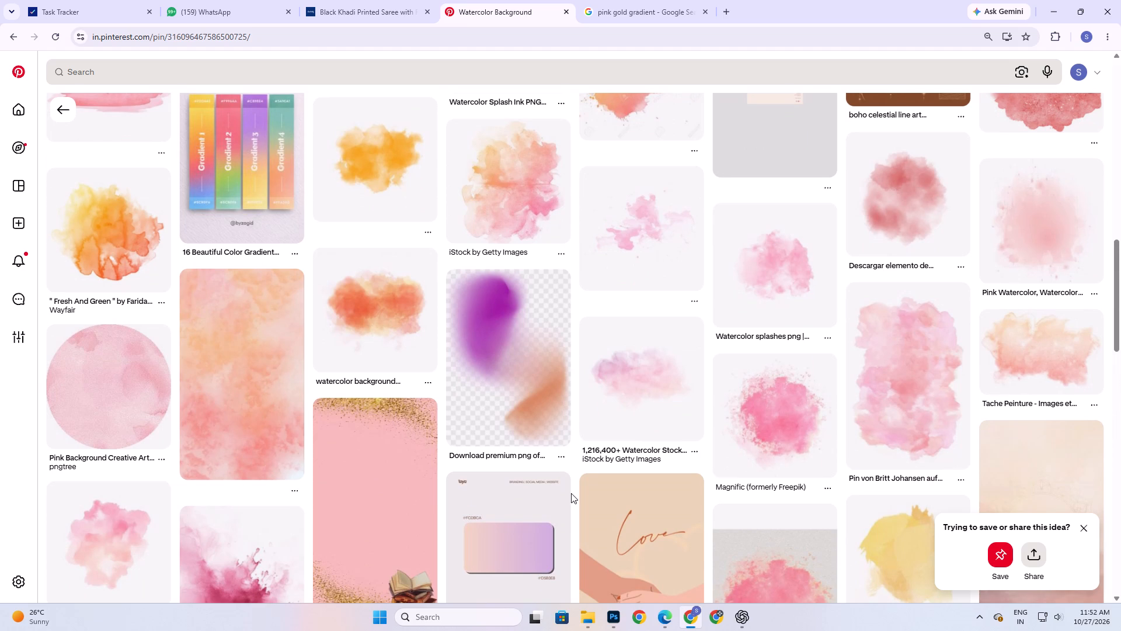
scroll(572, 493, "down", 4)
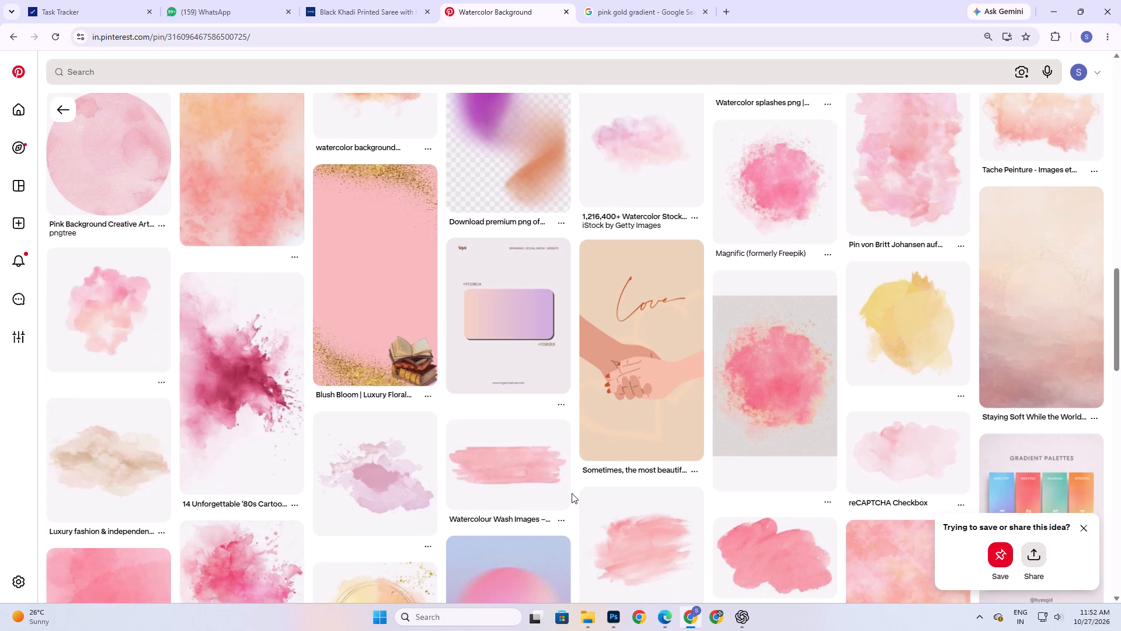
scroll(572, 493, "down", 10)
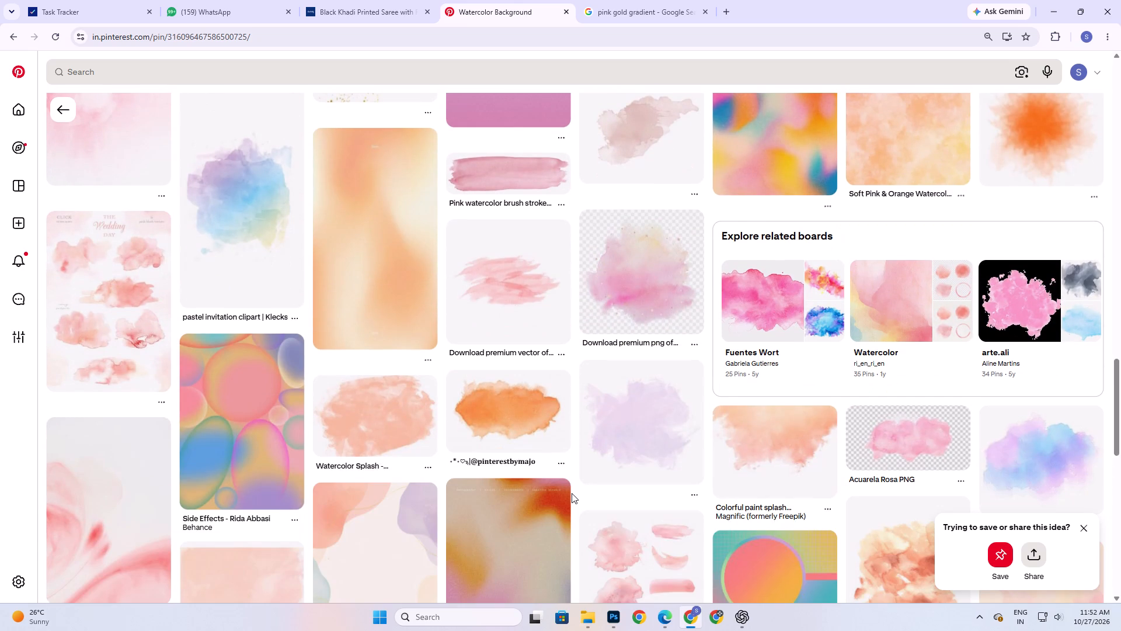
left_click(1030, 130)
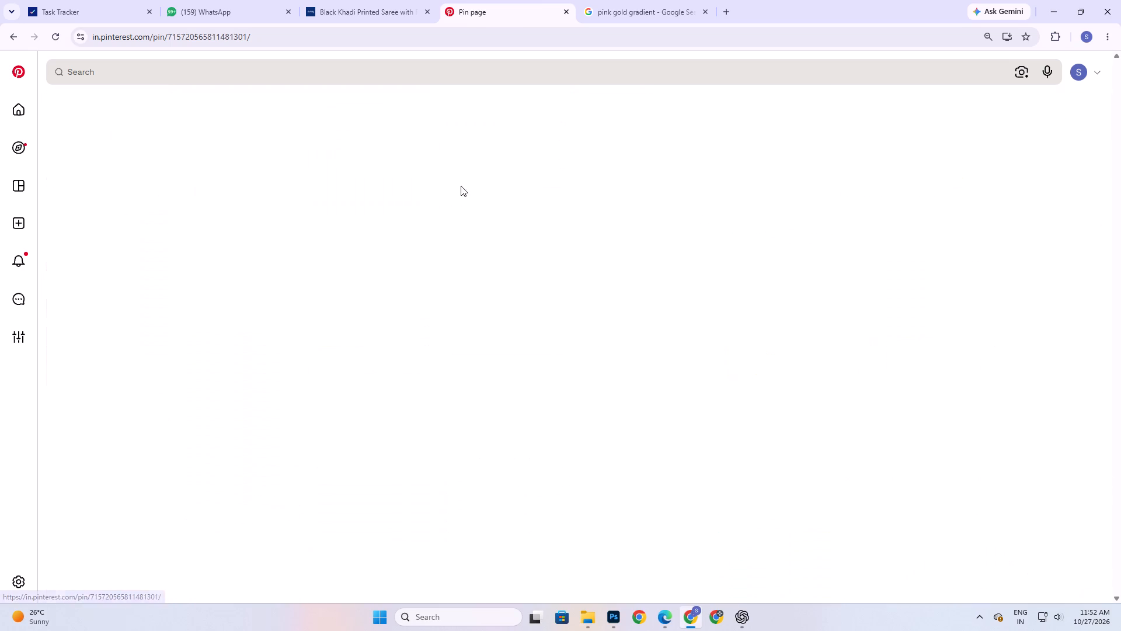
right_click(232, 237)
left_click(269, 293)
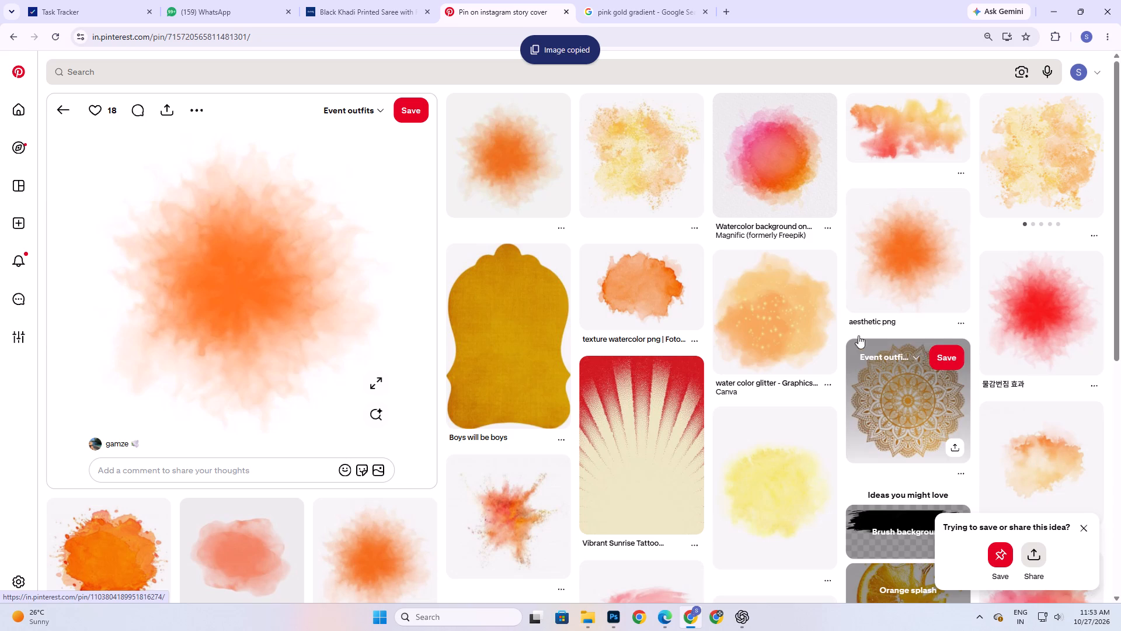
Open the golden mandala pin, browse its related designs, open the Diwali rangoli pin and copy its mandala image.
left_click(873, 405)
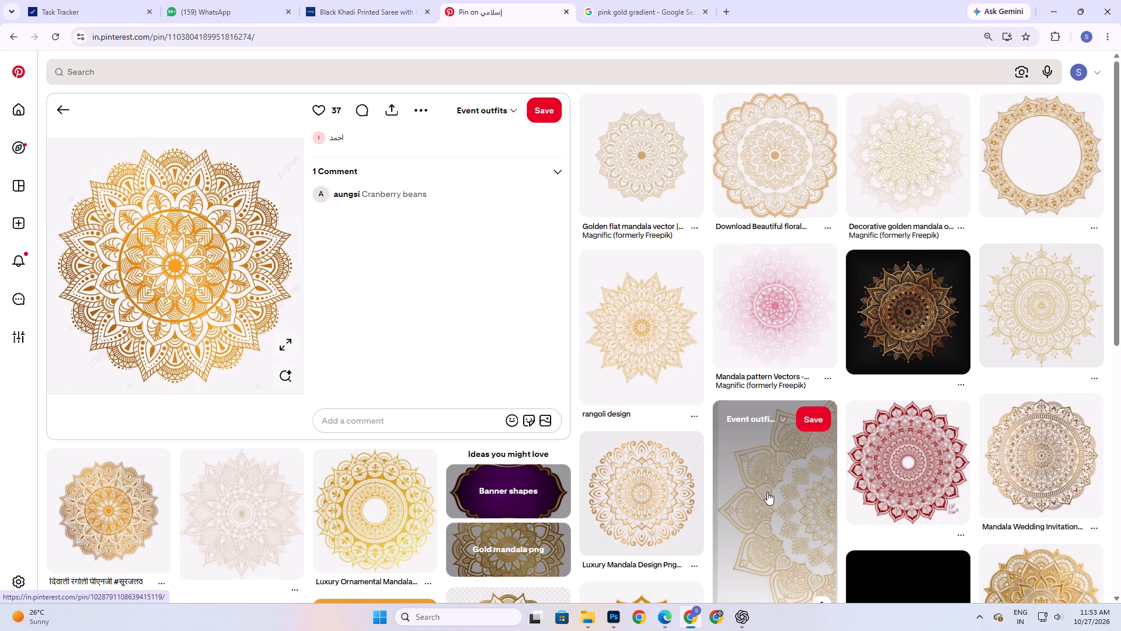
scroll(646, 456, "down", 3)
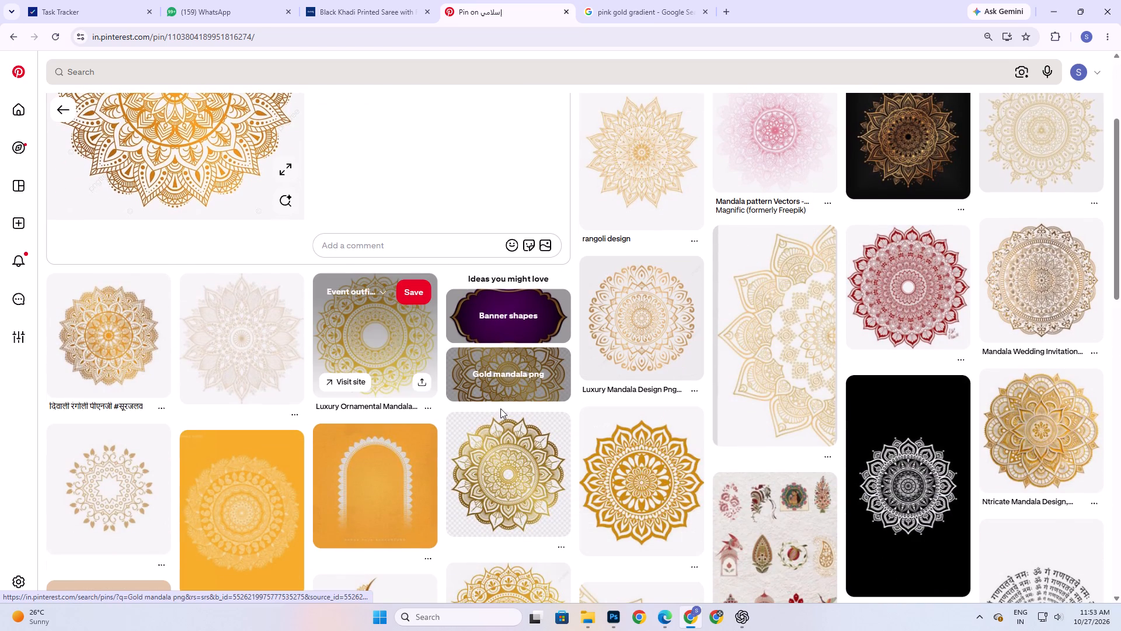
scroll(502, 408, "up", 2)
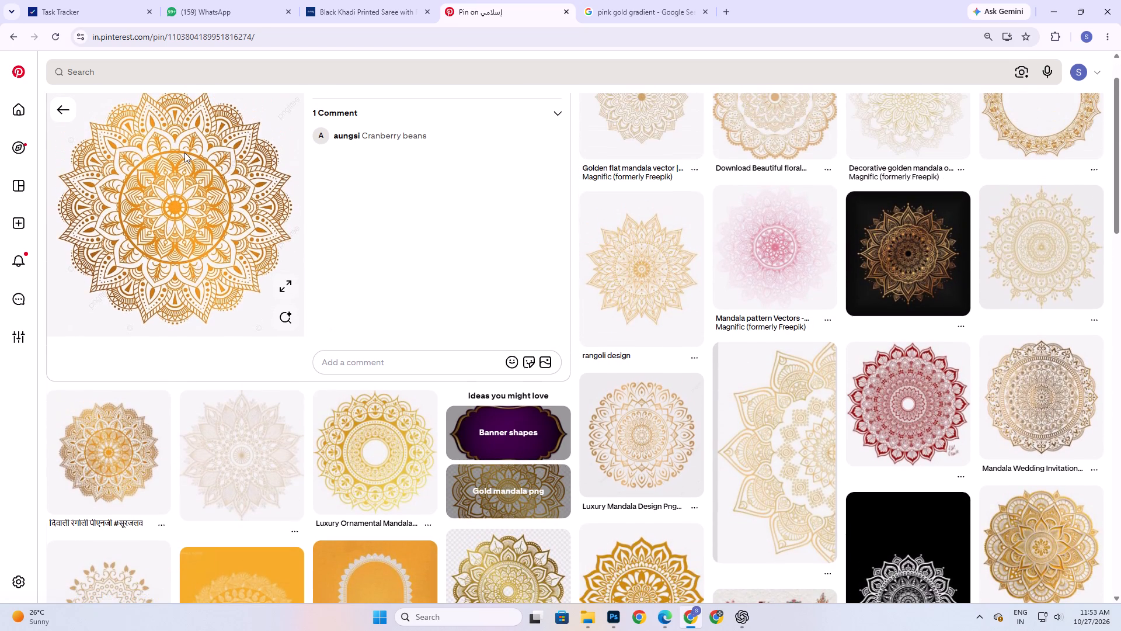
left_click(85, 450)
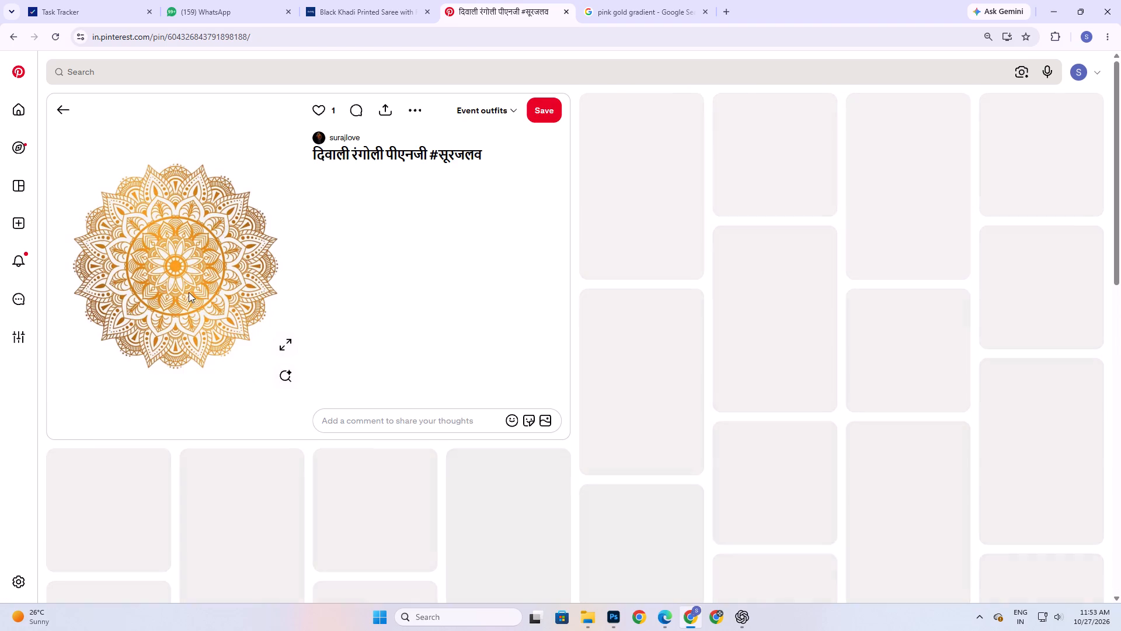
right_click(170, 243)
left_click(215, 297)
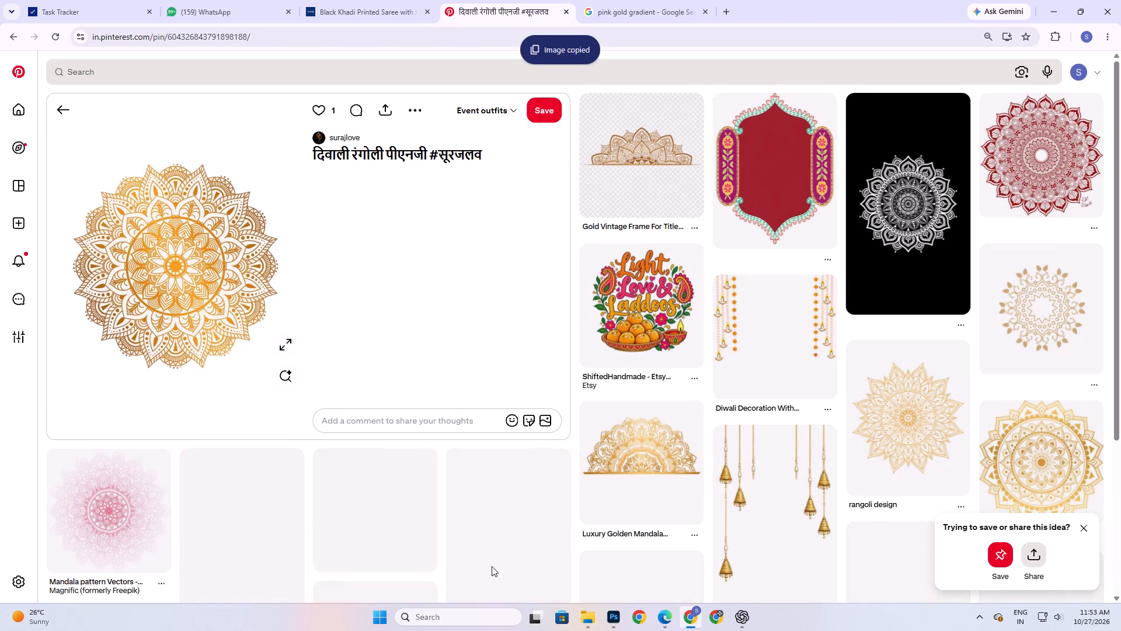
Switch to Photoshop and delete the watercolor patch from the canvas's upper-right corner.
left_click(617, 620)
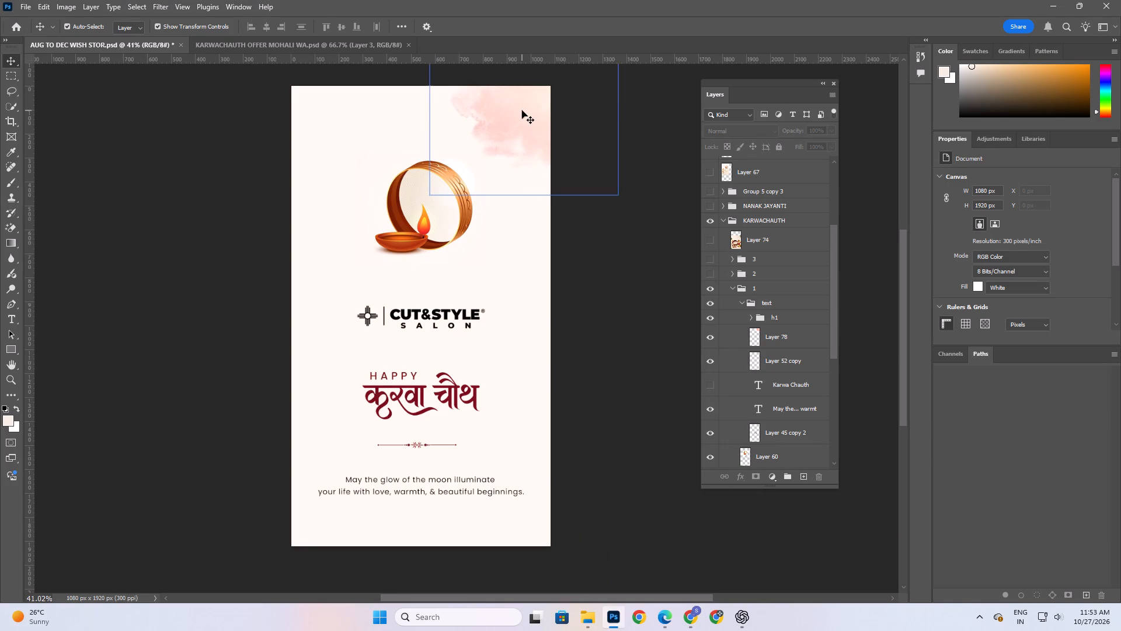
left_click(522, 110)
key("Delete")
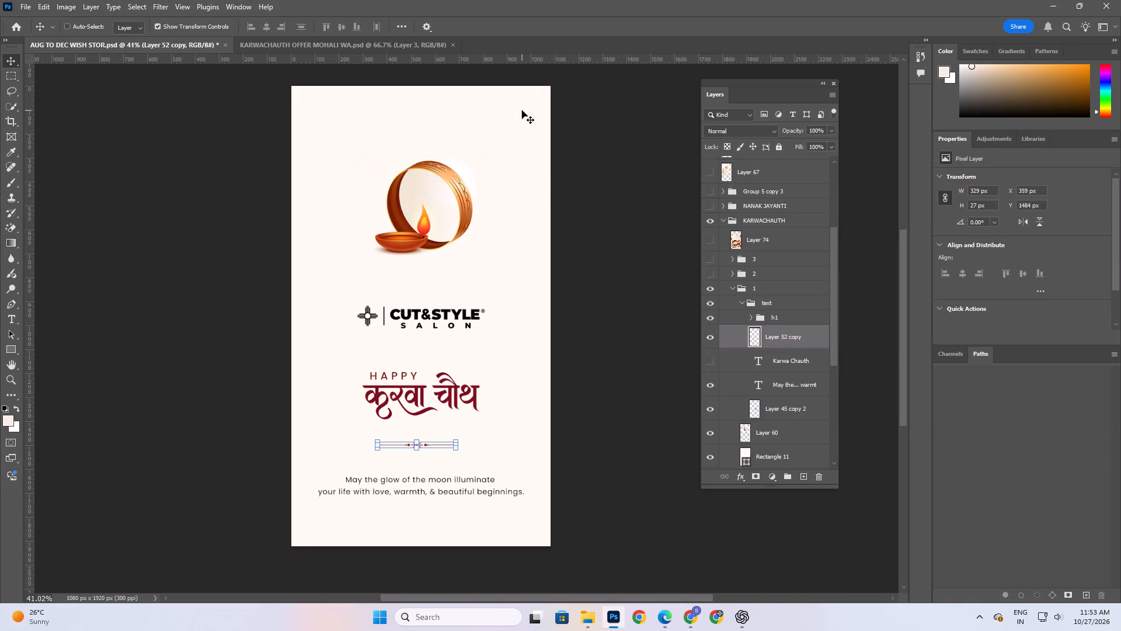
Paste the golden mandala above Layer 52 copy and remove its white background with the Magic Eraser.
key("ctrl+v")
left_click_drag(455, 315, 426, 204)
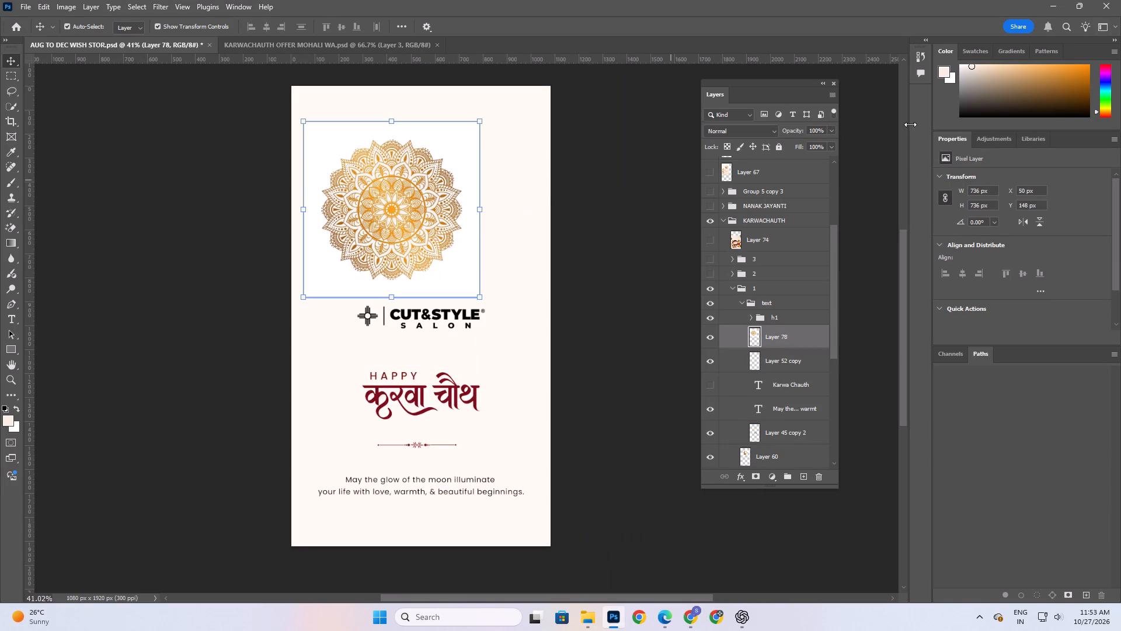
left_click(5, 224)
left_click(337, 141)
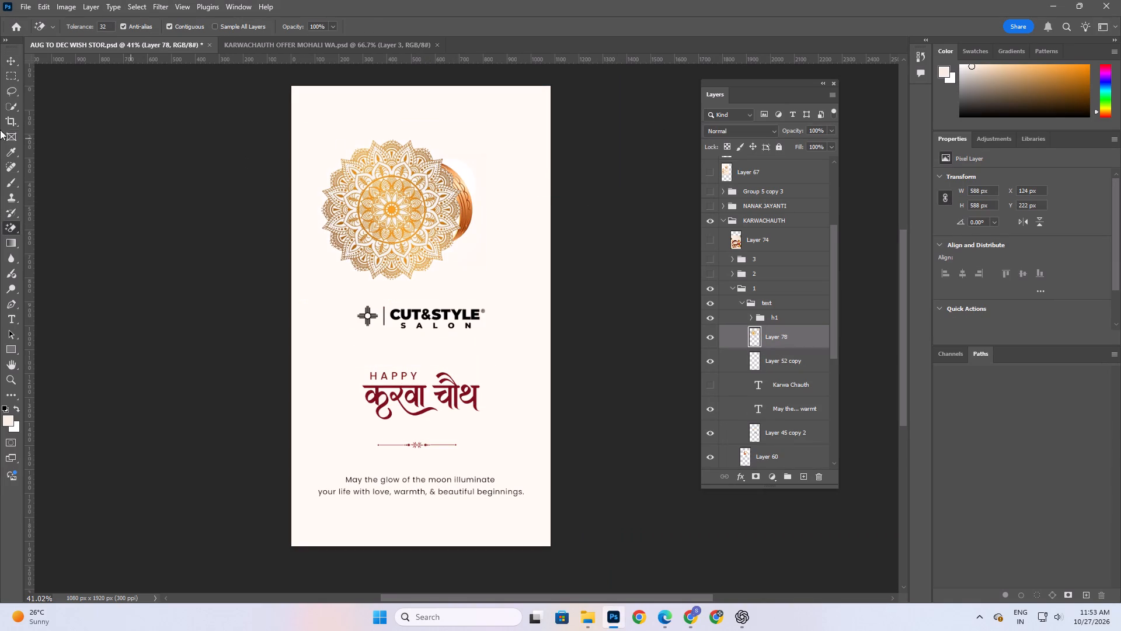
Move the mandala partly off the canvas's upper-right corner, at about X 754, Y -163 px.
left_click(11, 55)
left_click_drag(380, 204, 494, 166)
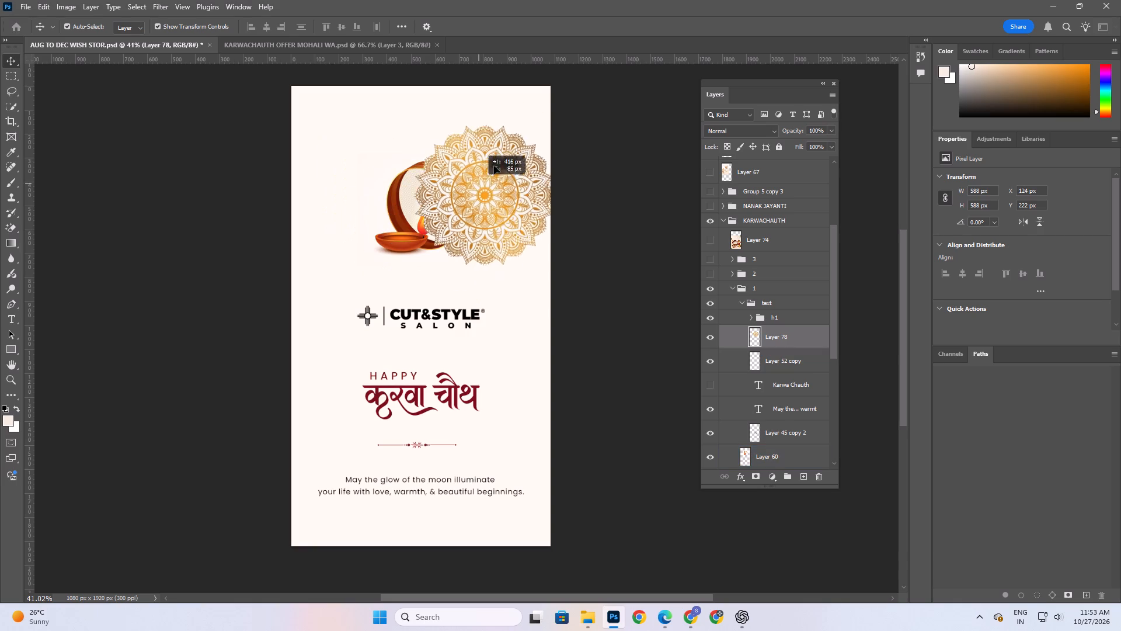
left_click_drag(494, 166, 531, 112)
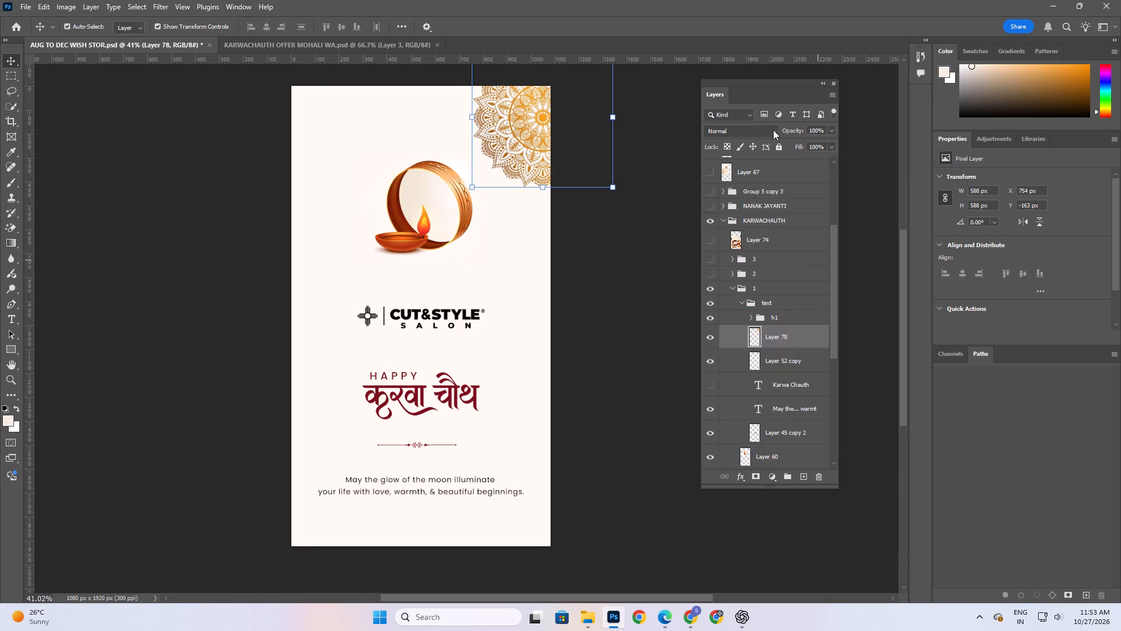
Set the upper-right mandala to Darken blending with 50% opacity and 27% fill, moving it to about X 797, Y -127 px.
left_click(774, 130)
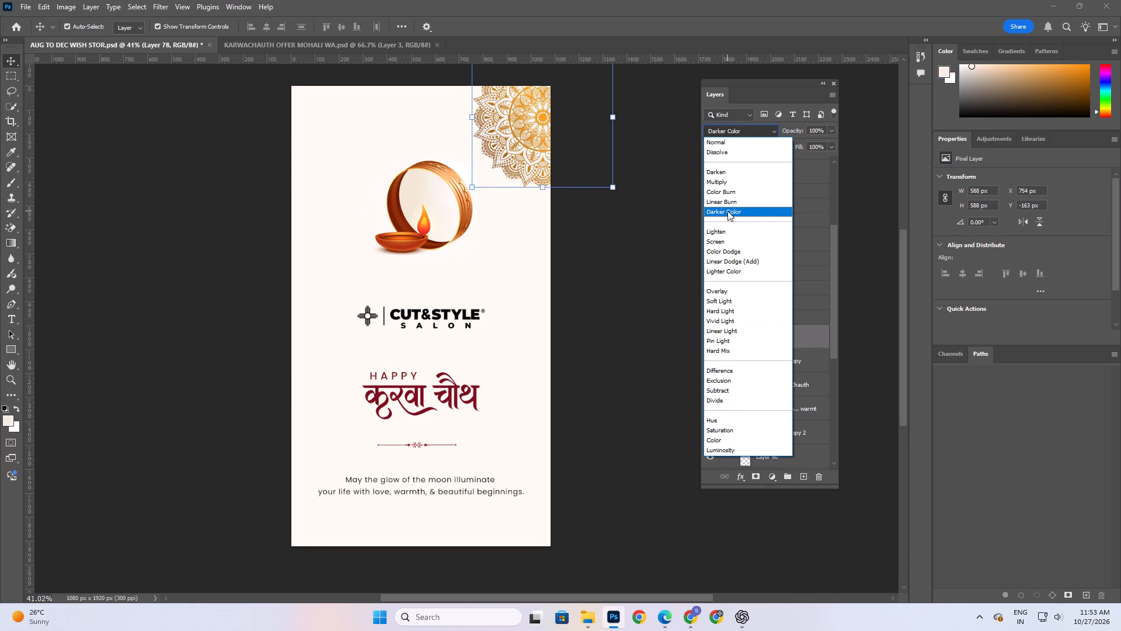
left_click(718, 172)
left_click_drag(800, 132, 786, 134)
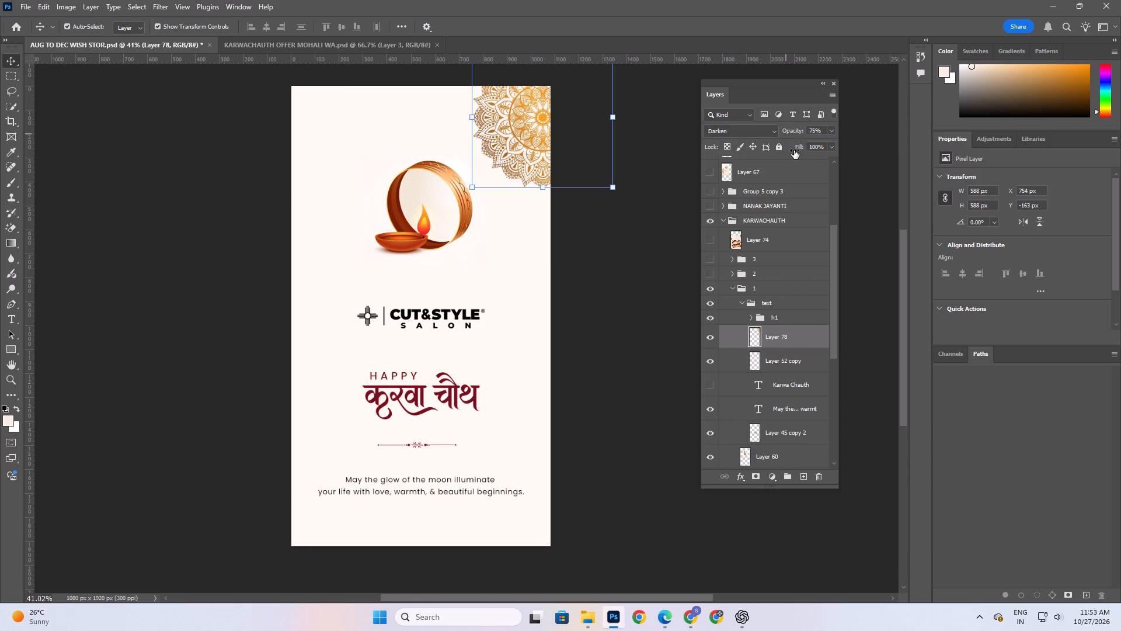
left_click_drag(802, 148, 781, 146)
left_click(628, 230)
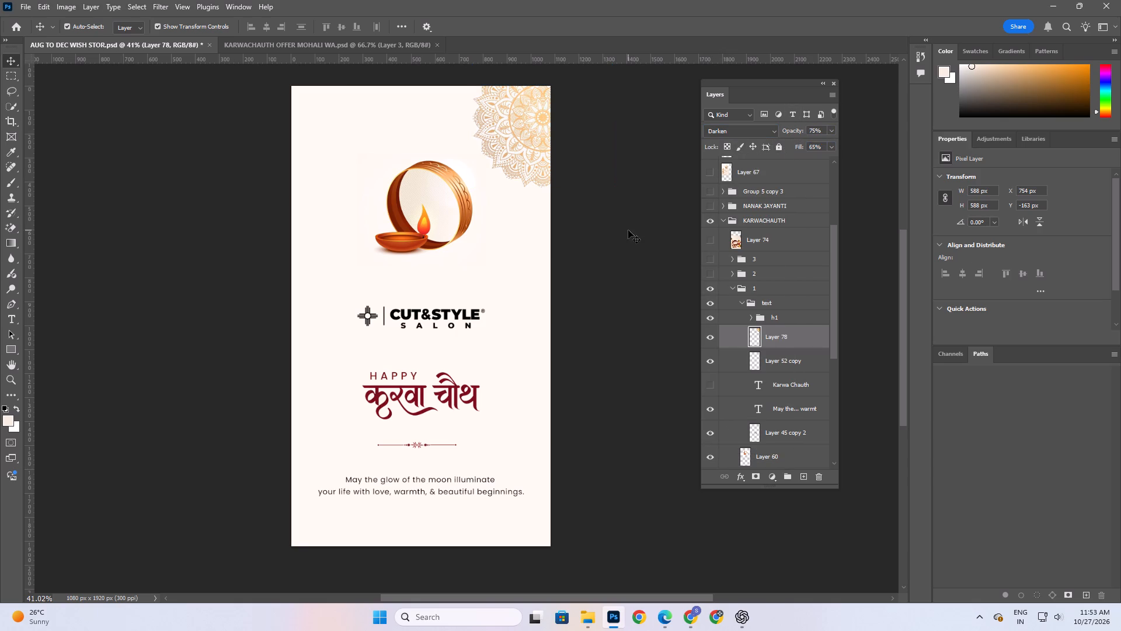
left_click_drag(528, 112, 537, 121)
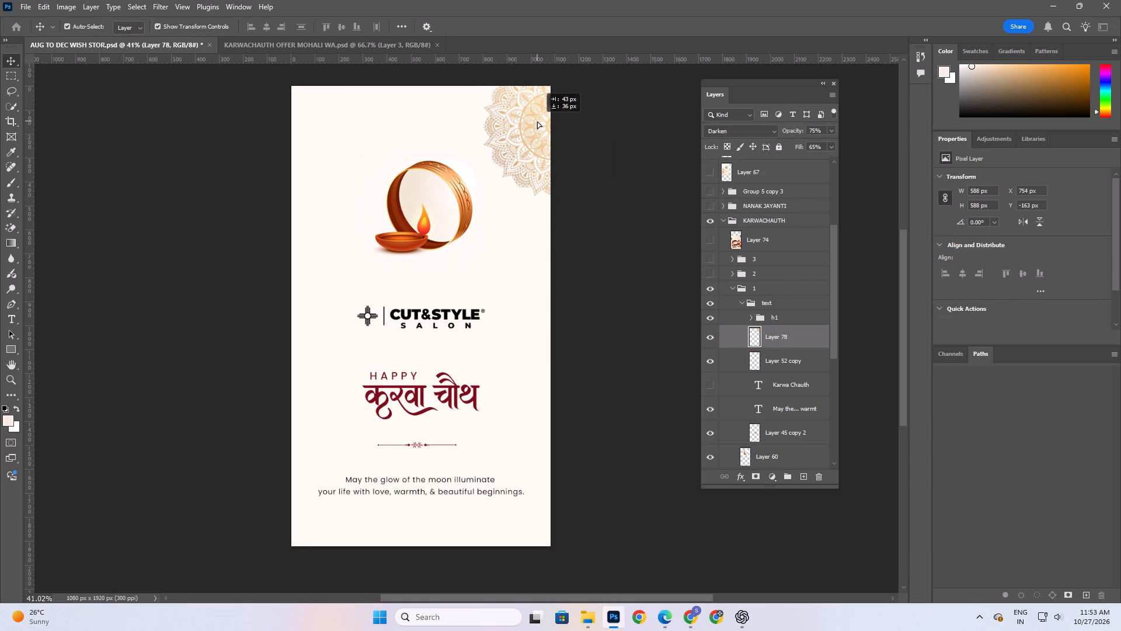
left_click_drag(800, 133, 786, 133)
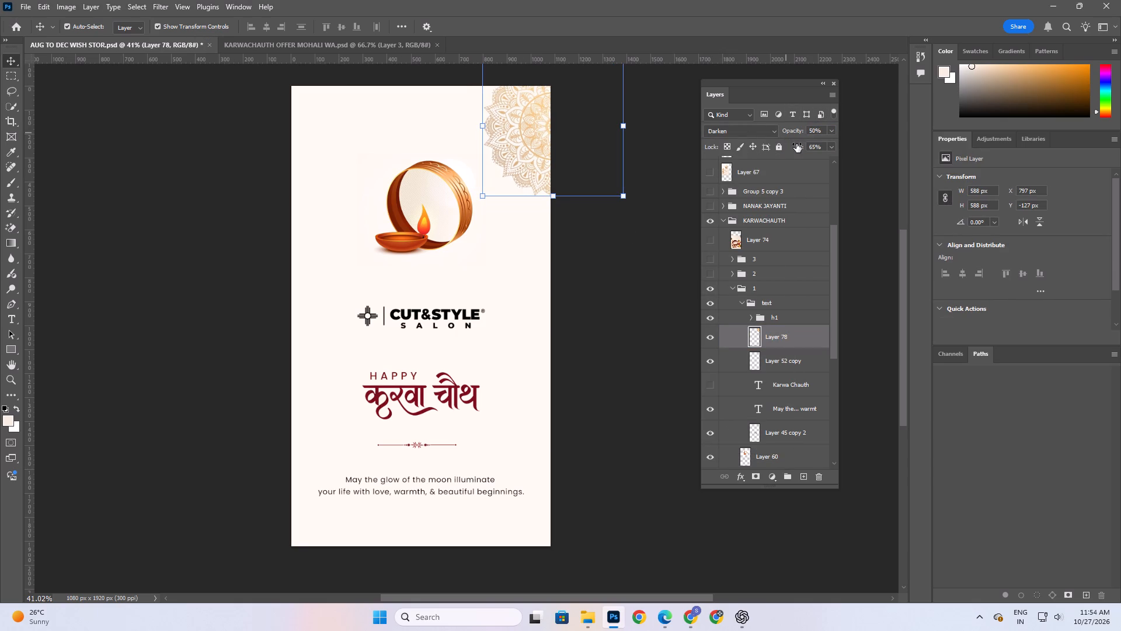
left_click_drag(796, 144, 774, 143)
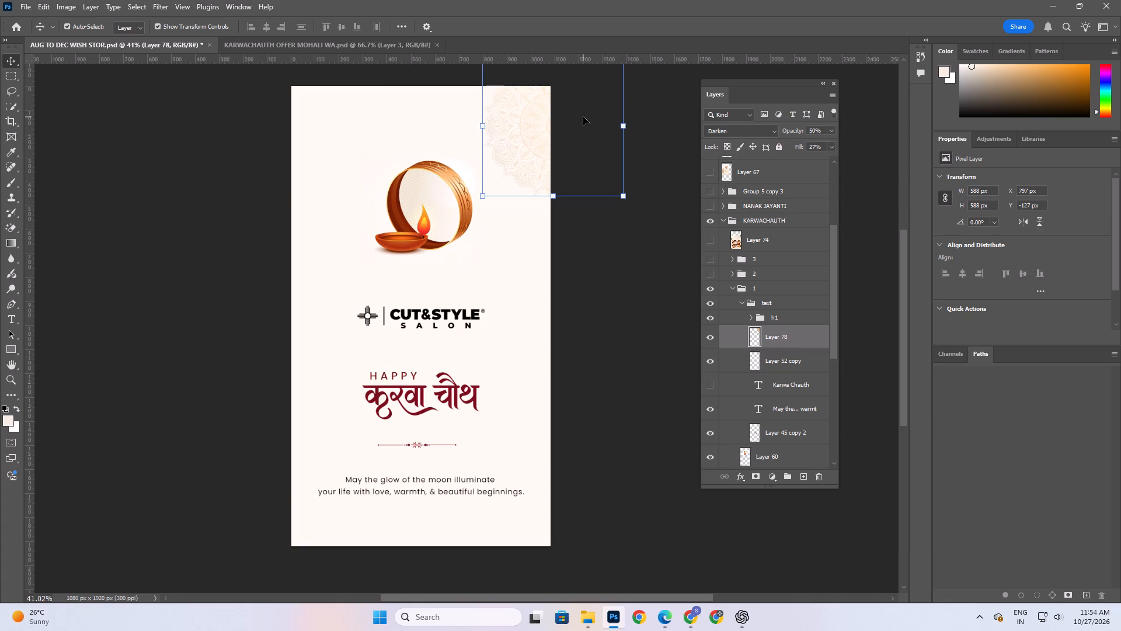
Duplicate the mandala into the canvas's lower-left corner at about X -293, Y 1511 px, with 34% opacity and 23% fill.
left_click_drag(541, 126, 250, 474, "alt")
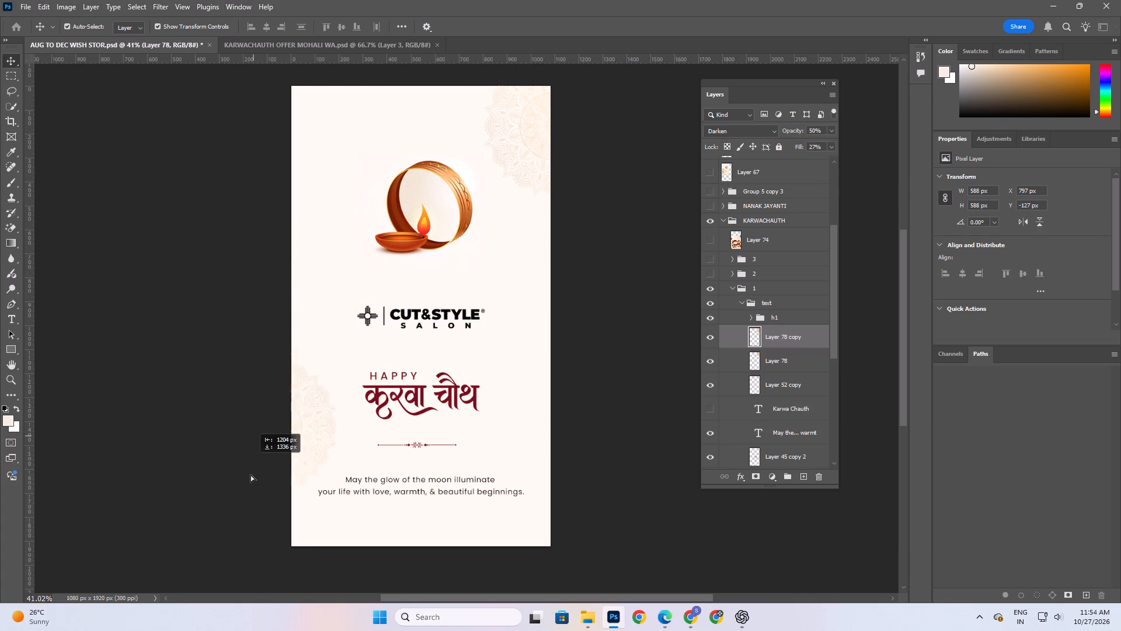
left_click_drag(250, 474, 282, 521, "alt")
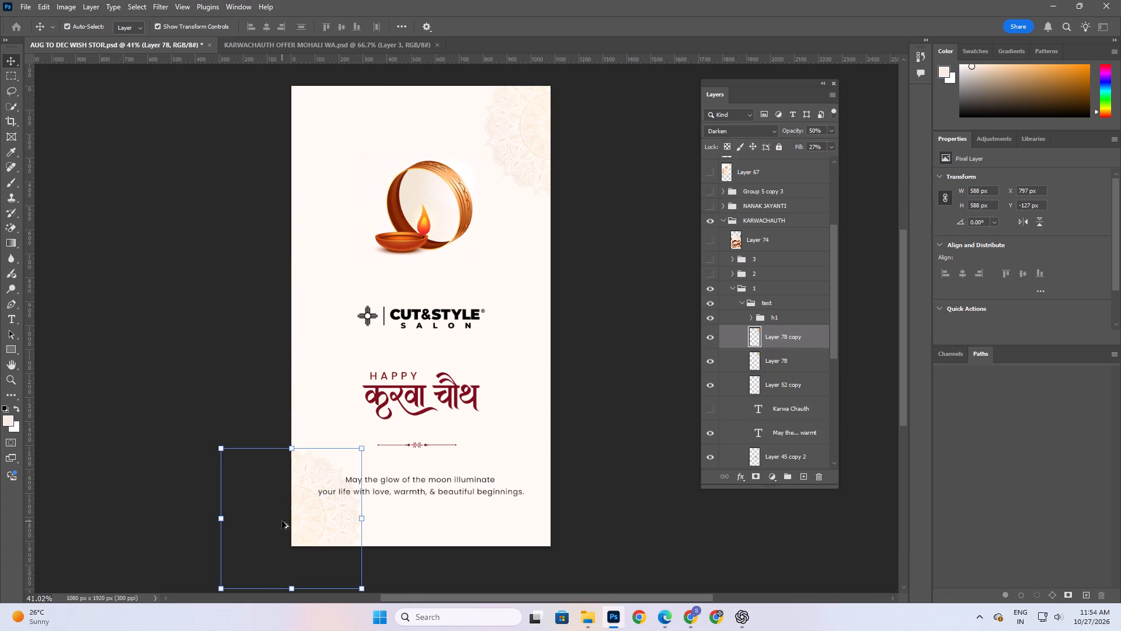
left_click_drag(789, 129, 781, 130)
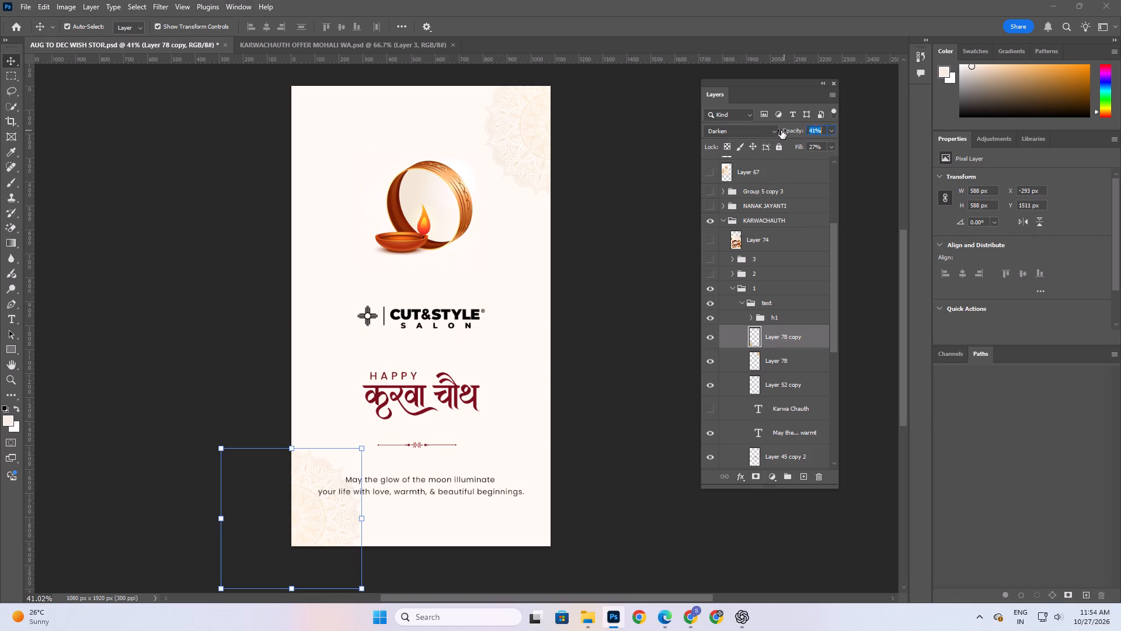
left_click_drag(781, 130, 779, 130)
left_click(796, 146)
left_click(614, 279)
Duplicate the upper-right mandala into the upper-left corner, scale the copy to 113.25% and place it at about X -221, Y -278 px.
left_click(546, 128)
left_click_drag(542, 121, 545, 155, "alt")
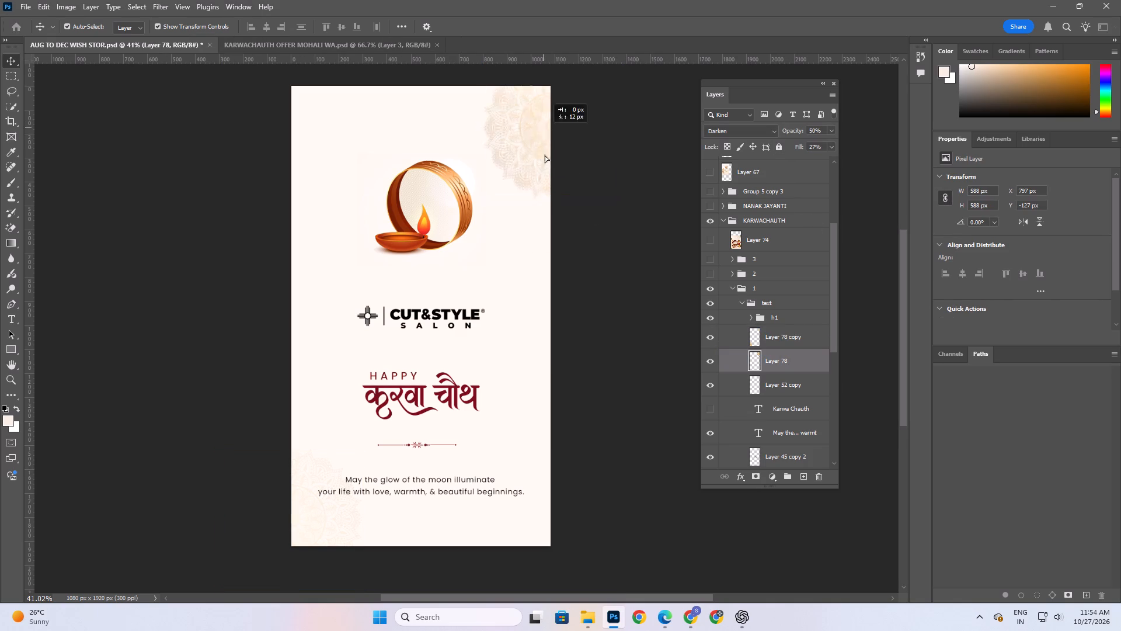
left_click_drag(545, 155, 299, 86, "alt")
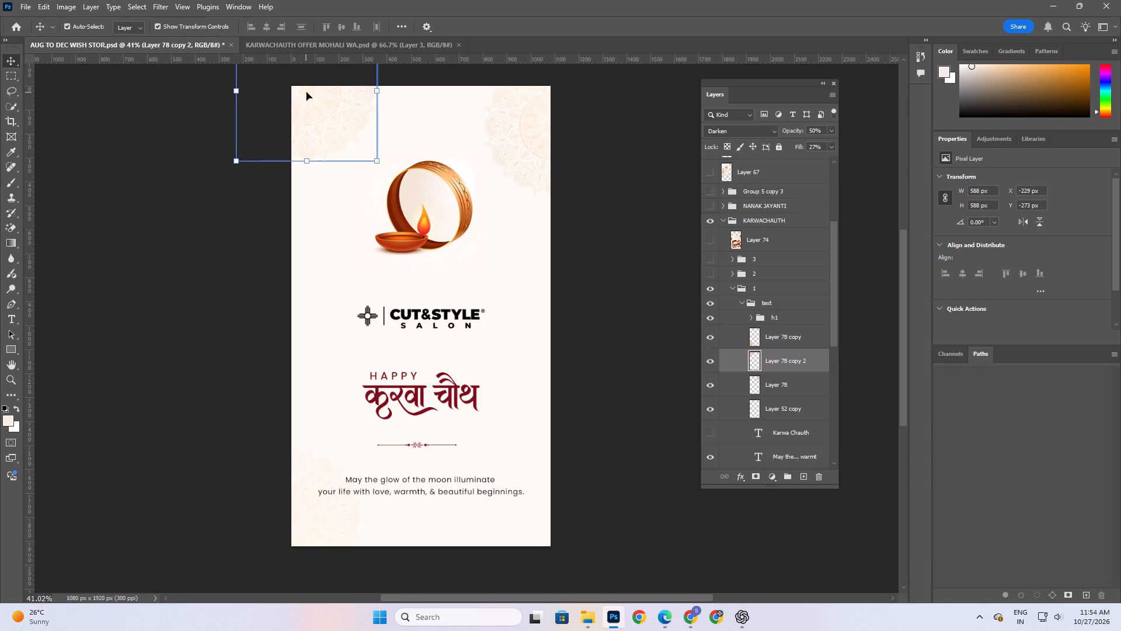
left_click_drag(381, 161, 391, 170, "alt")
left_click_drag(335, 120, 342, 111)
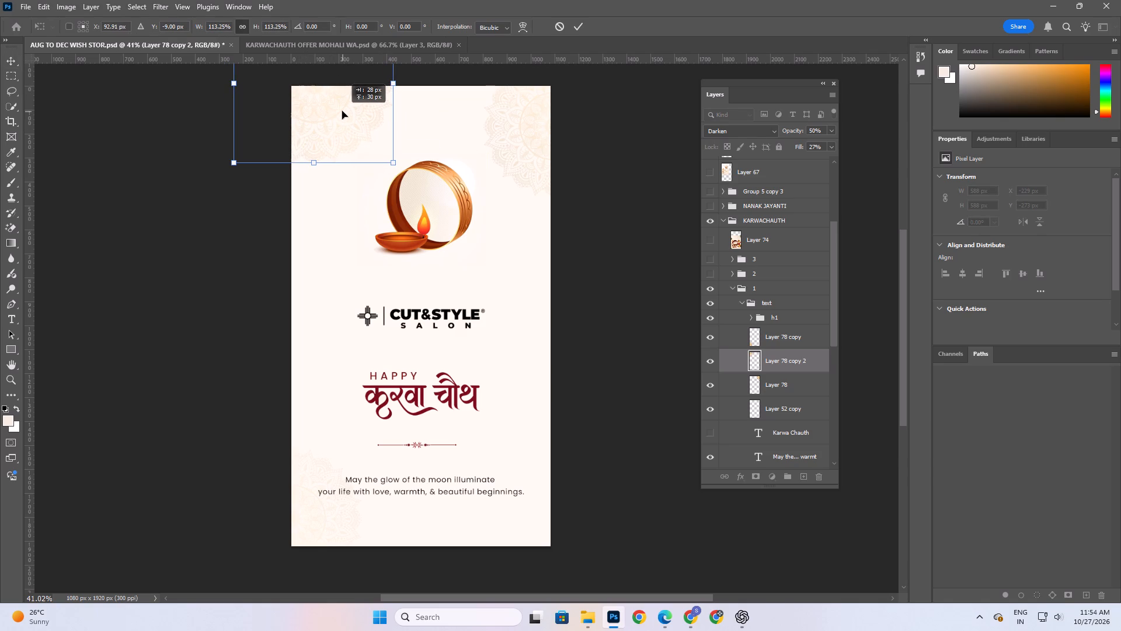
left_click_drag(342, 111, 350, 133)
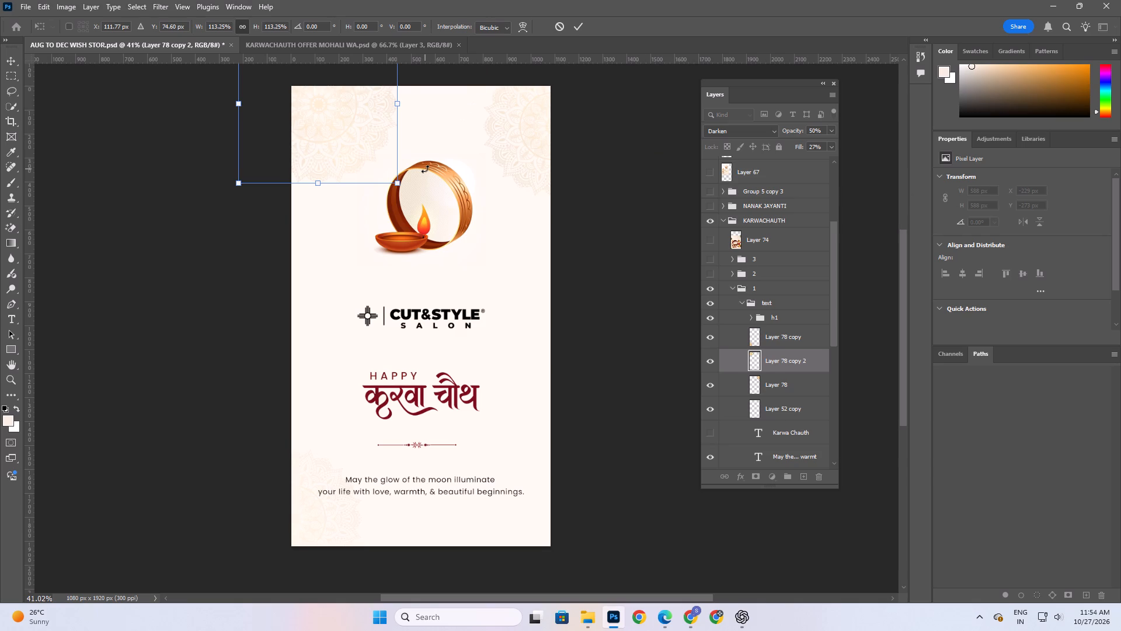
left_click(367, 128)
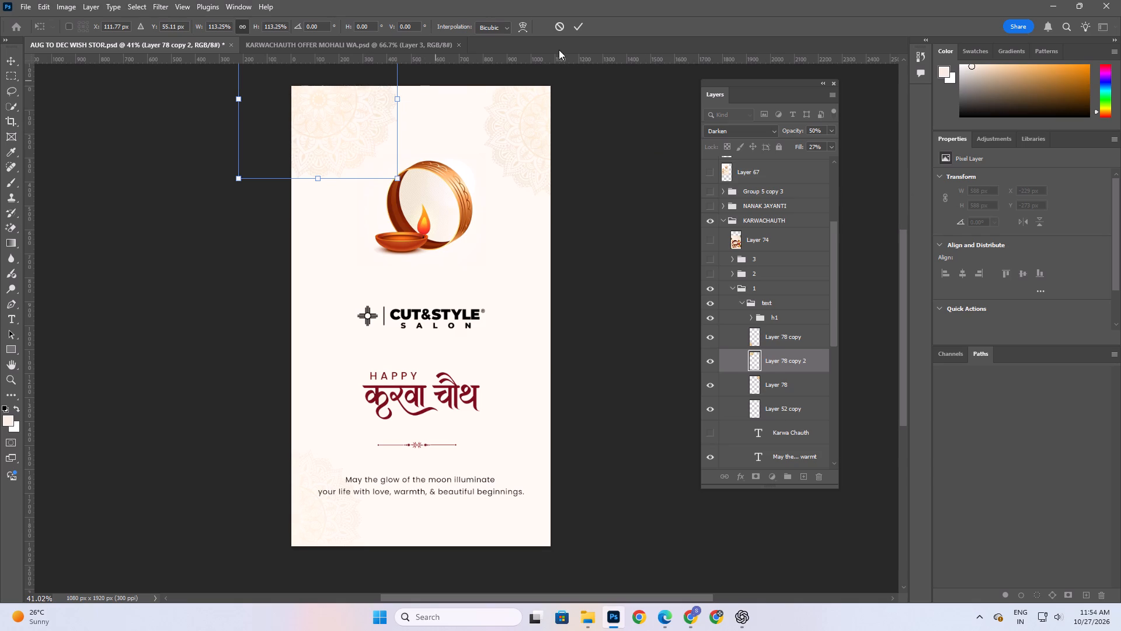
left_click(578, 26)
left_click(596, 162)
Scale the upper-right mandala down to 84.68%, tuck it higher into the canvas corner and lower its opacity.
left_click_drag(544, 131, 545, 162)
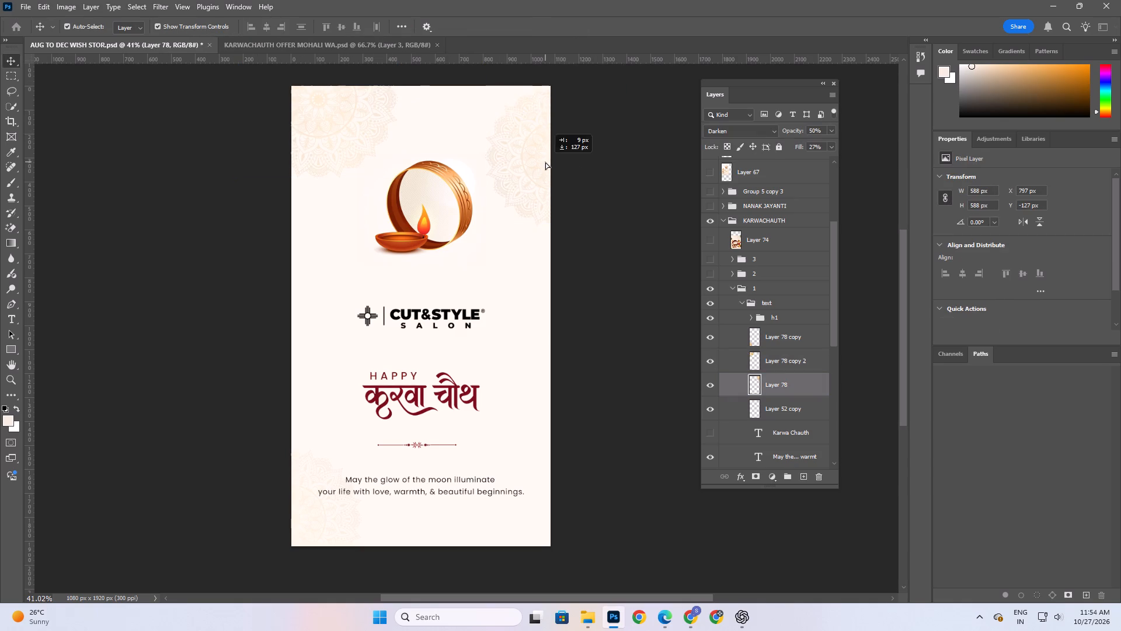
left_click_drag(545, 162, 558, 121)
left_click_drag(635, 186, 611, 168)
left_click_drag(572, 116, 562, 112)
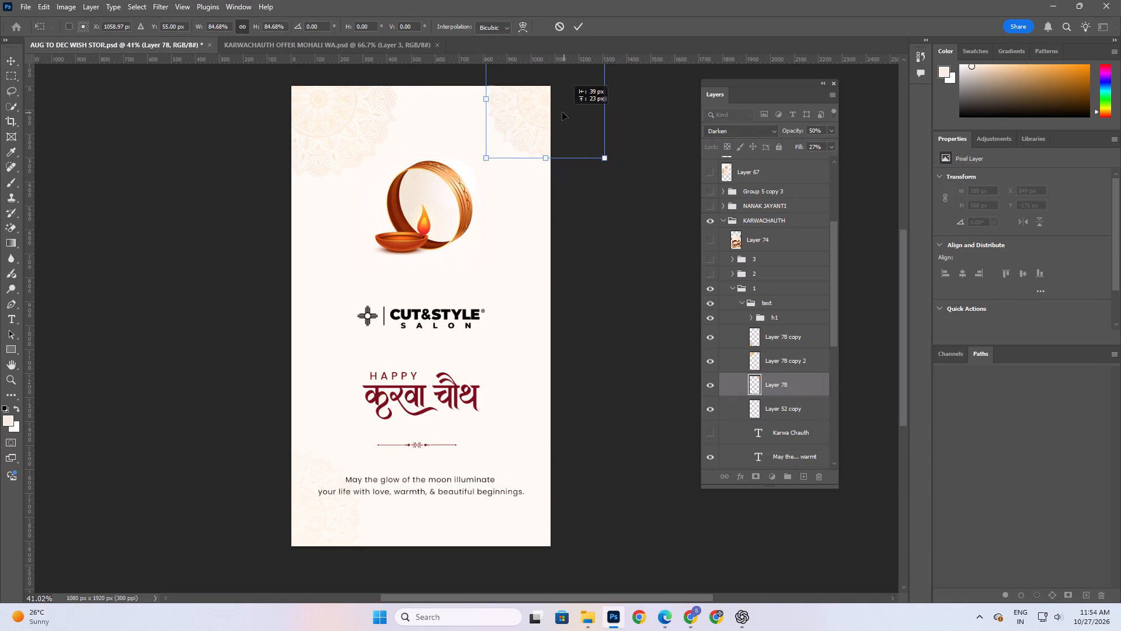
left_click_drag(562, 112, 563, 95)
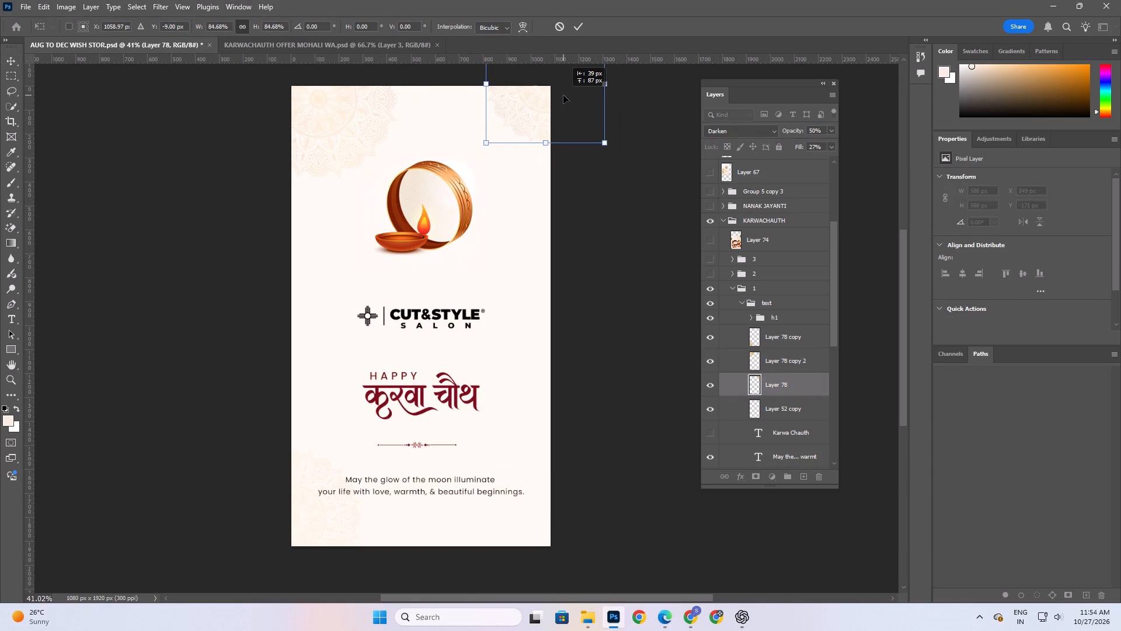
left_click_drag(563, 95, 563, 102)
left_click(582, 27)
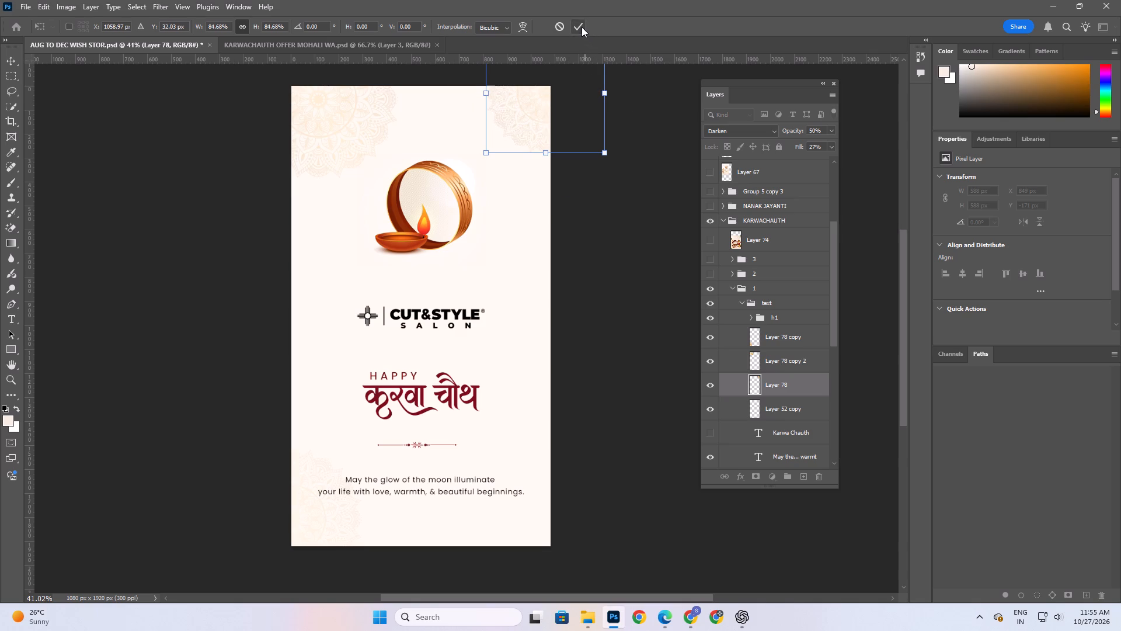
left_click_drag(796, 131, 789, 130)
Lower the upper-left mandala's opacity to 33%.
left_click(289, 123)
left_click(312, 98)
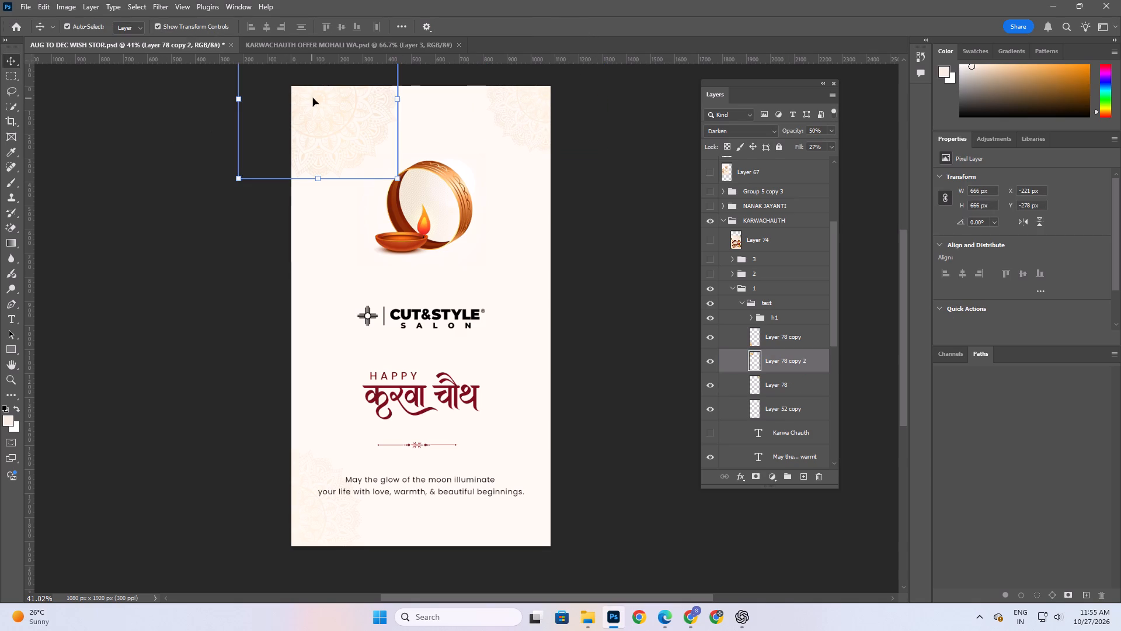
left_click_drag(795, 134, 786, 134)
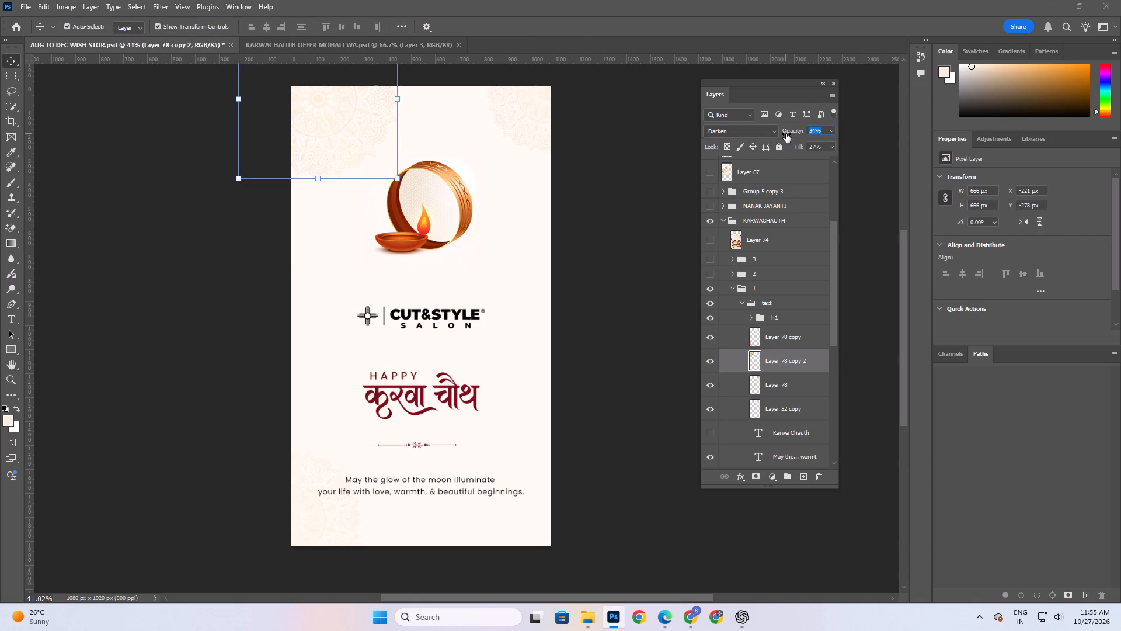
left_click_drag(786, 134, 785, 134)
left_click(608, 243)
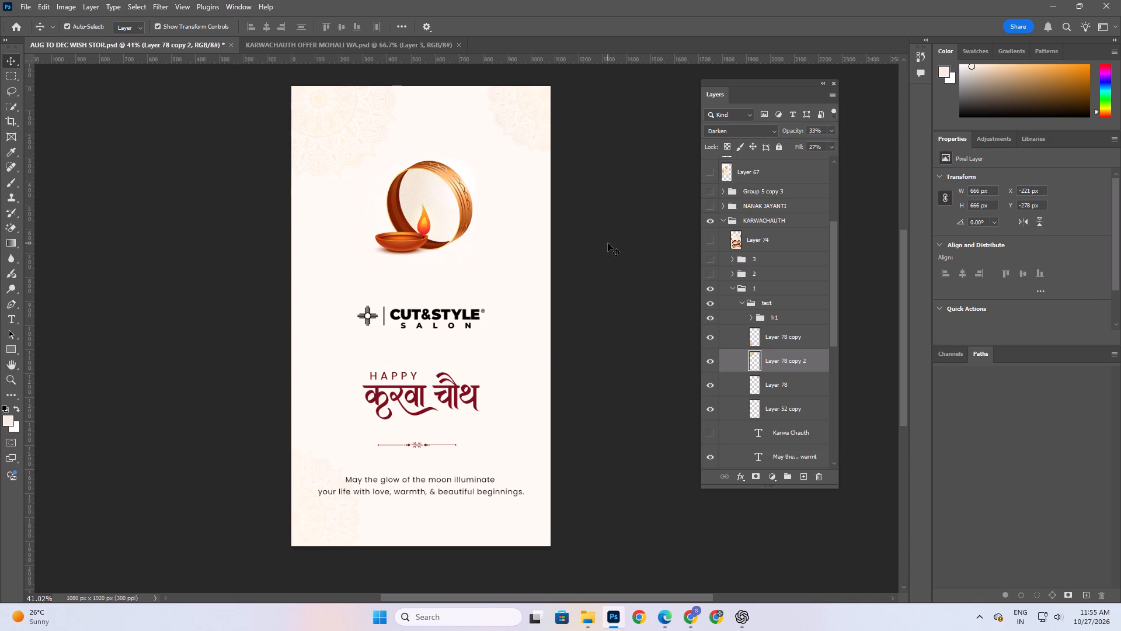
Save the story document.
key("ctrl+s")
key("space")
key("space")
key("space")
key("space")
key("space")
key("space")
key("space")
key("space")
key("space")
key("space")
key("space")
key("space")
key("space")
key("space")
key("space")
key("space")
key("space")
key("space")
key("space")
key("space")
left_click(551, 292)
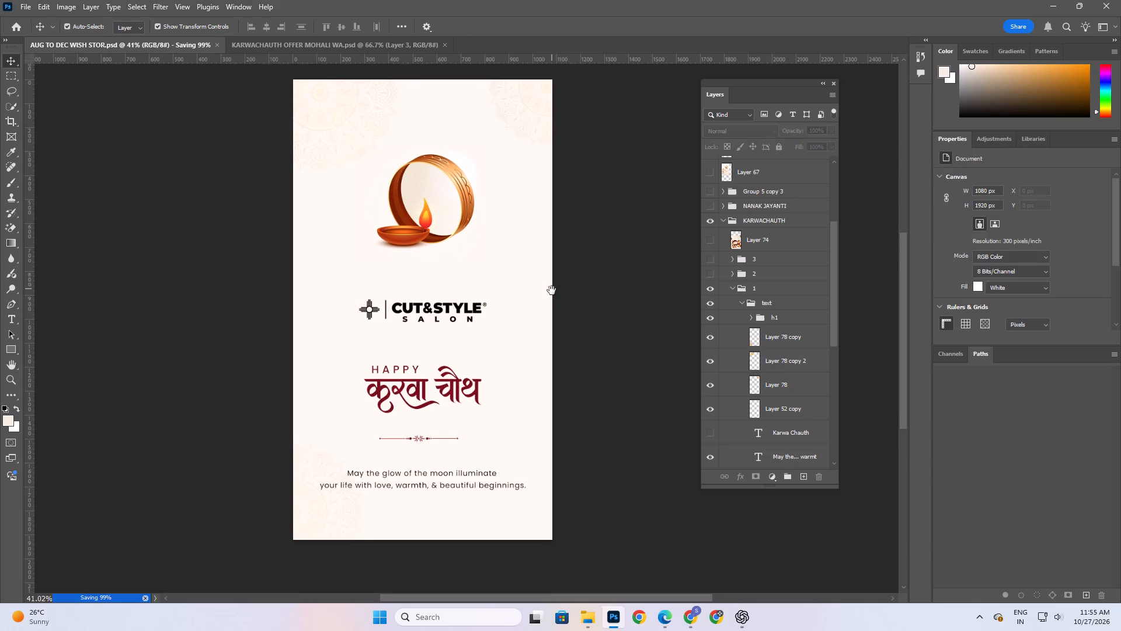
Move the upper-left mandala to the canvas's right edge at about X 758, Y 917 px and reduce its opacity to 22%.
left_click_drag(321, 93, 466, 284)
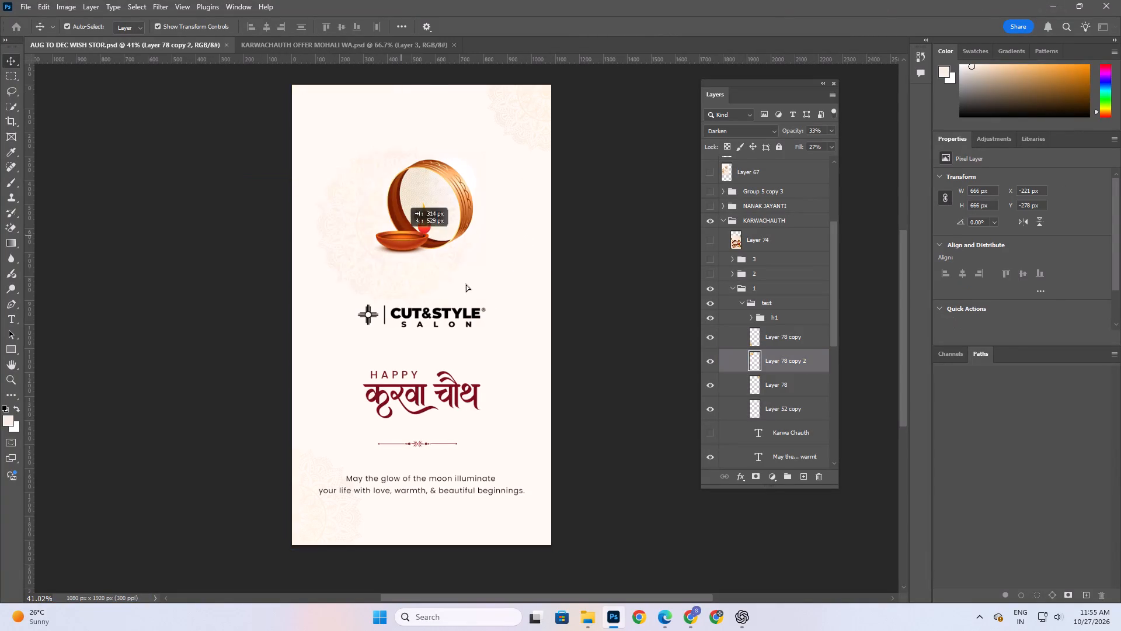
left_click_drag(466, 284, 561, 371)
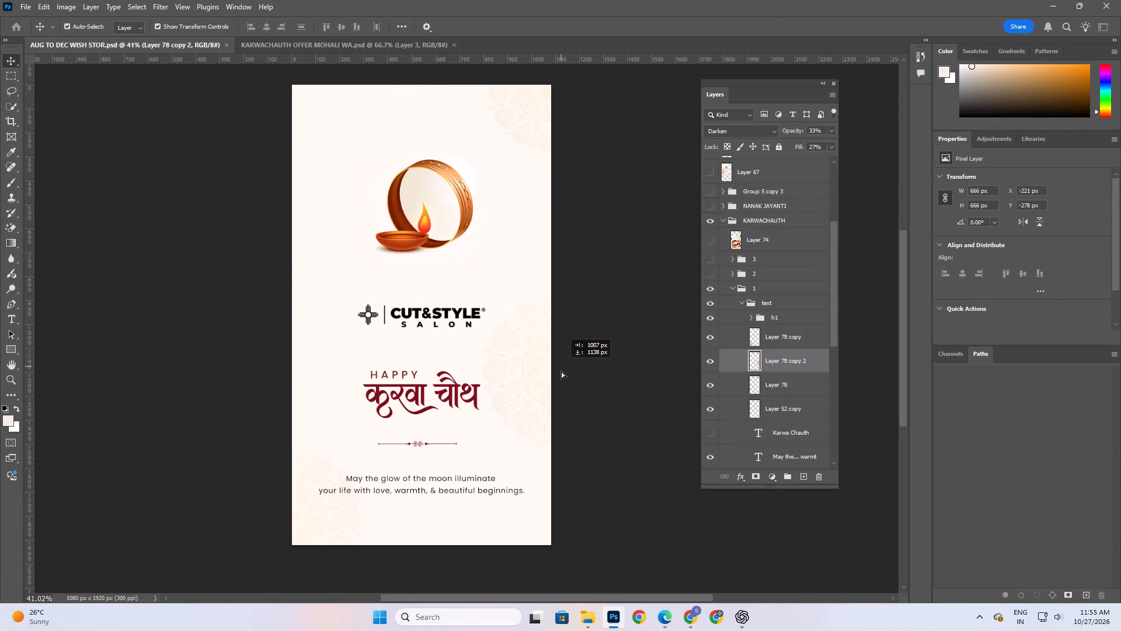
left_click_drag(561, 371, 552, 384)
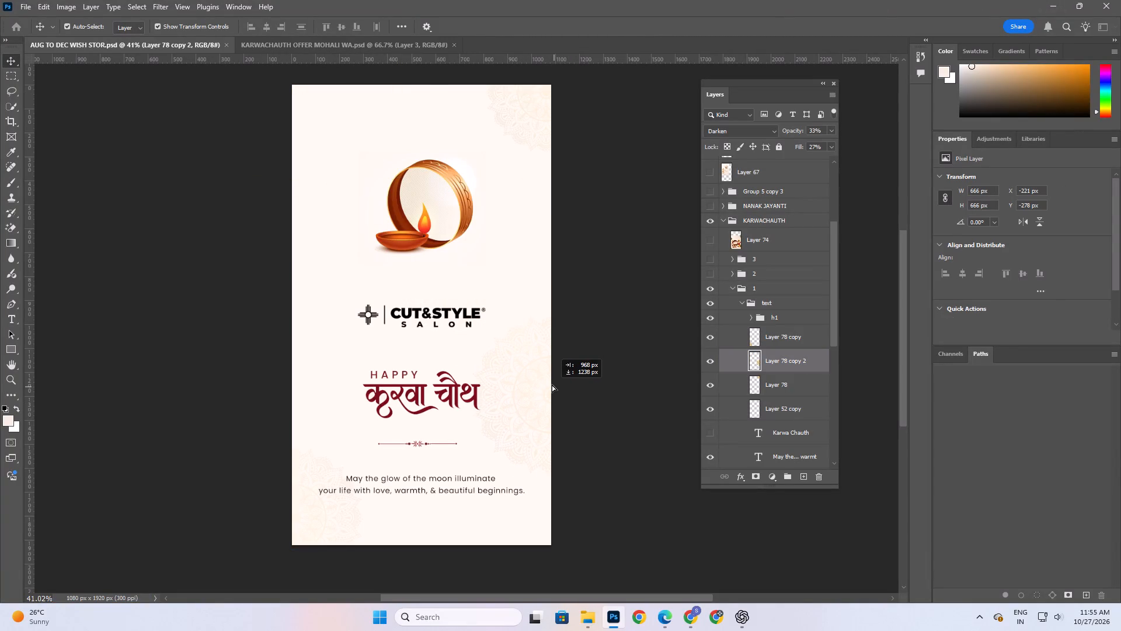
left_click_drag(552, 384, 558, 382)
left_click_drag(798, 127, 791, 127)
Duplicate the right-edge mandala into the upper-left corner at about X -293, Y -183 px and set the copy's opacity to 27%.
left_click_drag(529, 386, 478, 321, "alt")
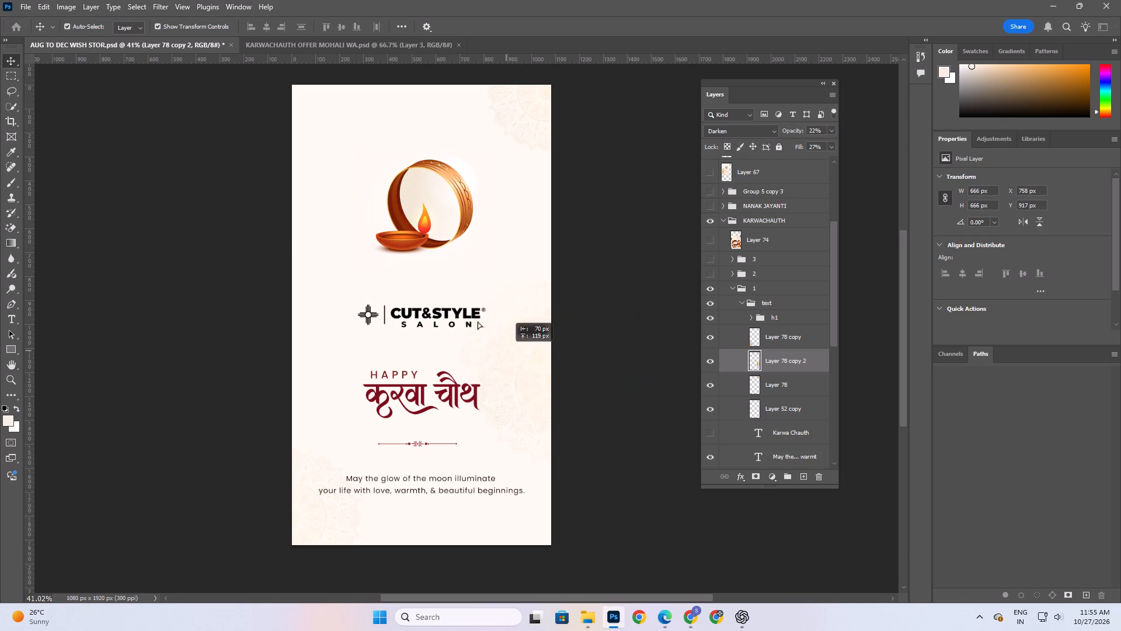
left_click_drag(478, 321, 248, 120, "alt")
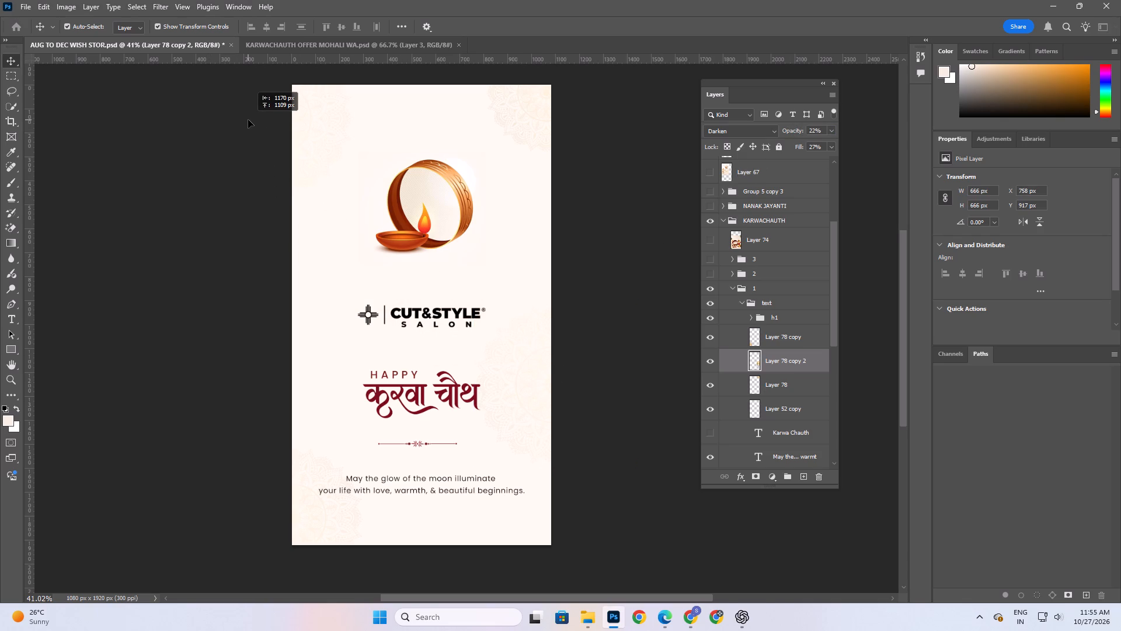
left_click_drag(248, 120, 249, 119, "alt")
left_click_drag(249, 119, 256, 117, "alt")
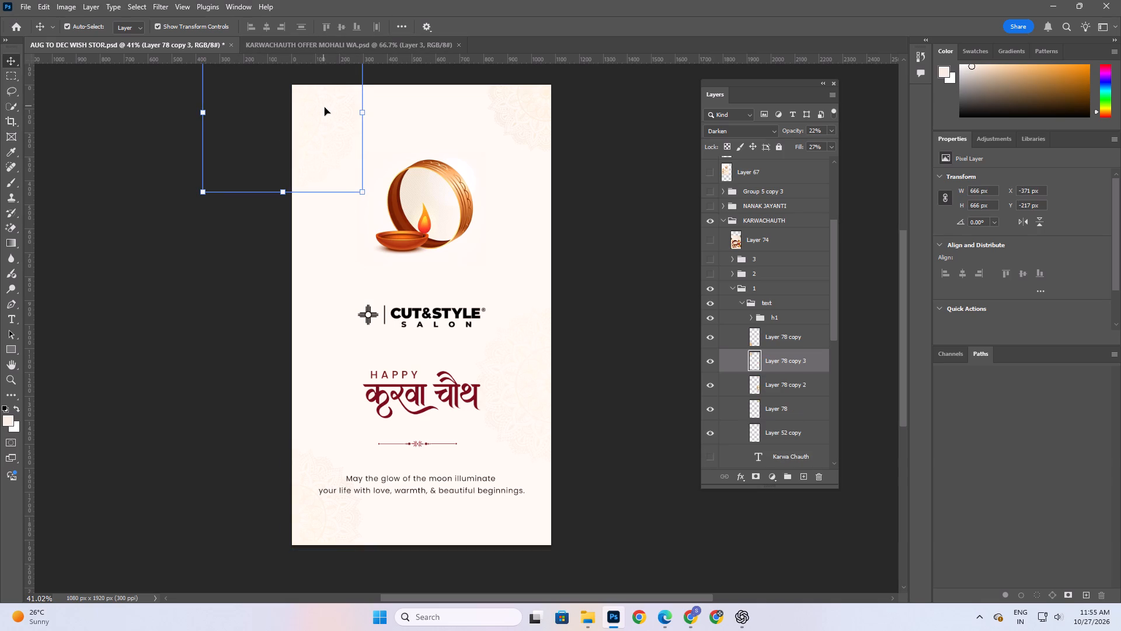
left_click_drag(325, 108, 346, 105)
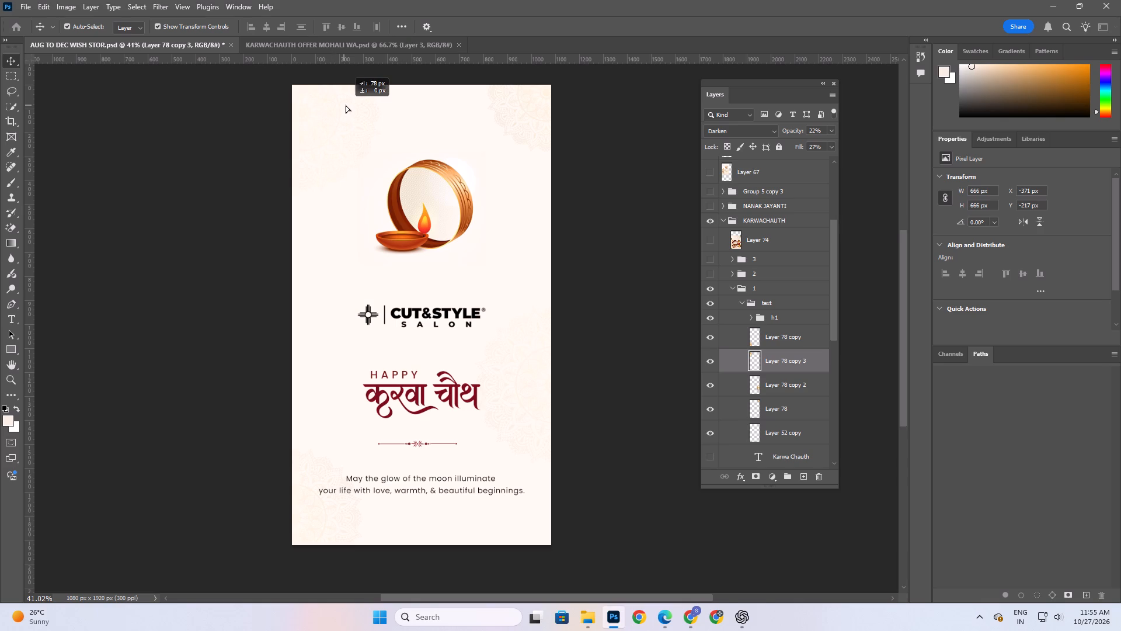
left_click_drag(346, 105, 341, 105)
left_click_drag(341, 105, 344, 116)
left_click(796, 135)
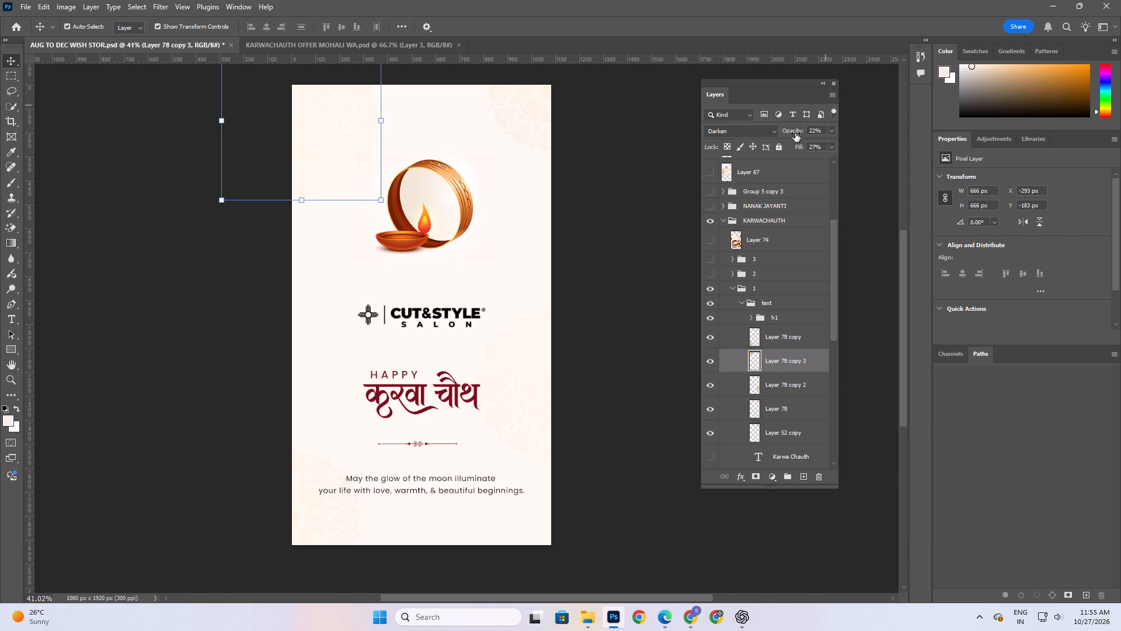
left_click(794, 130)
left_click(644, 193)
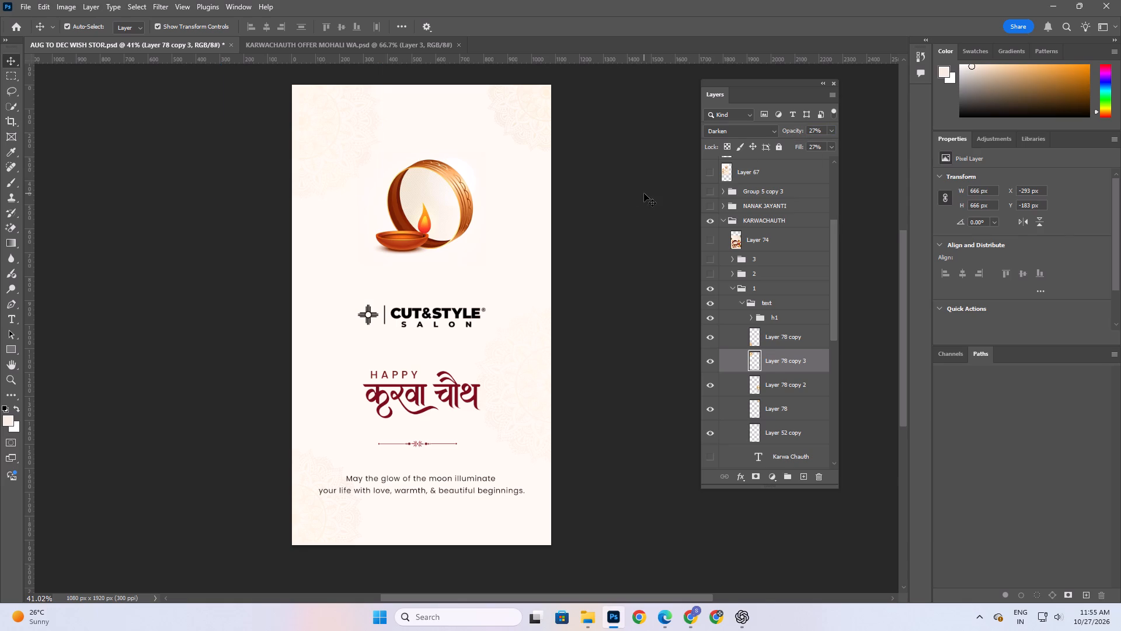
Save the story document.
key("space")
key("space")
key("space")
key("space")
key("space")
key("space")
key("space")
key("space")
key("space")
key("space")
key("space")
key("space")
key("space")
key("space")
key("space")
key("space")
key("space")
key("space")
key("space")
key("space")
left_click(523, 196)
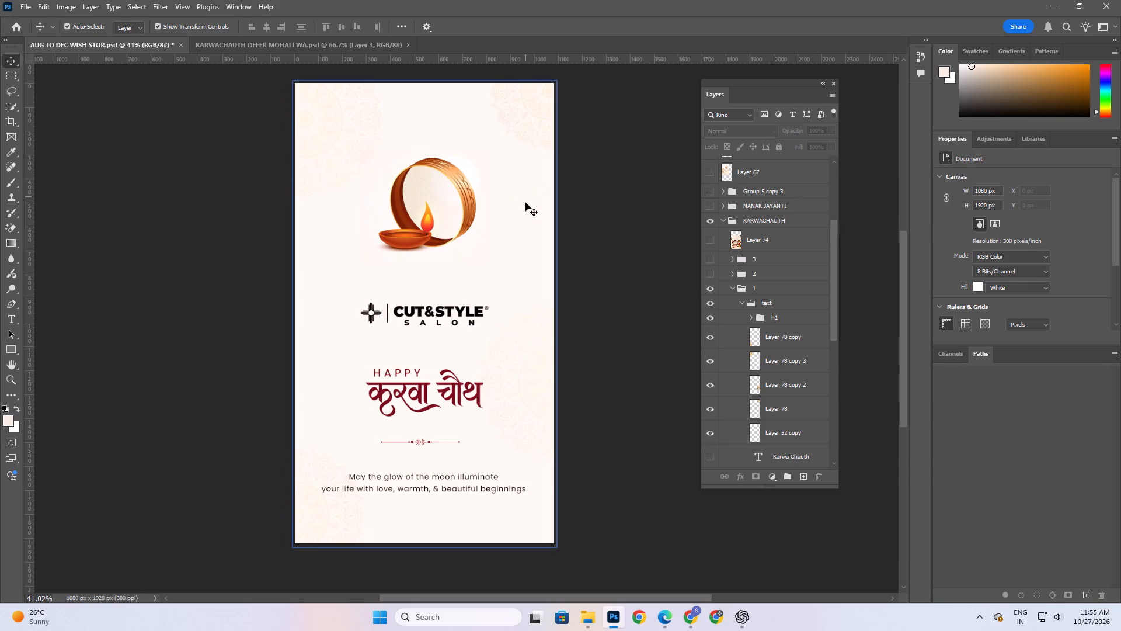
key("ctrl+s")
Raise the upper-left mandala's opacity to about 31%.
key("space")
key("space")
key("space")
key("space")
key("space")
left_click_drag(499, 421, 514, 429)
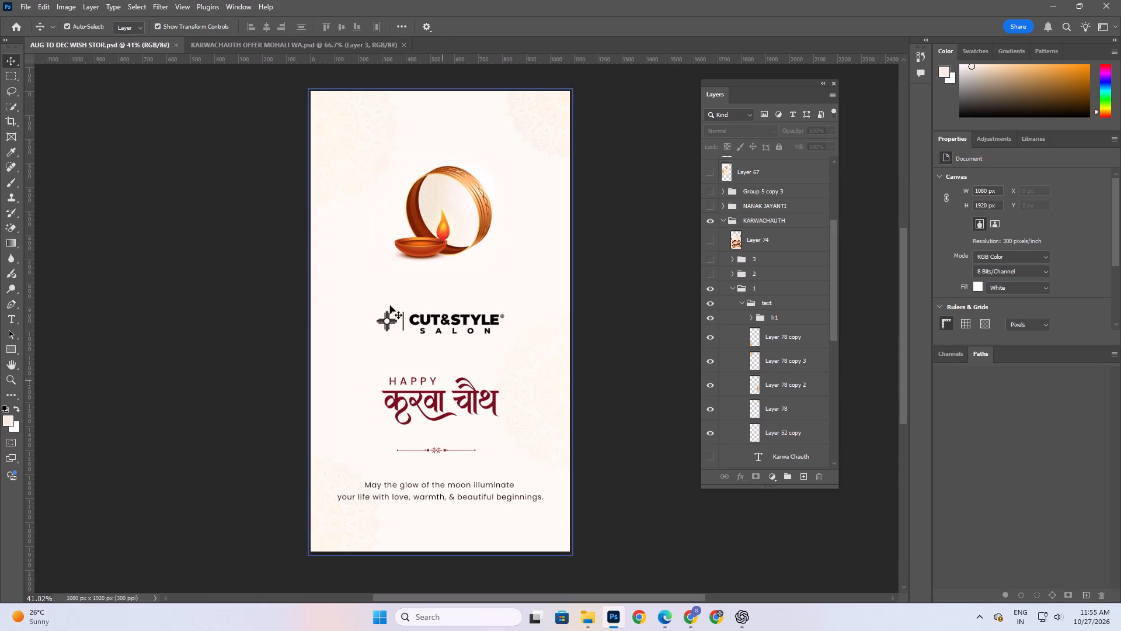
left_click(320, 186)
left_click(796, 131)
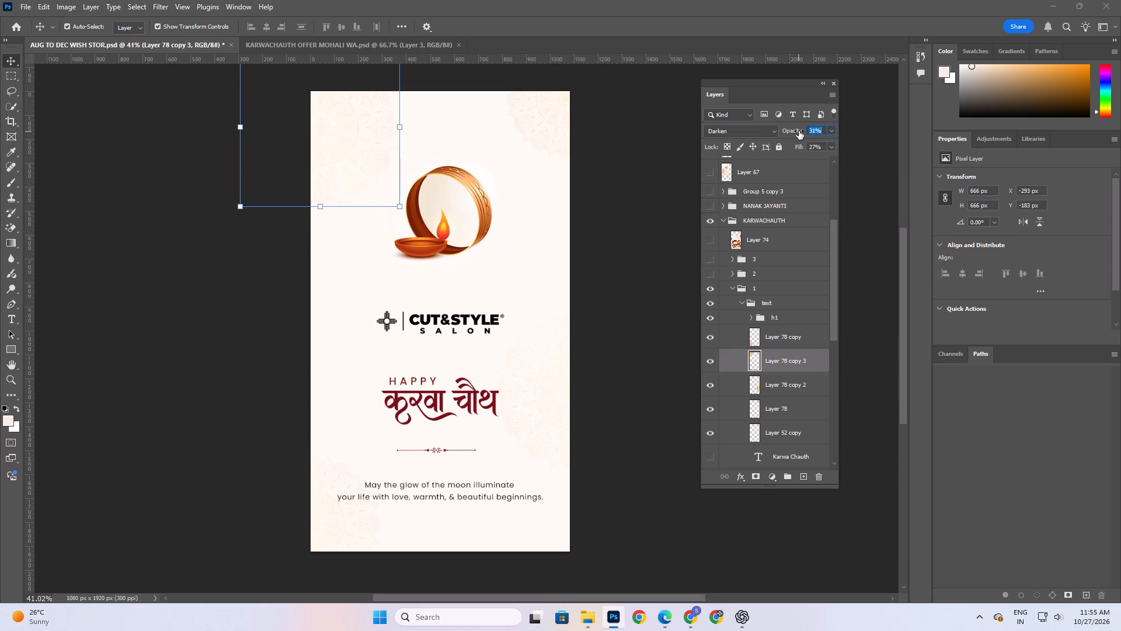
left_click(611, 196)
Set the opacity of the right-edge mandala beside the Karwa Chauth lettering to 24%.
key("space")
key("space")
key("space")
key("space")
key("space")
key("space")
key("space")
left_click_drag(521, 197, 509, 195)
left_click(542, 439)
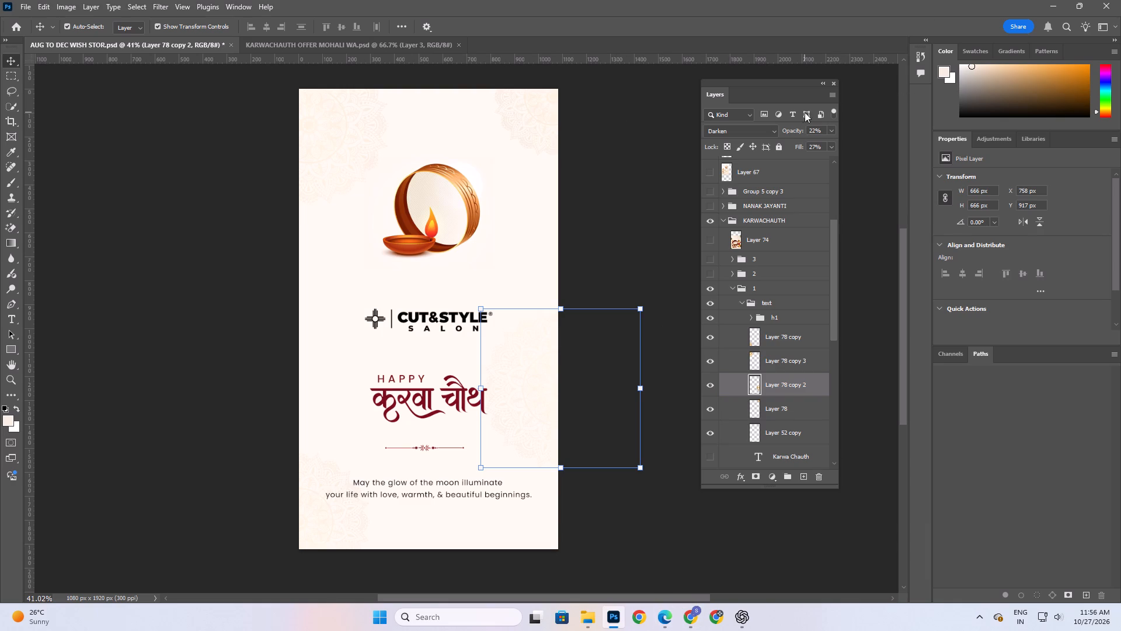
left_click(793, 130)
Raise the lower-left mandala's fill to 28%.
left_click(308, 505)
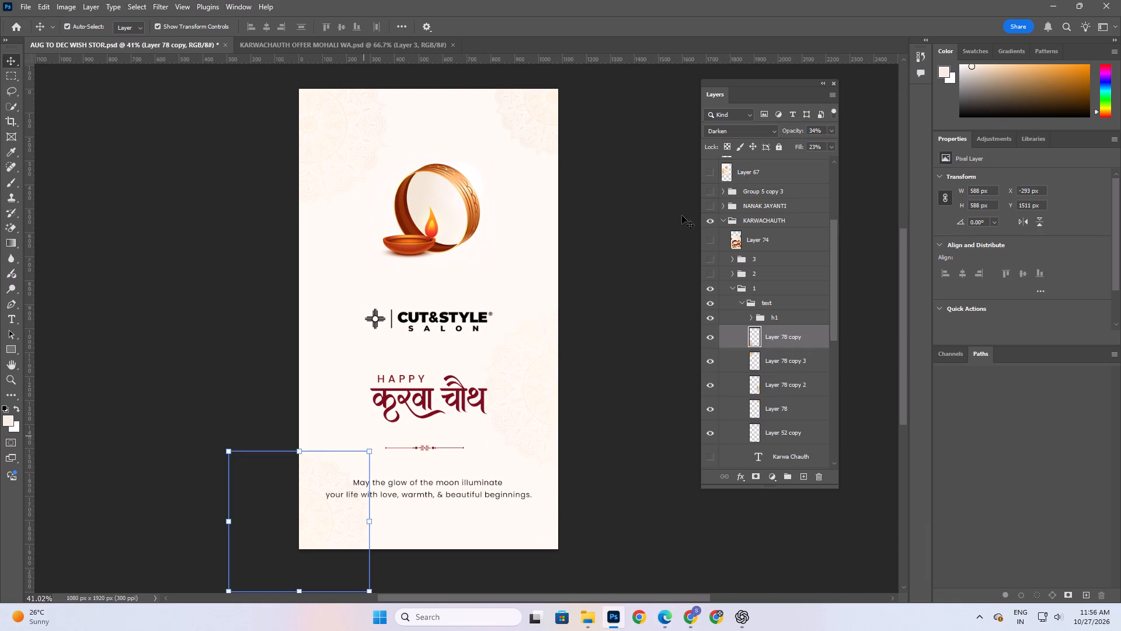
left_click(796, 148)
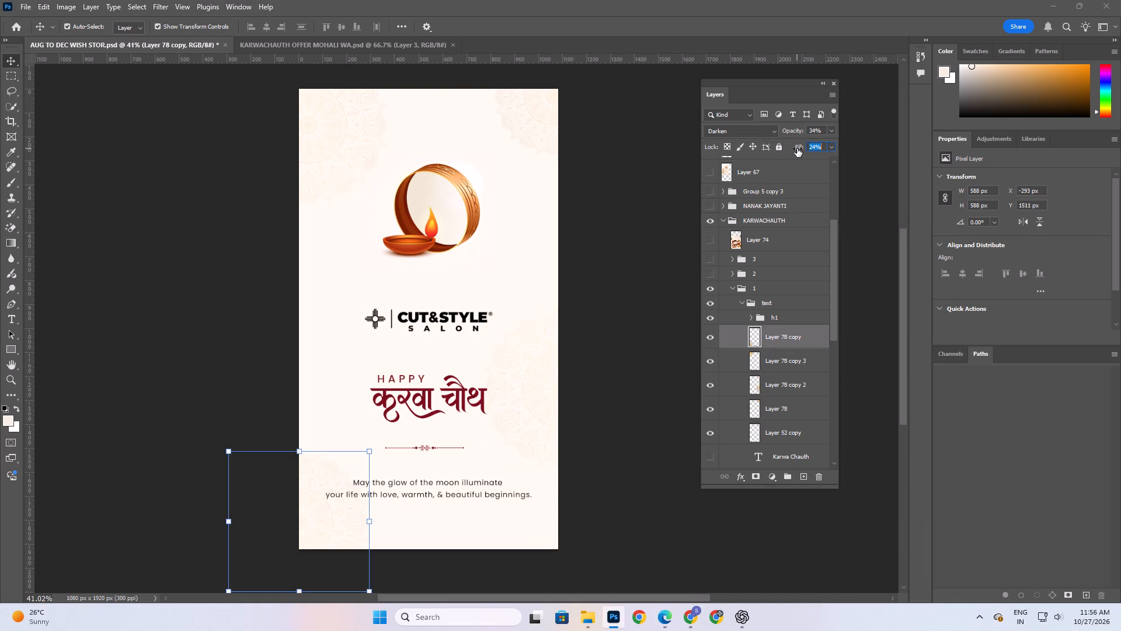
left_click(632, 225)
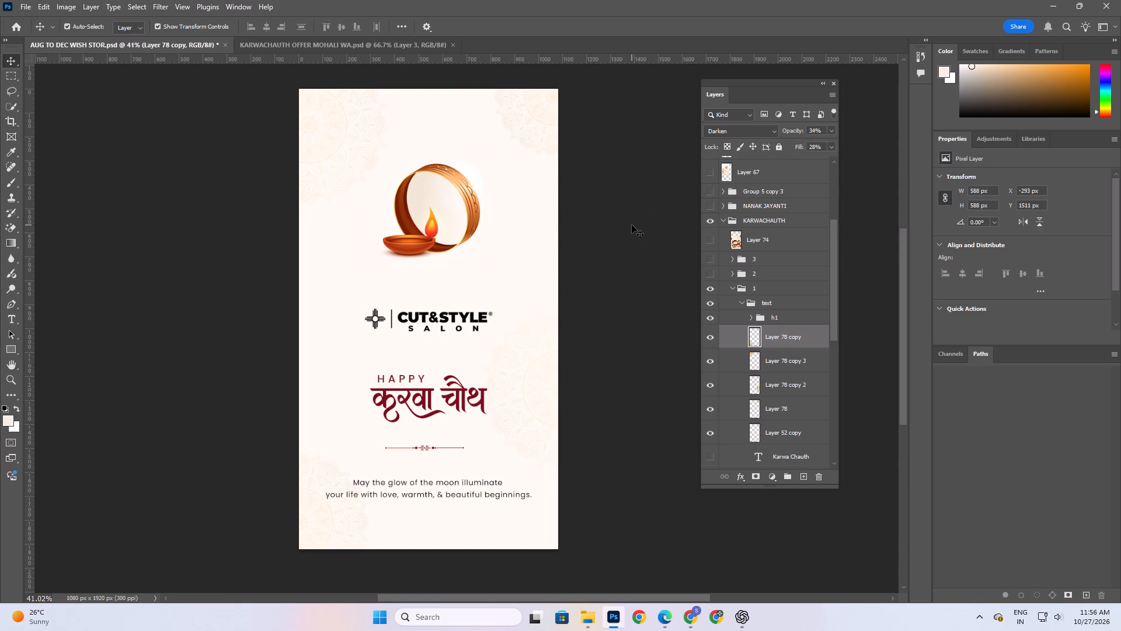
Save the story document with the adjusted mandalas.
key("space")
key("space")
key("space")
key("space")
key("space")
left_click(556, 216)
key("ctrl+s")
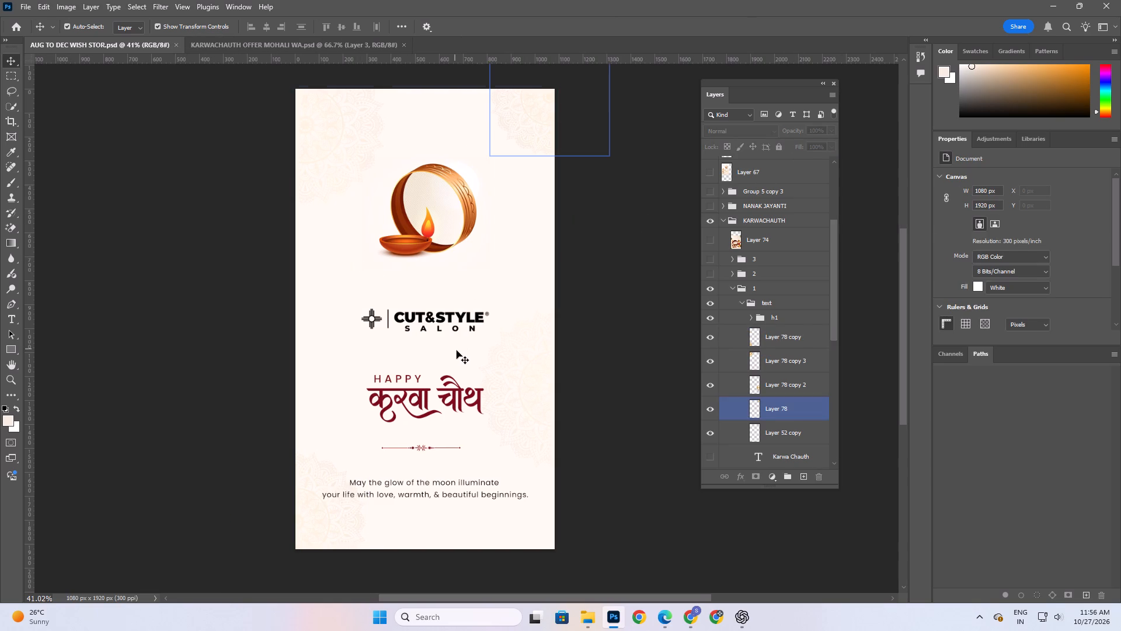
Duplicate the right-edge mandala to the canvas's left edge and shrink the copy to about 370 px wide at X -185, Y 750 px.
left_click(532, 371)
left_click_drag(541, 399, 267, 327, "alt")
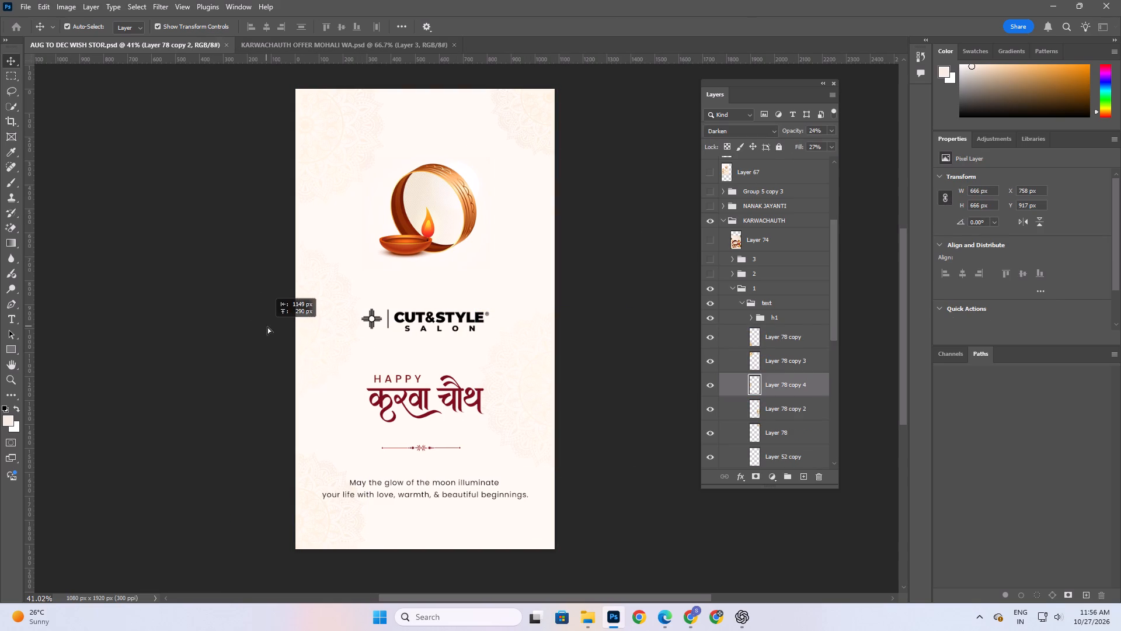
left_click_drag(267, 327, 391, 293, "alt")
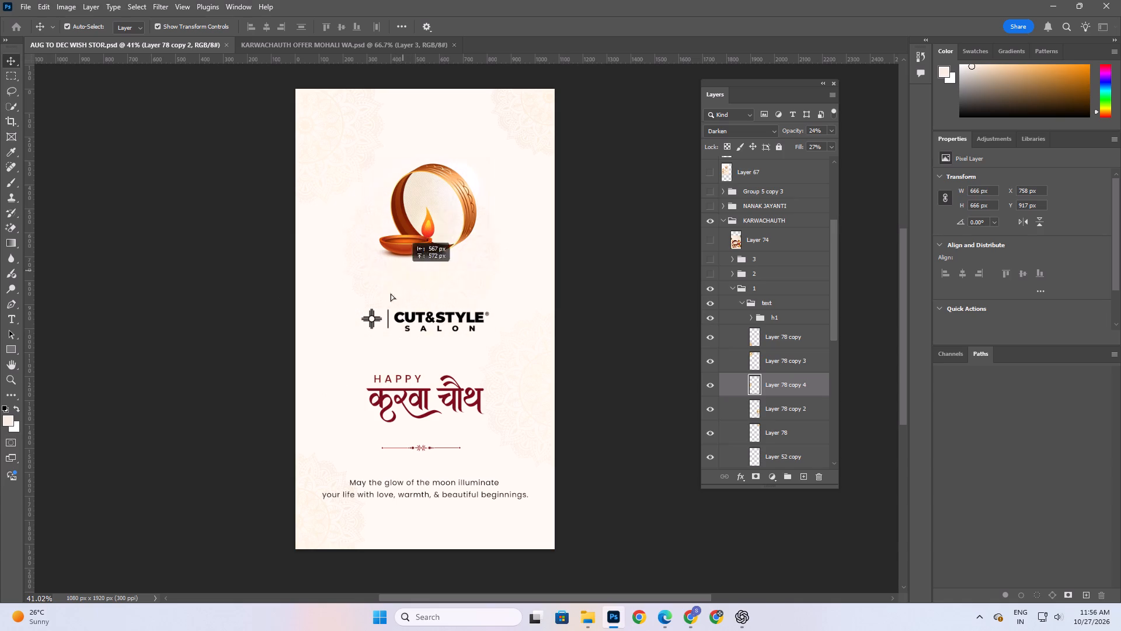
left_click_drag(391, 293, 308, 328, "alt")
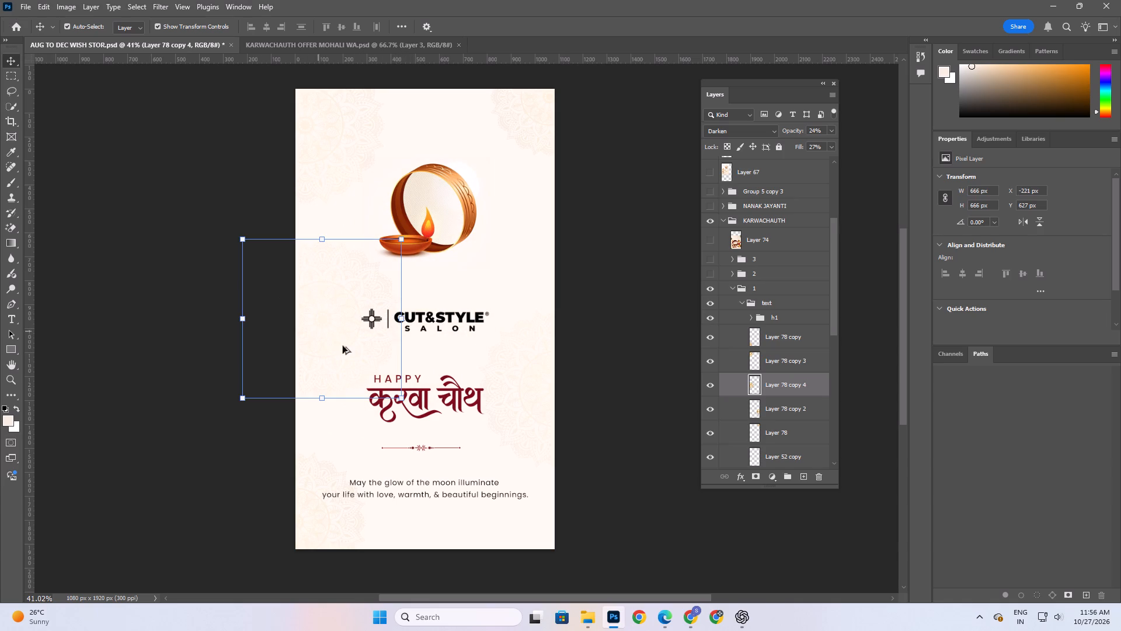
left_click_drag(403, 390, 357, 369, "alt")
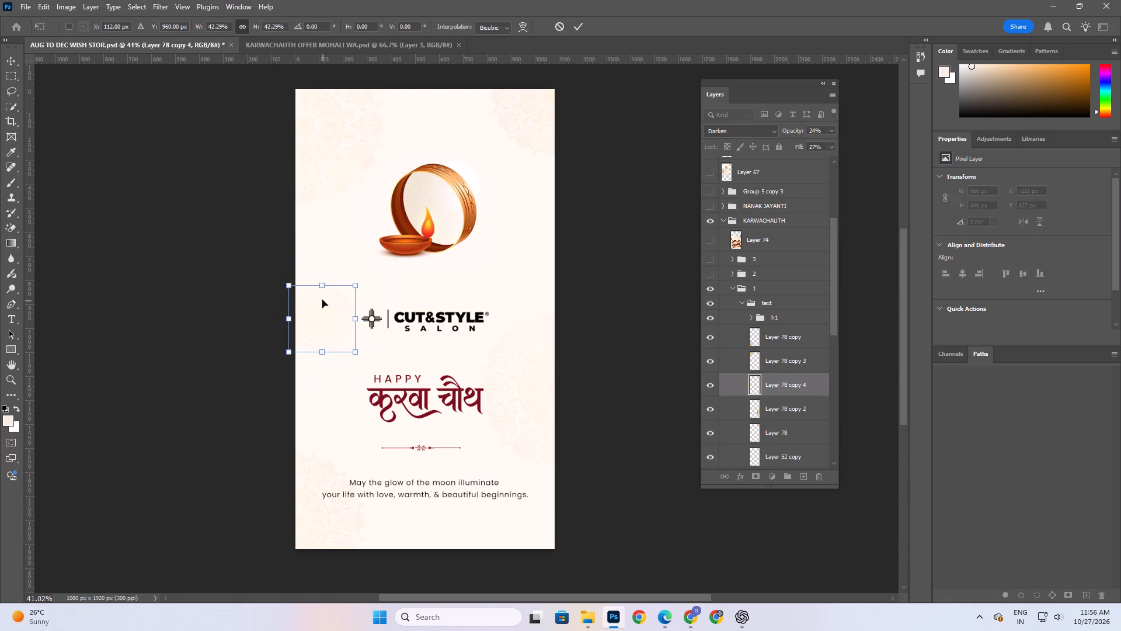
left_click_drag(322, 300, 301, 299)
left_click_drag(340, 352, 351, 363, "alt")
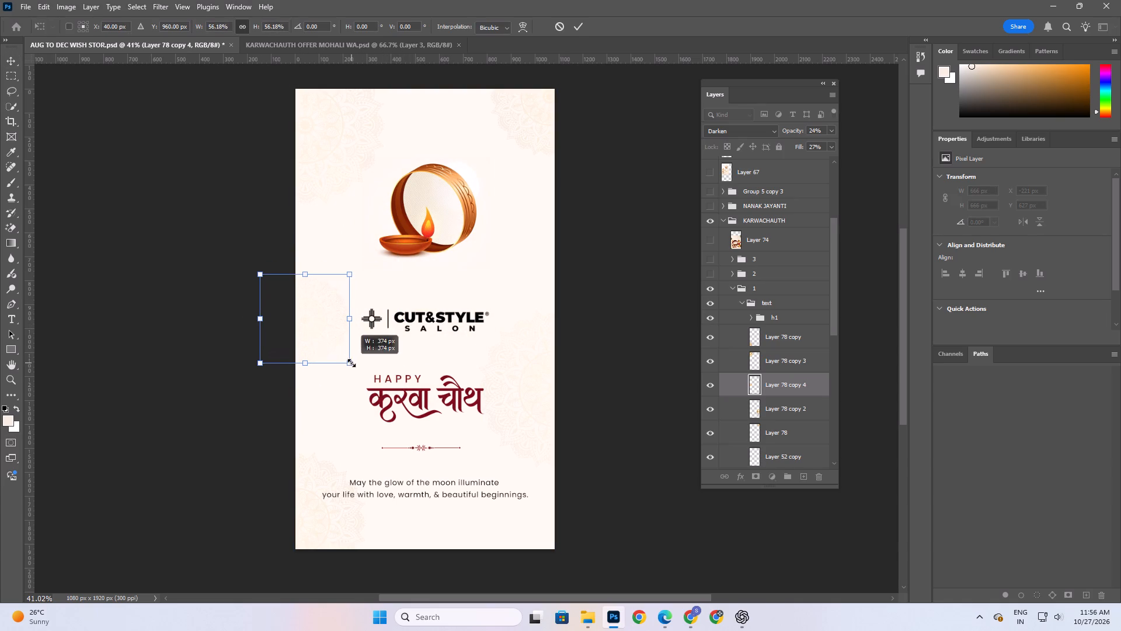
left_click_drag(351, 363, 350, 363, "alt")
left_click_drag(319, 316, 310, 307)
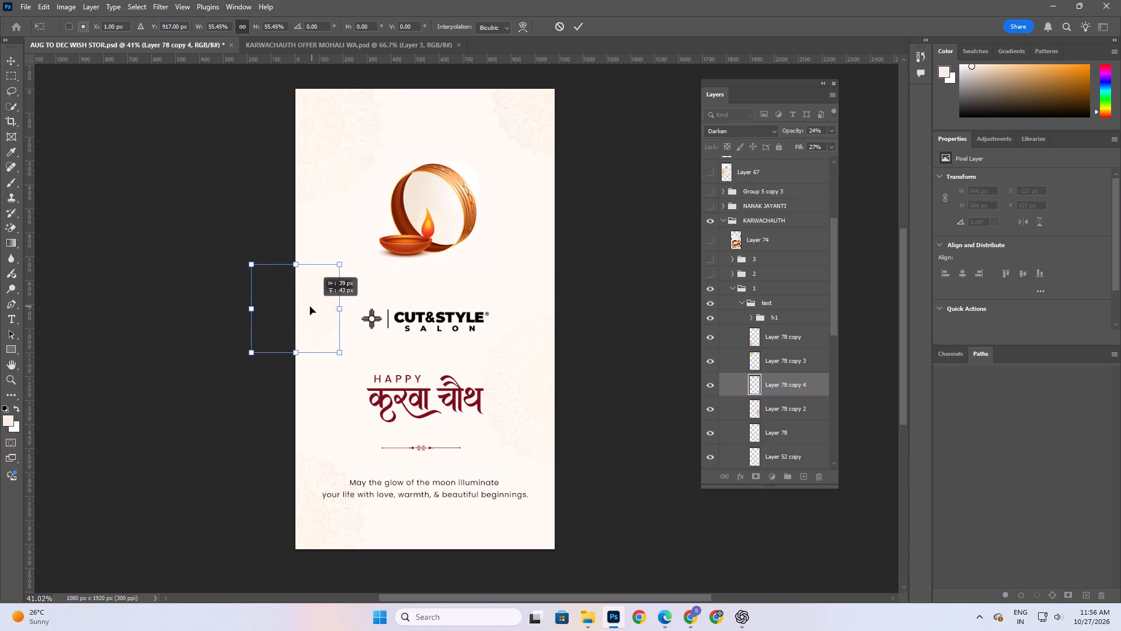
left_click_drag(310, 307, 309, 307)
left_click(309, 307)
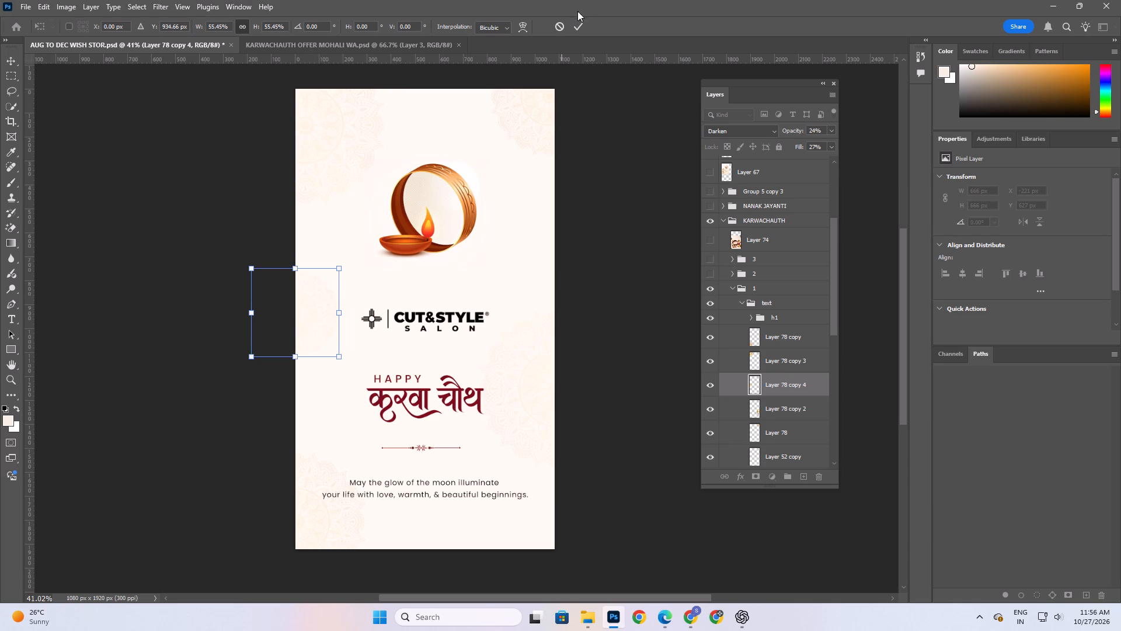
left_click(576, 33)
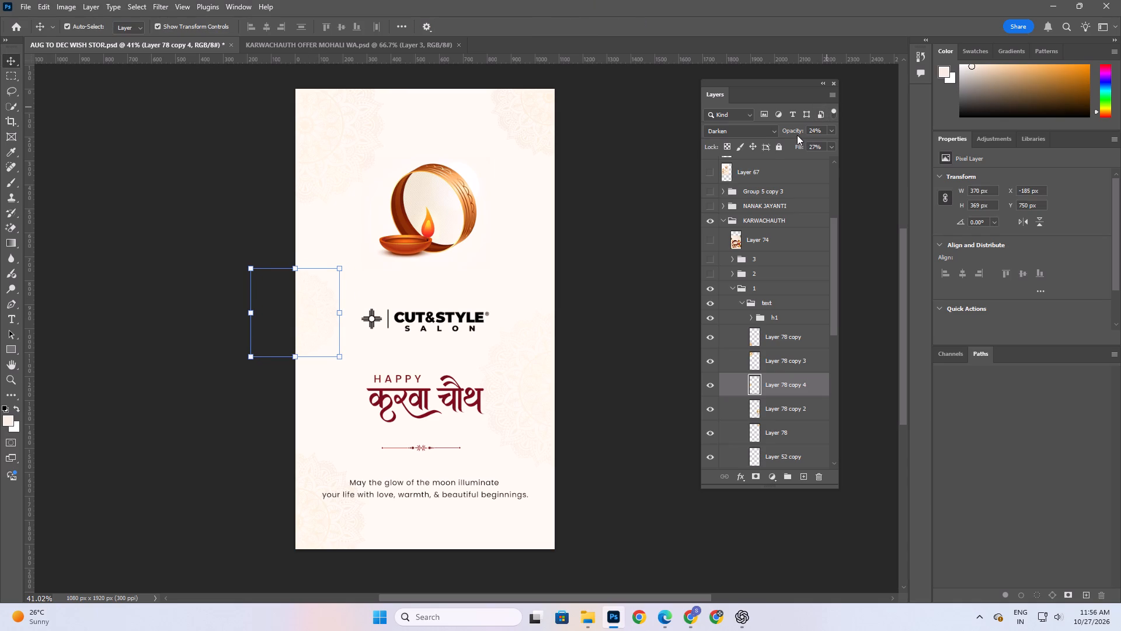
Lower the left-edge mandala's fill to 20% and fine-tune its opacity.
left_click(798, 149)
left_click(795, 133)
left_click(626, 223)
Save the story document with the new left-edge mandala.
key("space")
key("space")
key("space")
left_click(505, 271)
key("ctrl+s")
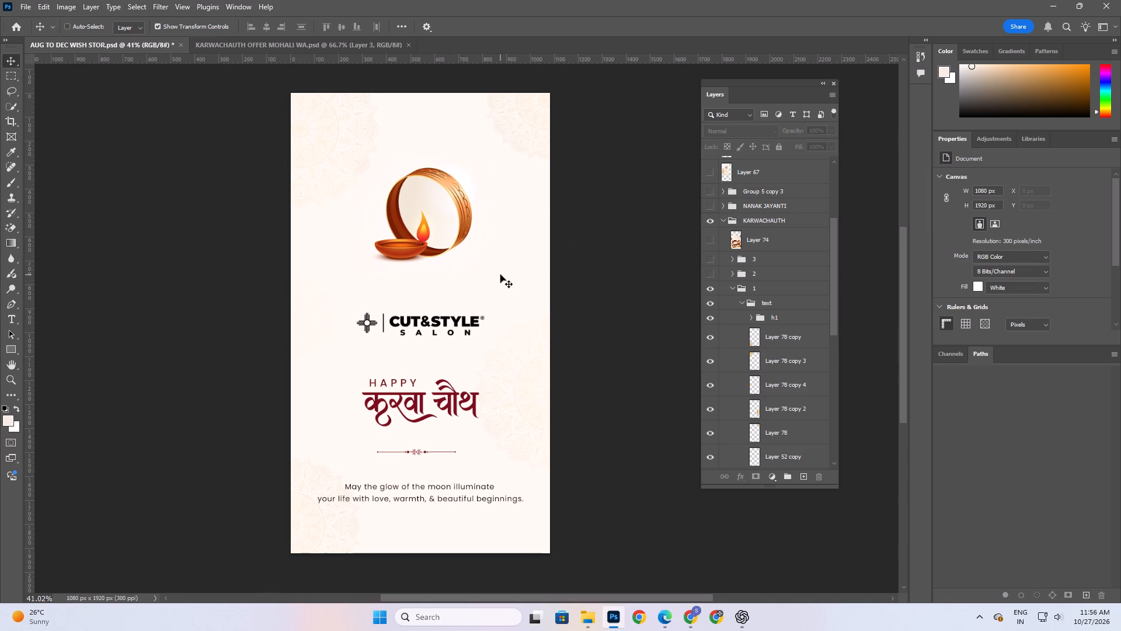
scroll(537, 395, "up", 2)
key("space")
key("space")
key("space")
key("space")
key("space")
key("space")
key("space")
key("space")
left_click_drag(515, 282, 517, 276)
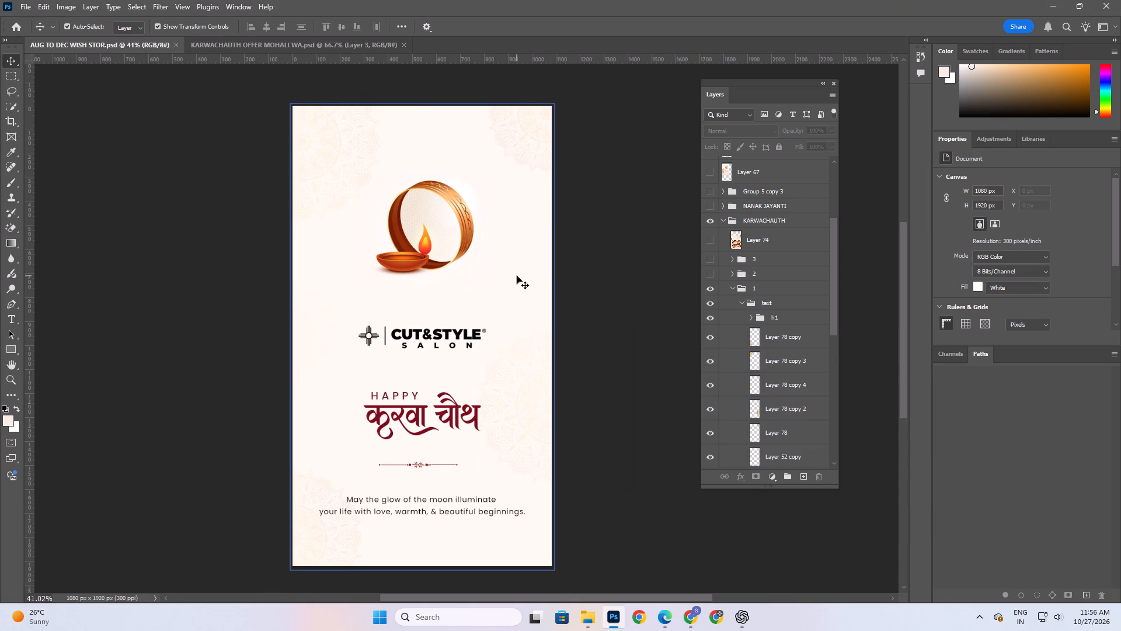
key("ctrl+s")
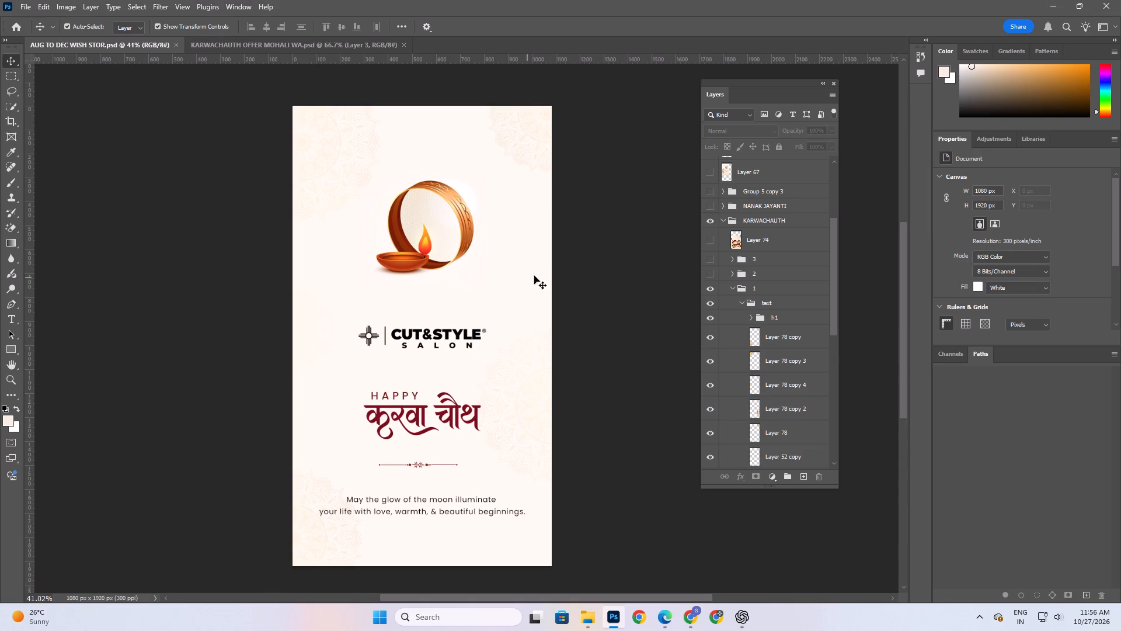
Enlarge the sieve and diya illustration above the salon logo to about 110.8%, keeping its centre in place.
key("space")
key("space")
key("space")
key("space")
key("space")
key("space")
key("space")
key("space")
key("space")
key("space")
left_click(524, 348)
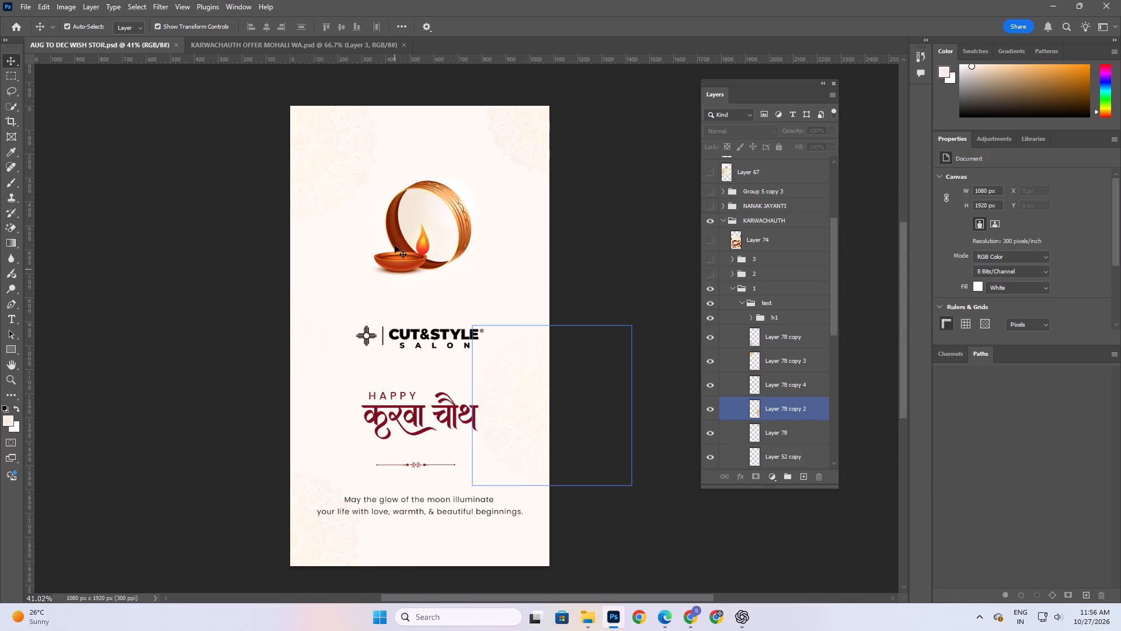
left_click(395, 238)
left_click_drag(490, 286, 495, 287, "alt")
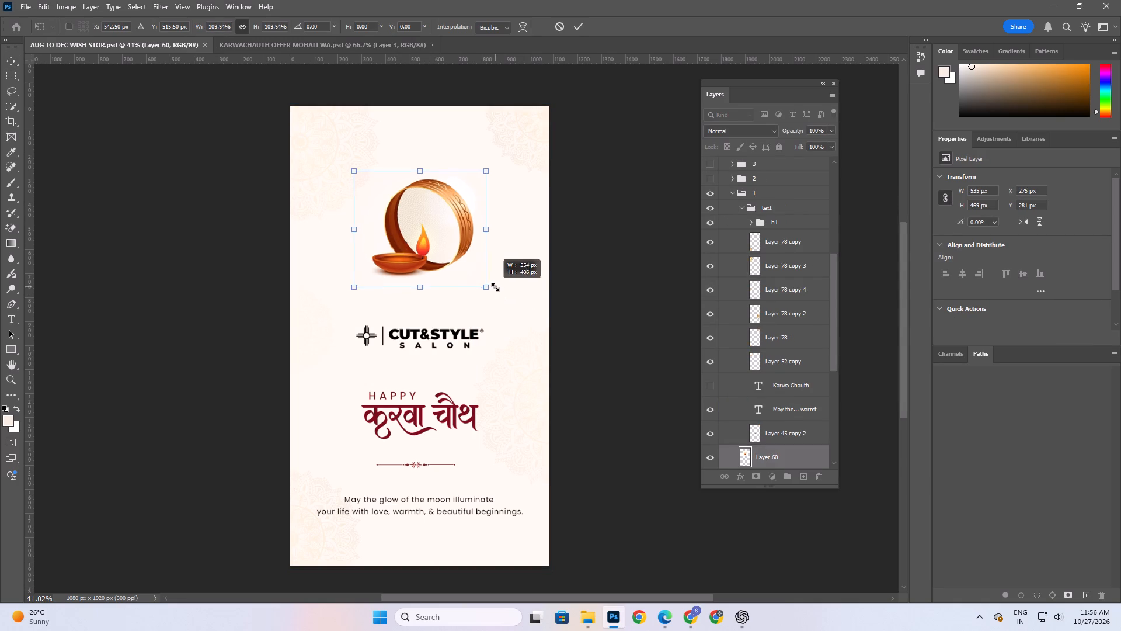
left_click_drag(495, 287, 503, 286, "alt")
left_click(576, 30)
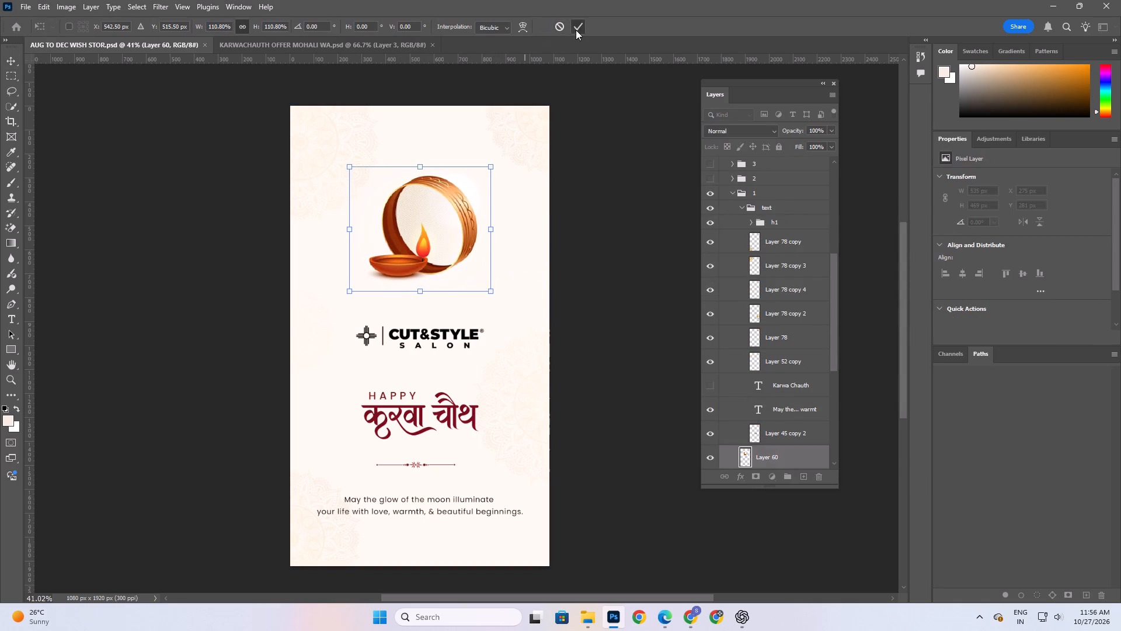
left_click(642, 185)
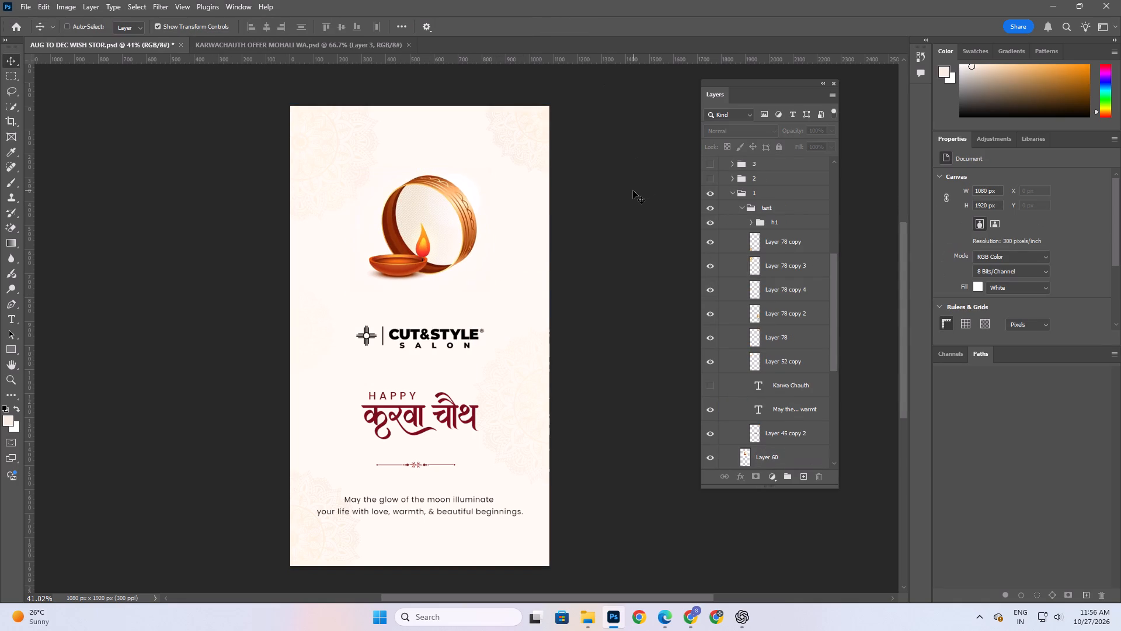
Save the story document with the enlarged illustration.
key("ctrl+s")
key("space")
key("space")
key("space")
key("space")
key("space")
key("space")
key("space")
key("space")
key("space")
key("space")
key("space")
key("space")
key("space")
key("space")
left_click(511, 311)
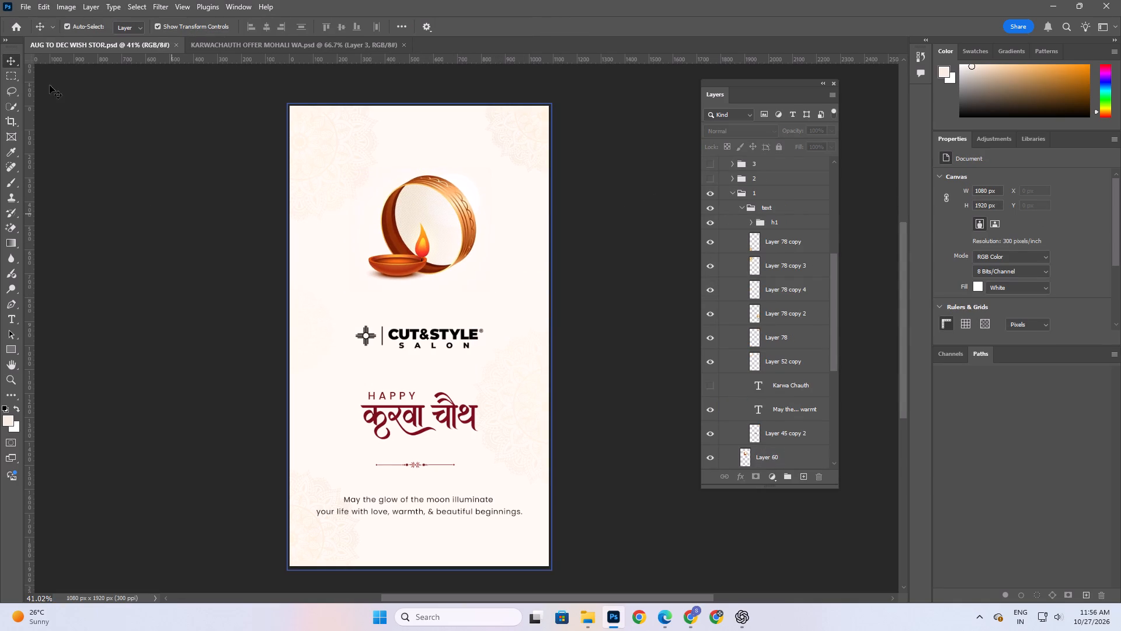
Export the first Karwa Chauth version for web as a JPEG named Karwachauth2 in the AUG TO DEC folder.
left_click(28, 11)
left_click(82, 208)
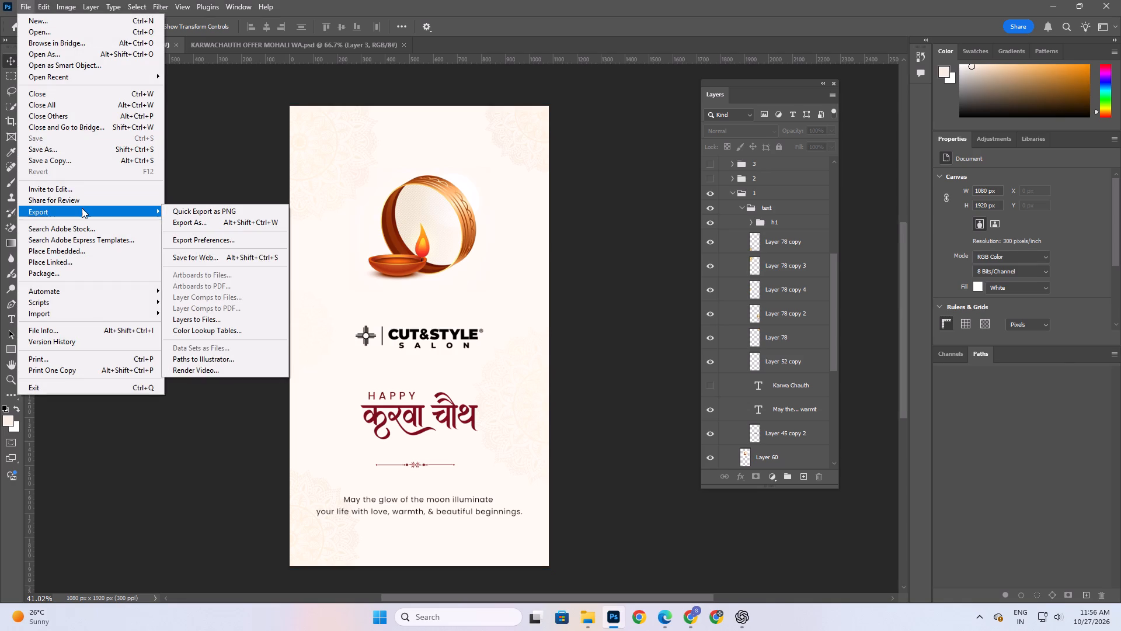
left_click(213, 261)
left_click(634, 474)
left_click(650, 484)
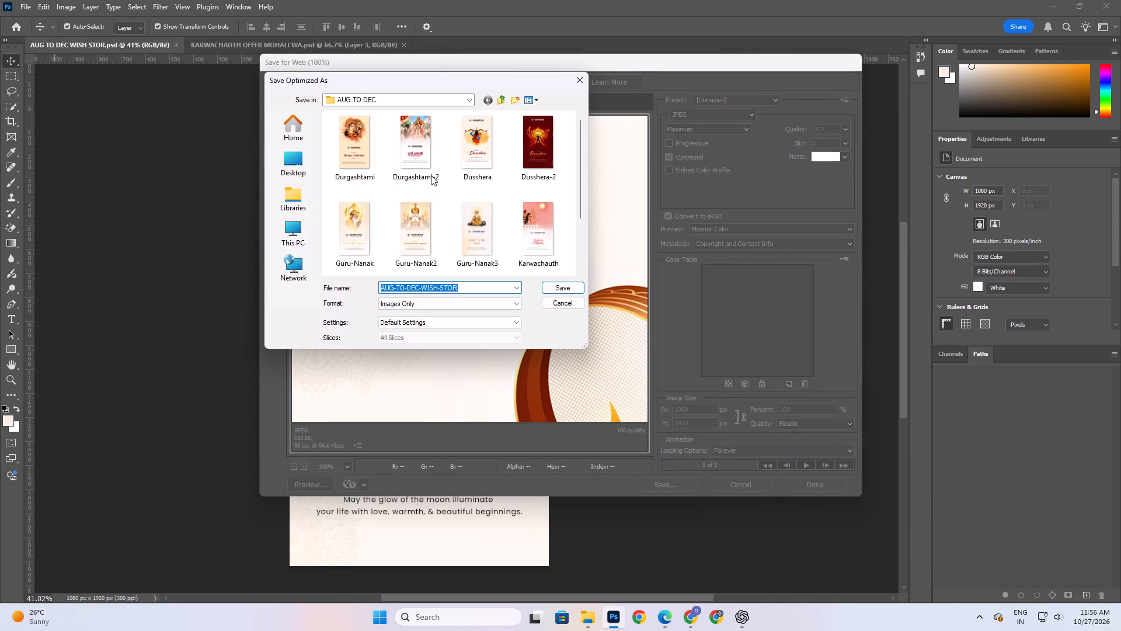
scroll(472, 175, "down", 8)
left_click(545, 146)
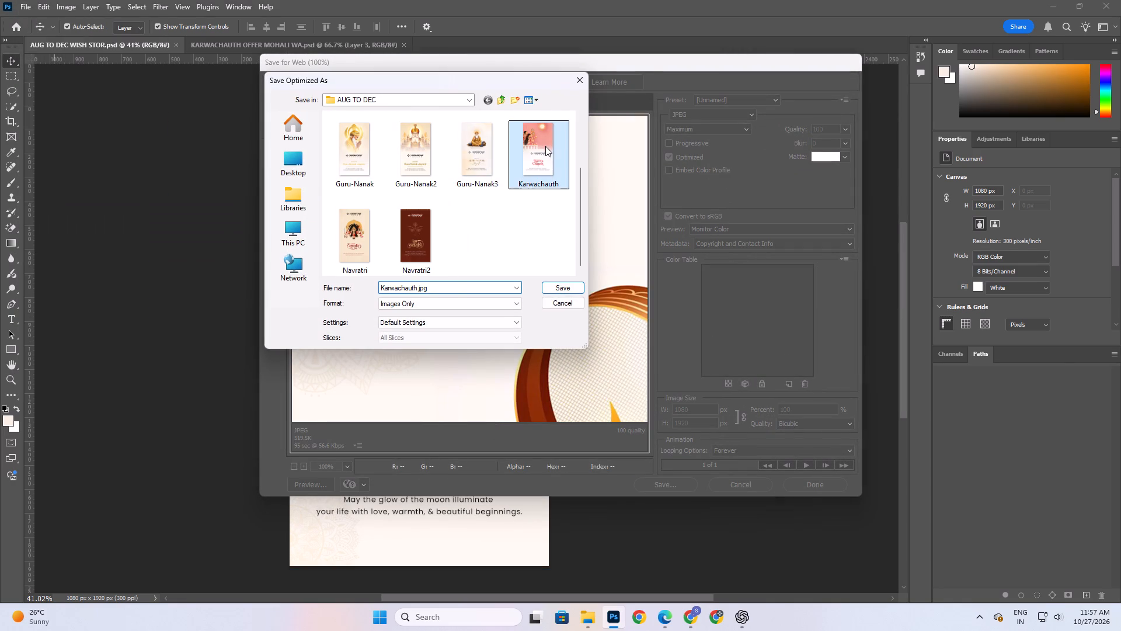
left_click(419, 289)
left_click(415, 289)
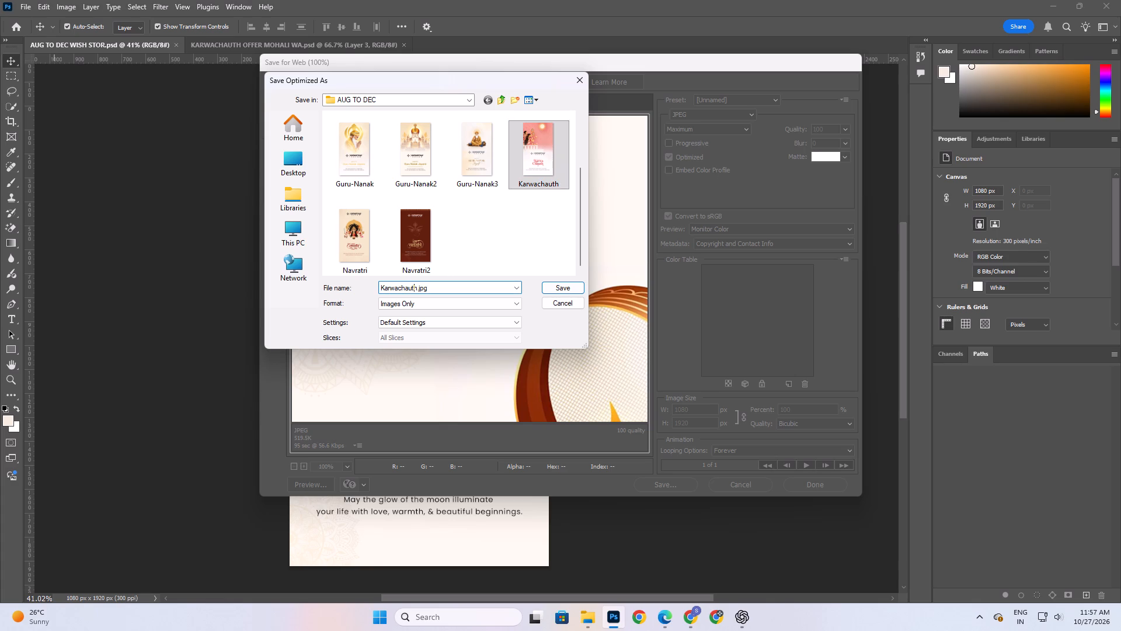
left_click(416, 289)
key("2")
key("Return")
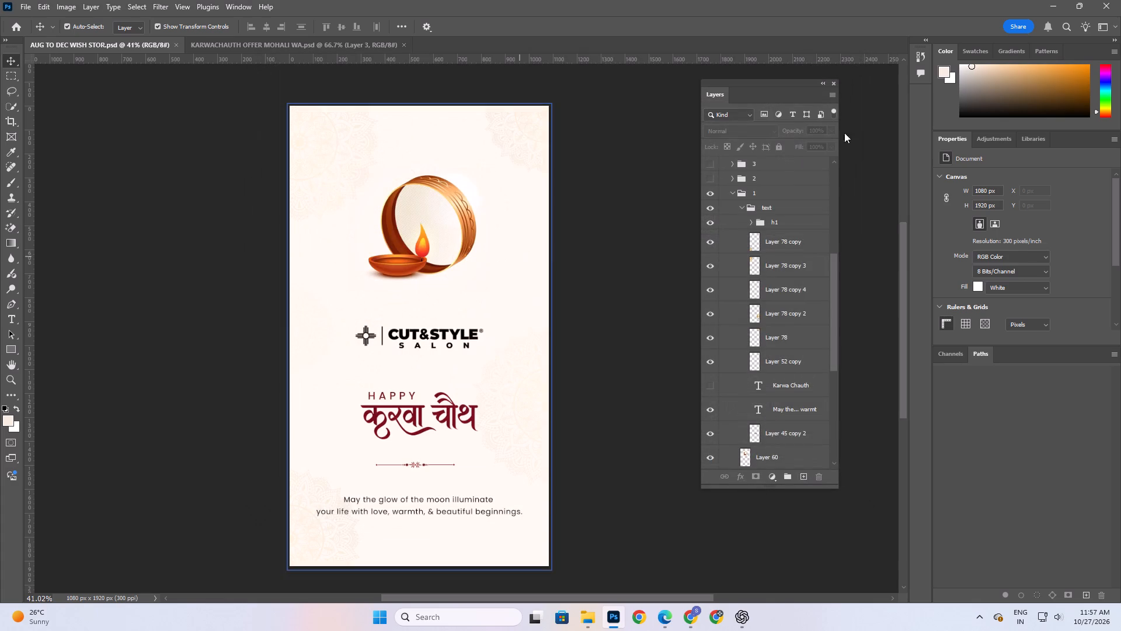
Collapse and hide version group 1, show version group 2 in the KARWACHAUTH group, and save the document.
left_click(733, 192)
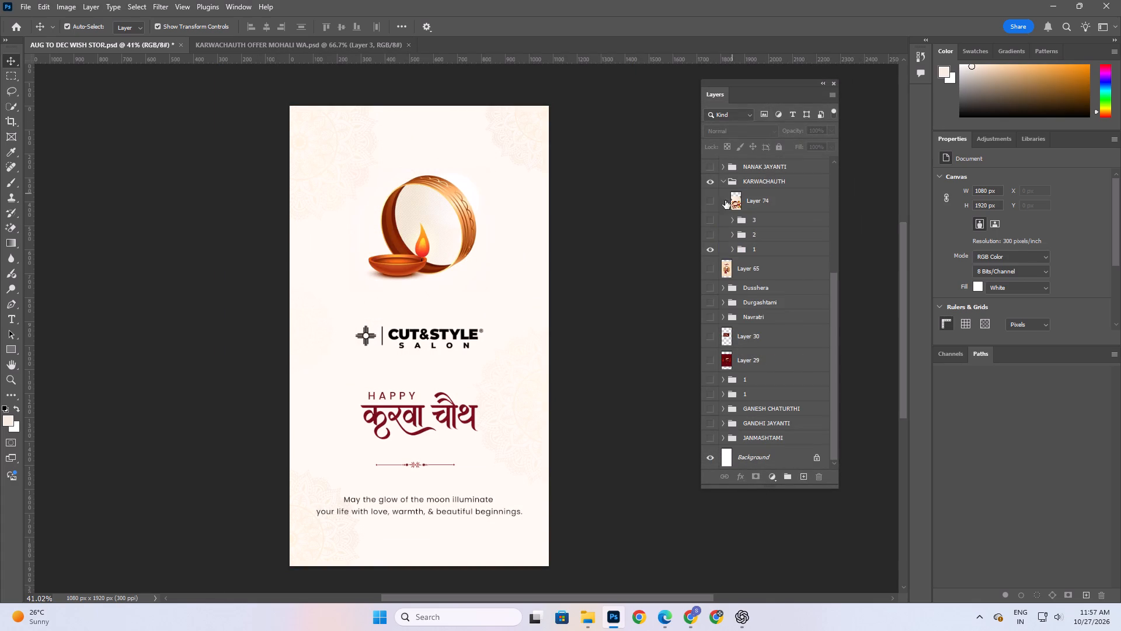
left_click(712, 249)
left_click(712, 238)
key("ctrl+s")
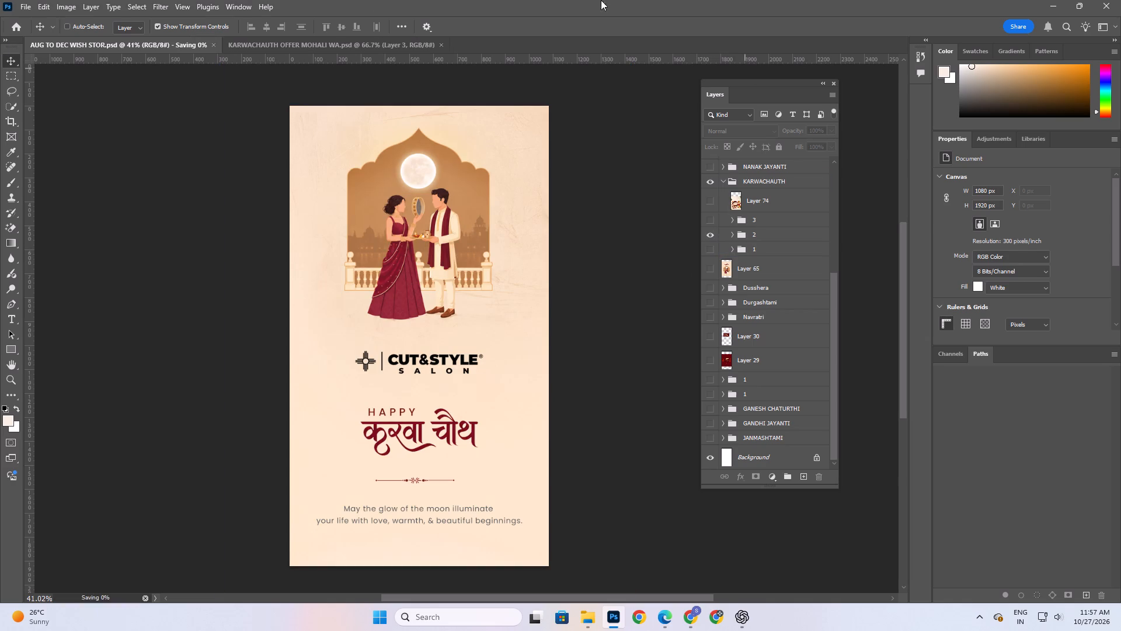
Export the second Karwa Chauth version, with the couple under the moon, for web as a JPEG named Karwachauth23 in the AUG TO DEC folder.
left_click(19, 5)
left_click(75, 213)
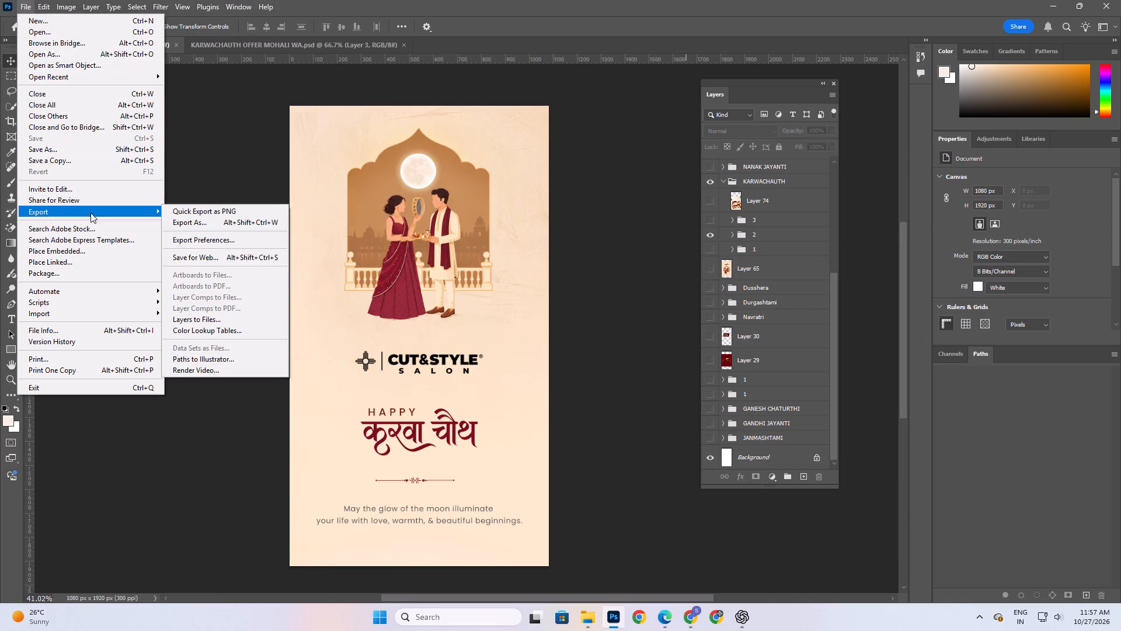
left_click(225, 256)
left_click(659, 485)
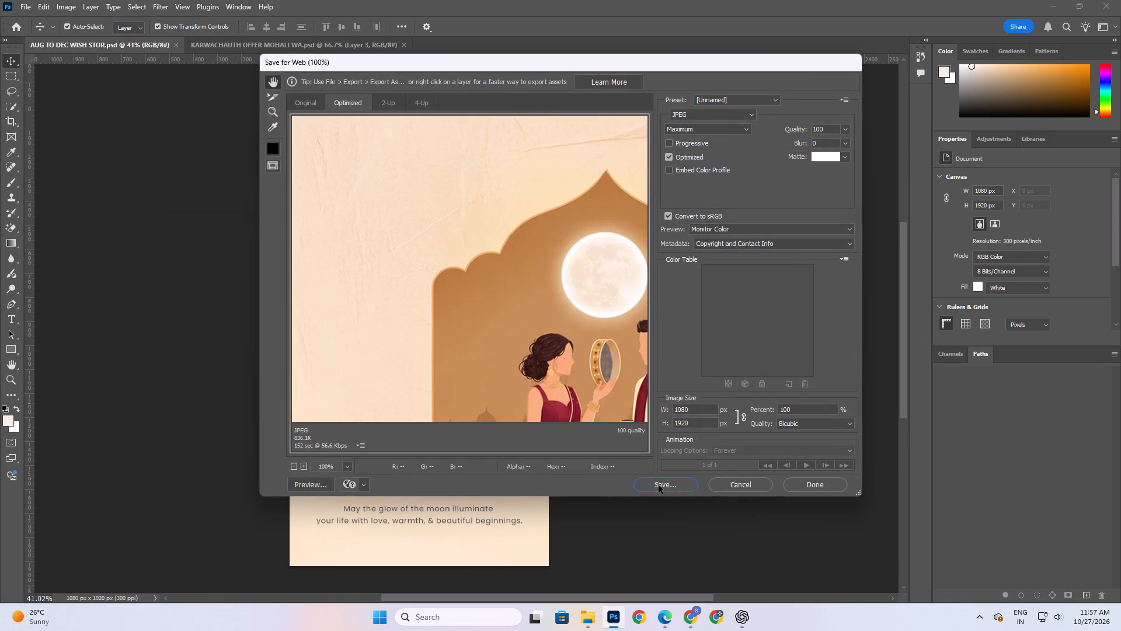
scroll(518, 210, "down", 10)
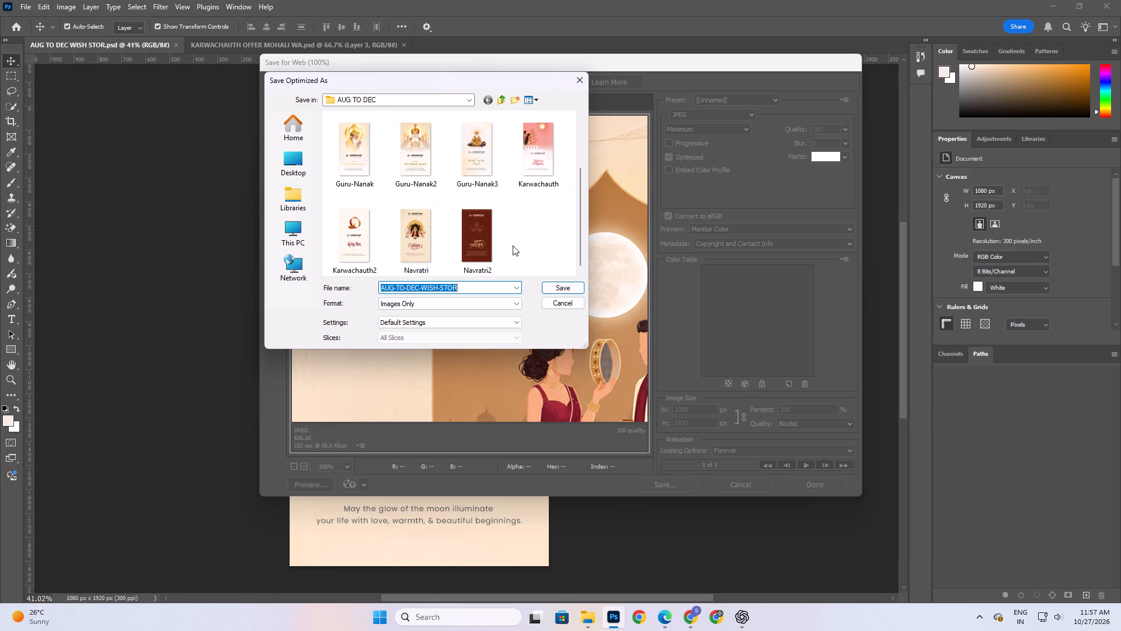
left_click(361, 255)
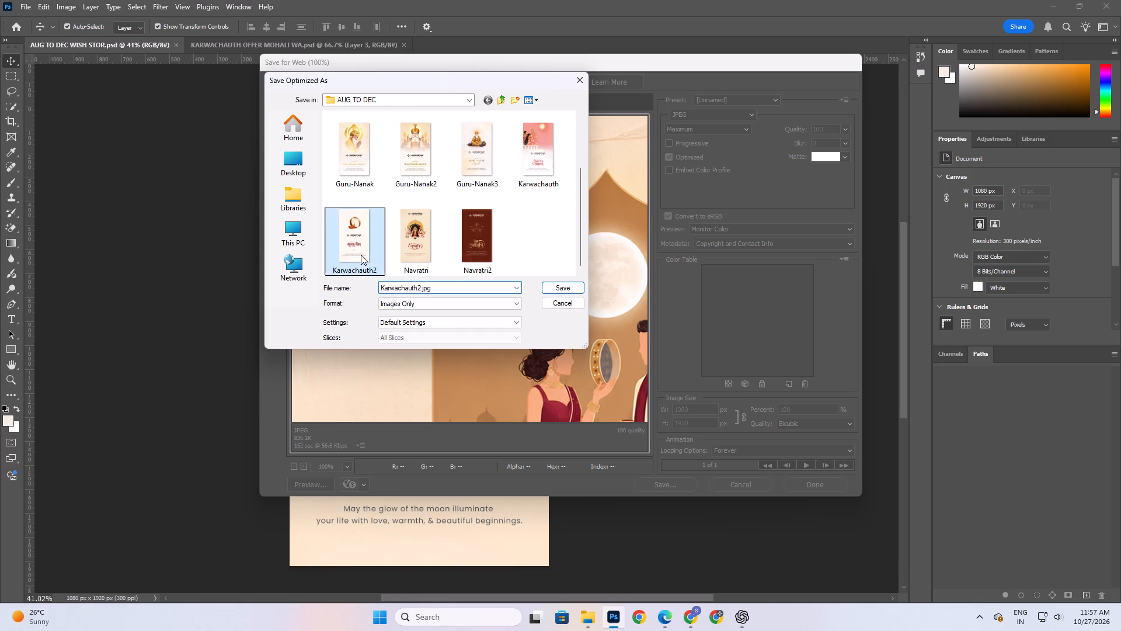
left_click(420, 289)
left_click(420, 290)
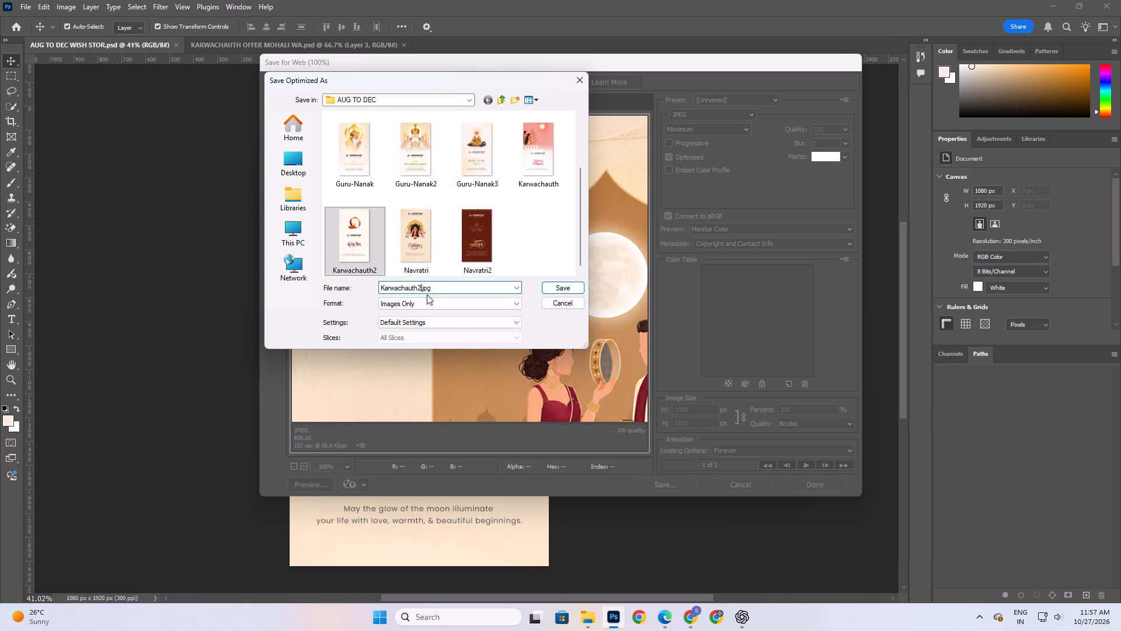
key("3")
key("Return")
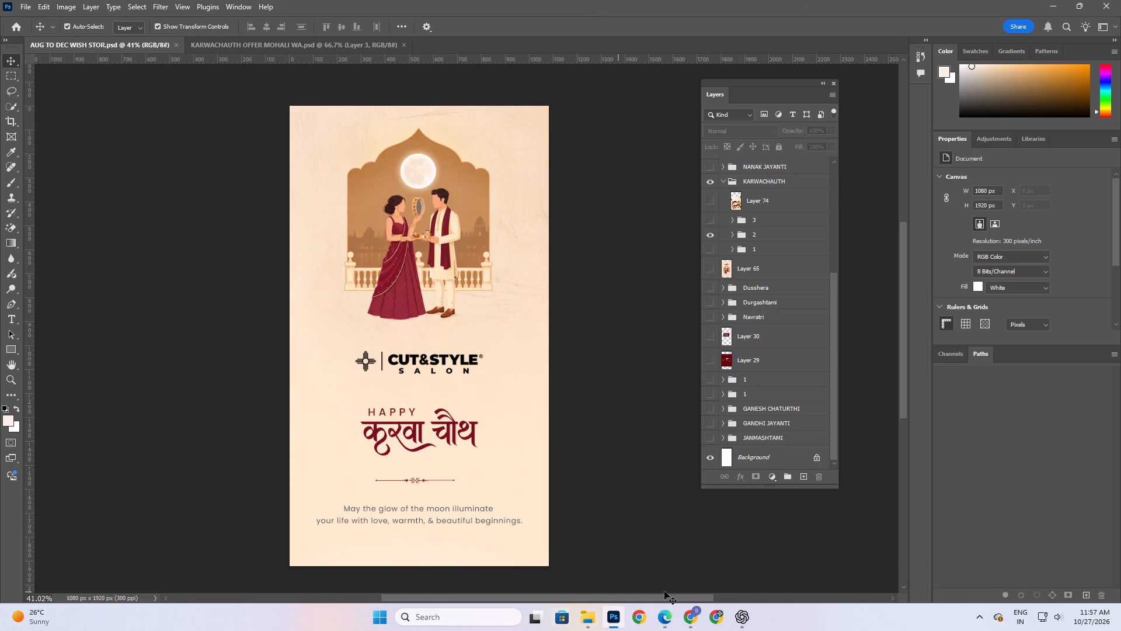
Switch to File Explorer, search the LOCATIONS folder for "fest", and open the AUG TO DEC folder inside FESTIVE WISH.
left_click(586, 615)
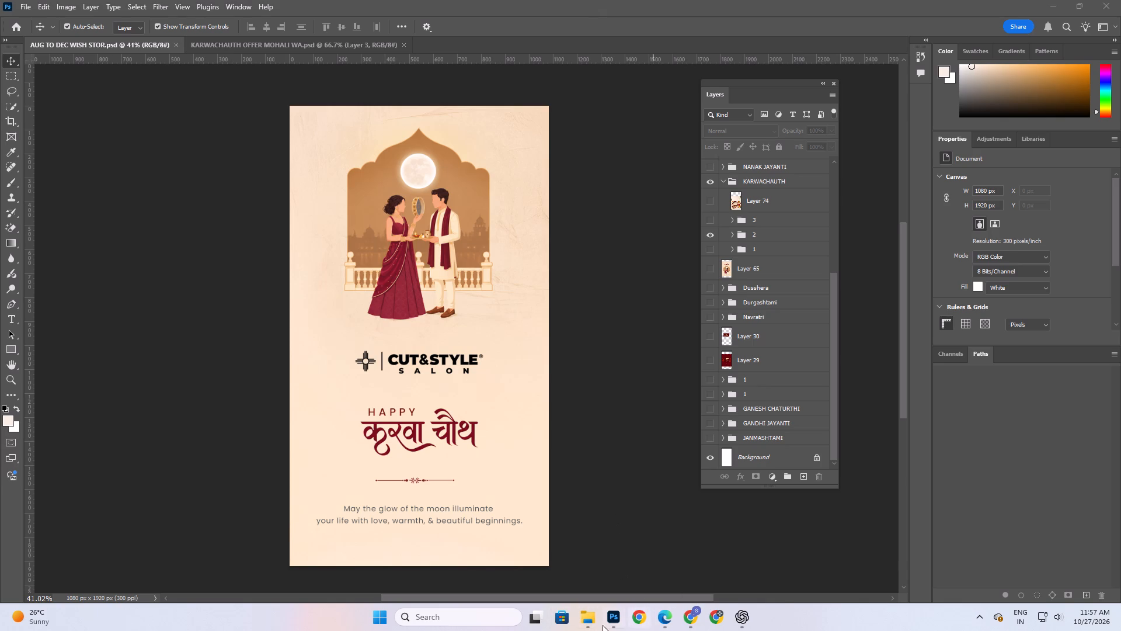
left_click(595, 629)
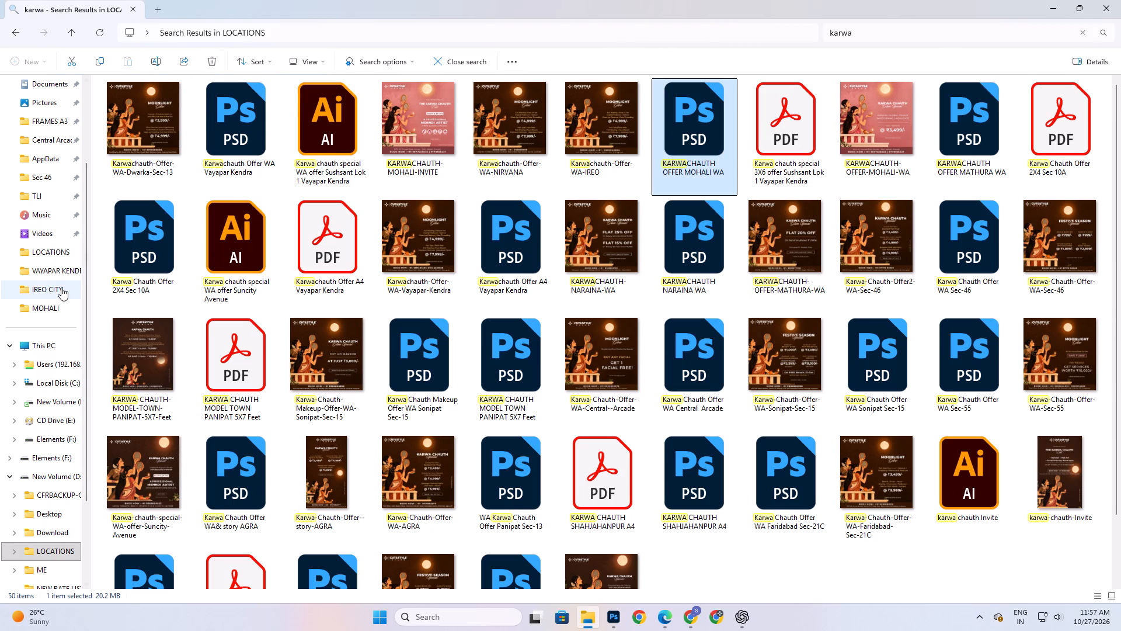
left_click(47, 252)
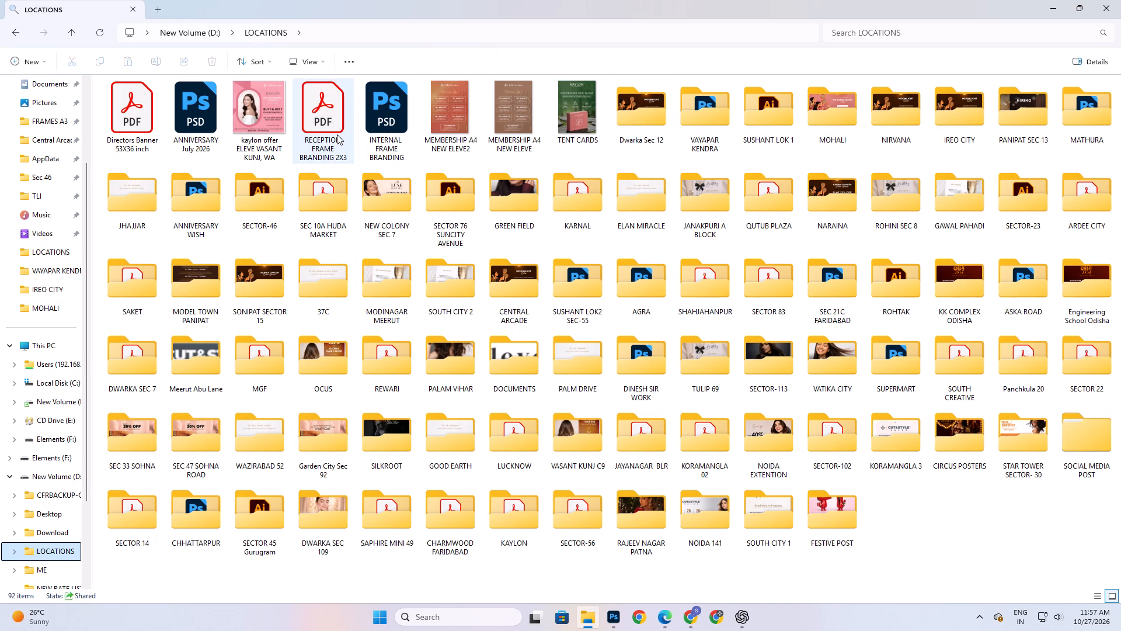
left_click(854, 39)
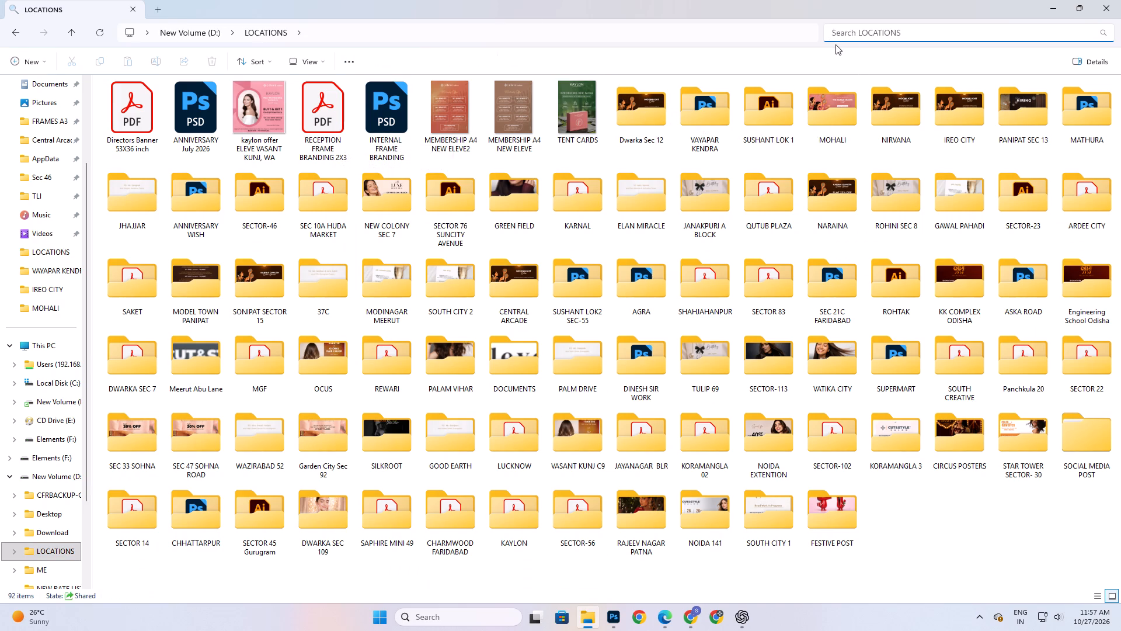
type("fest")
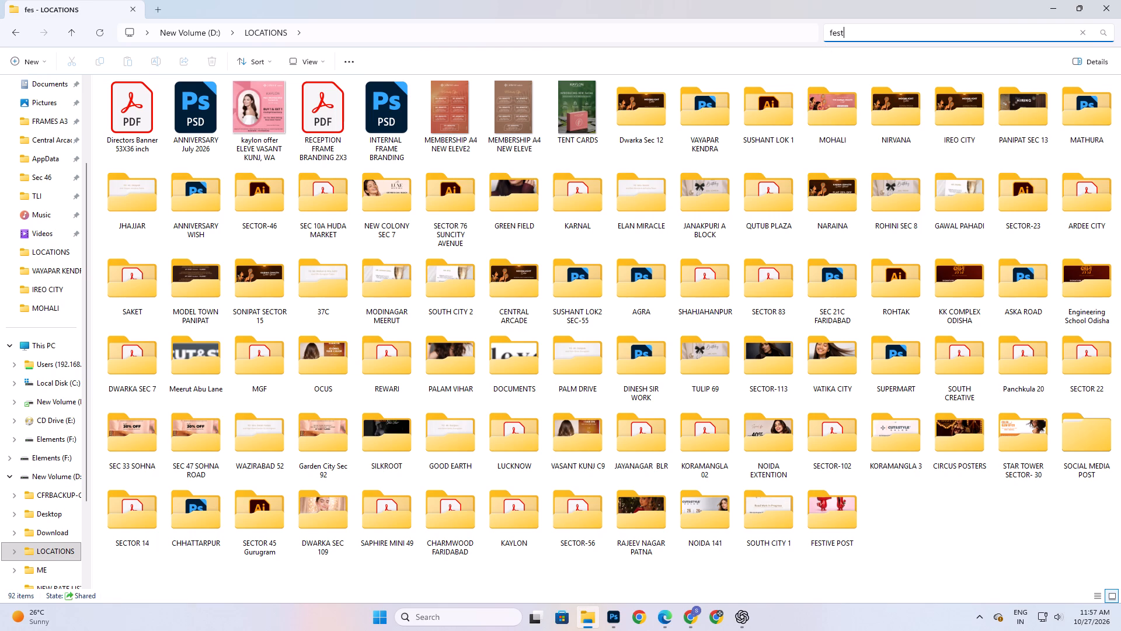
double_click(169, 124)
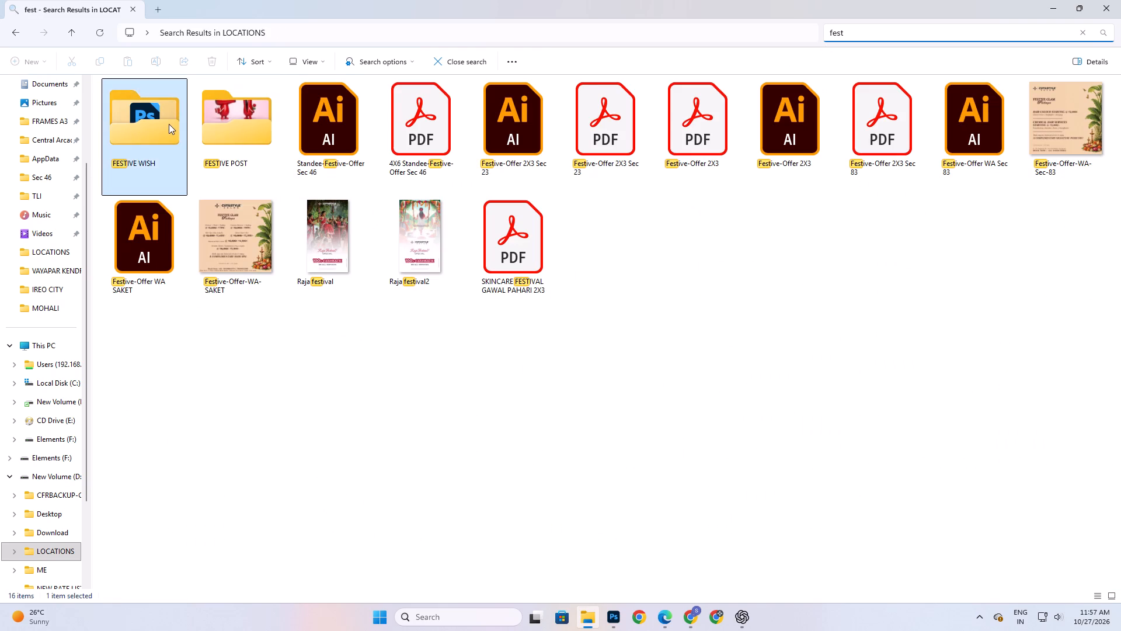
scroll(293, 250, "up", 4)
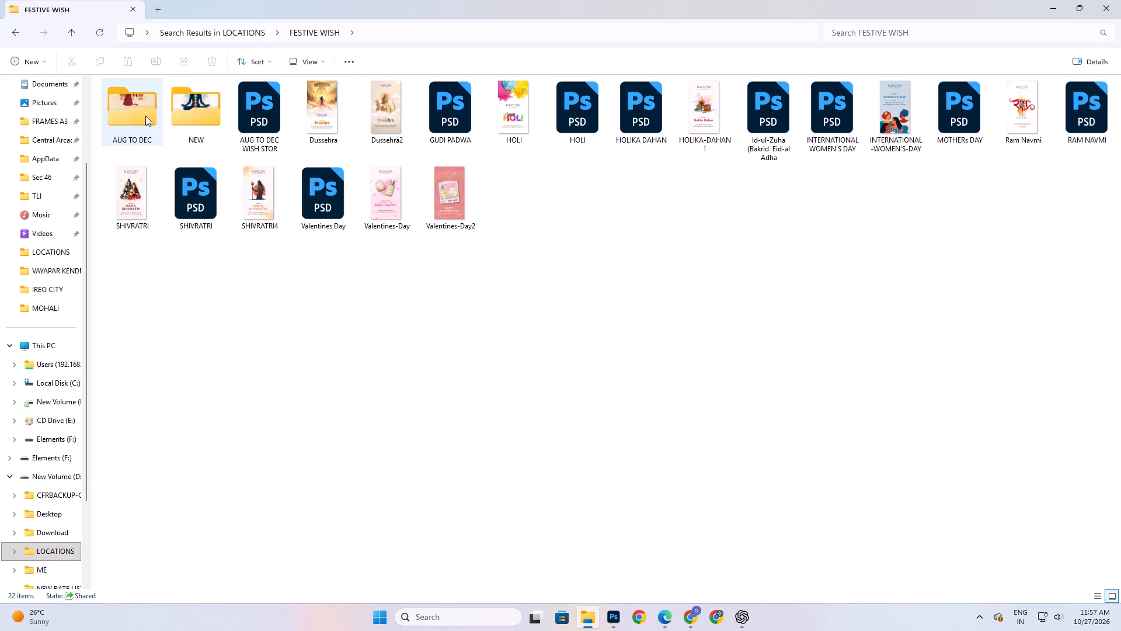
left_click(133, 111)
double_click(133, 111)
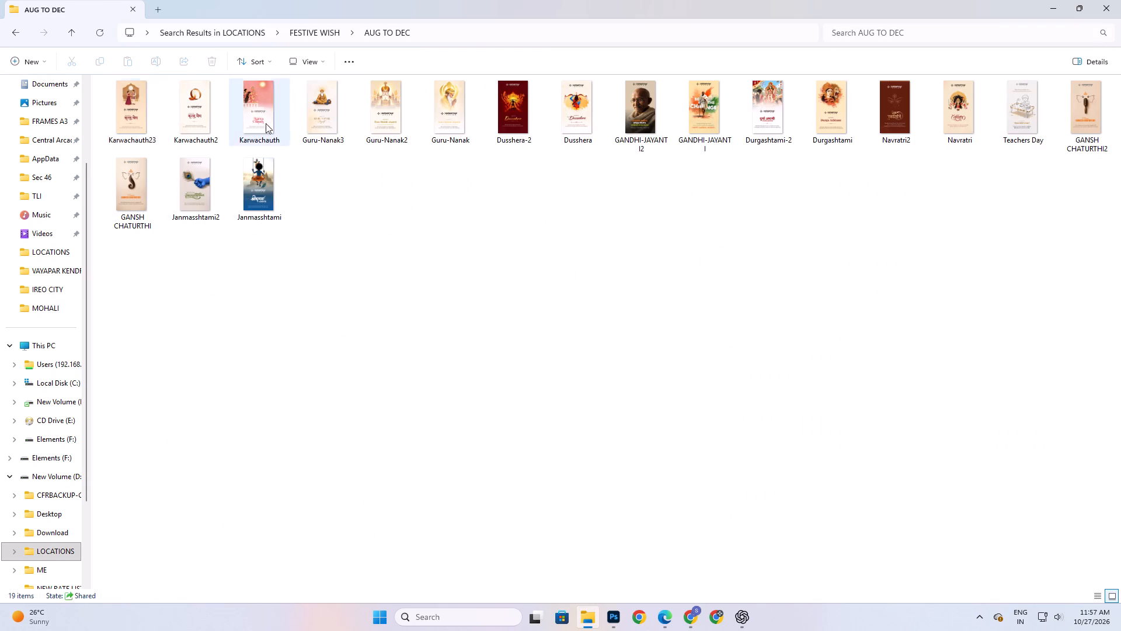
Reverse the sort order of the AUG TO DEC files so they run from Janmasshtami to Karwachauth23.
left_click(350, 268)
right_click(458, 197)
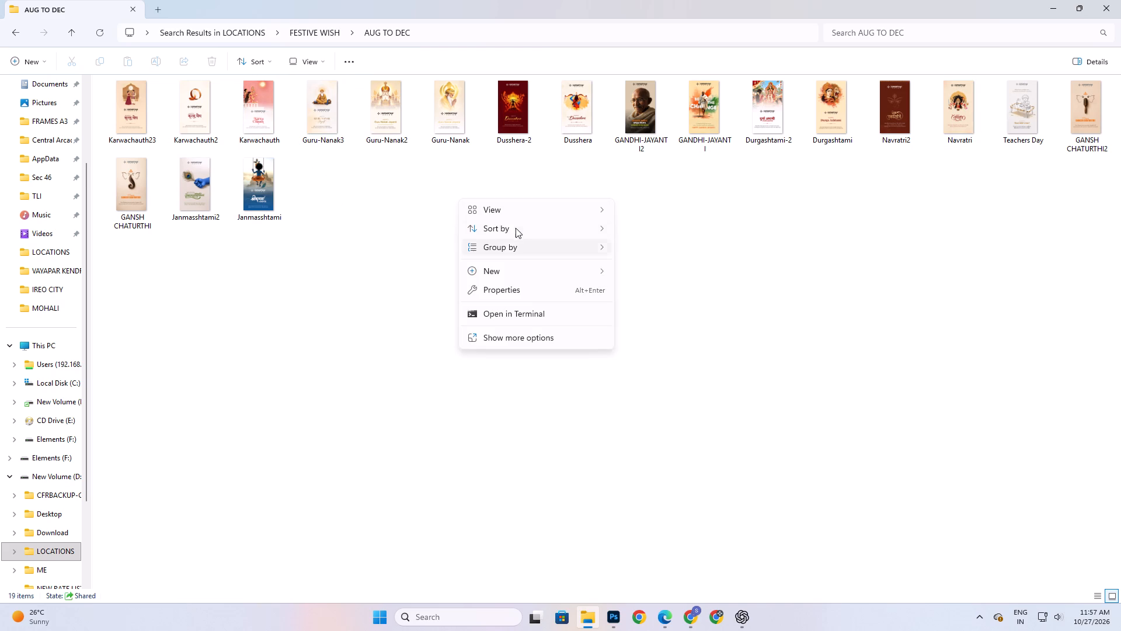
left_click(516, 222)
left_click(655, 250)
scroll(325, 196, "up", 3)
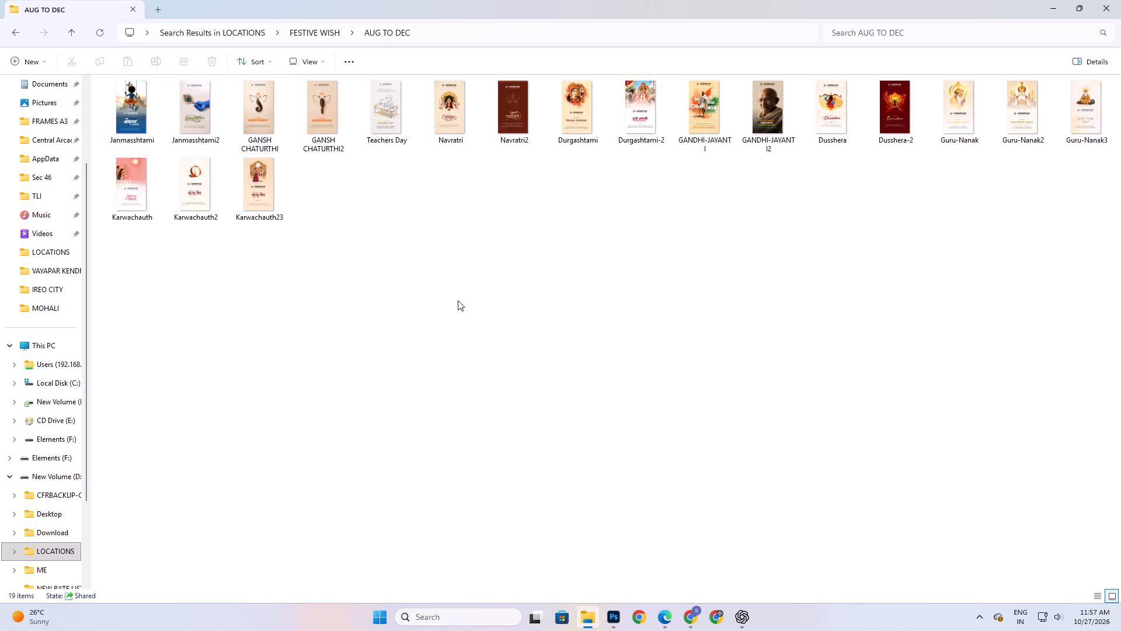
right_click(340, 196)
left_click(190, 307)
Rename the Karwachauth23 image file as Karwachauth3.
left_click(264, 190)
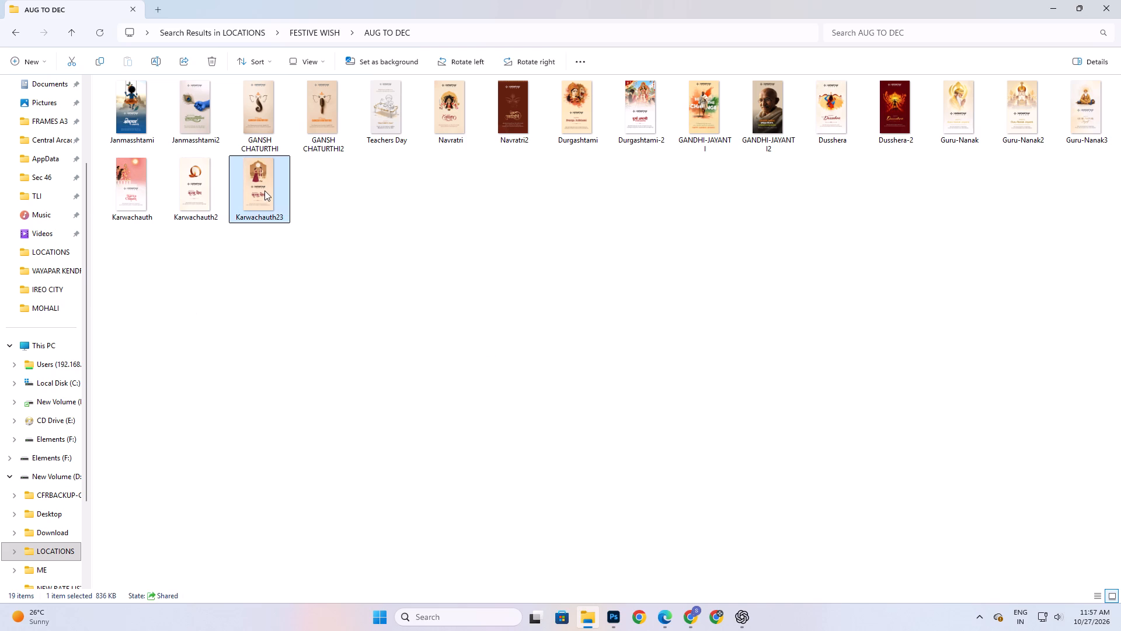
left_click(152, 58)
left_click(278, 219)
key("BackSpace")
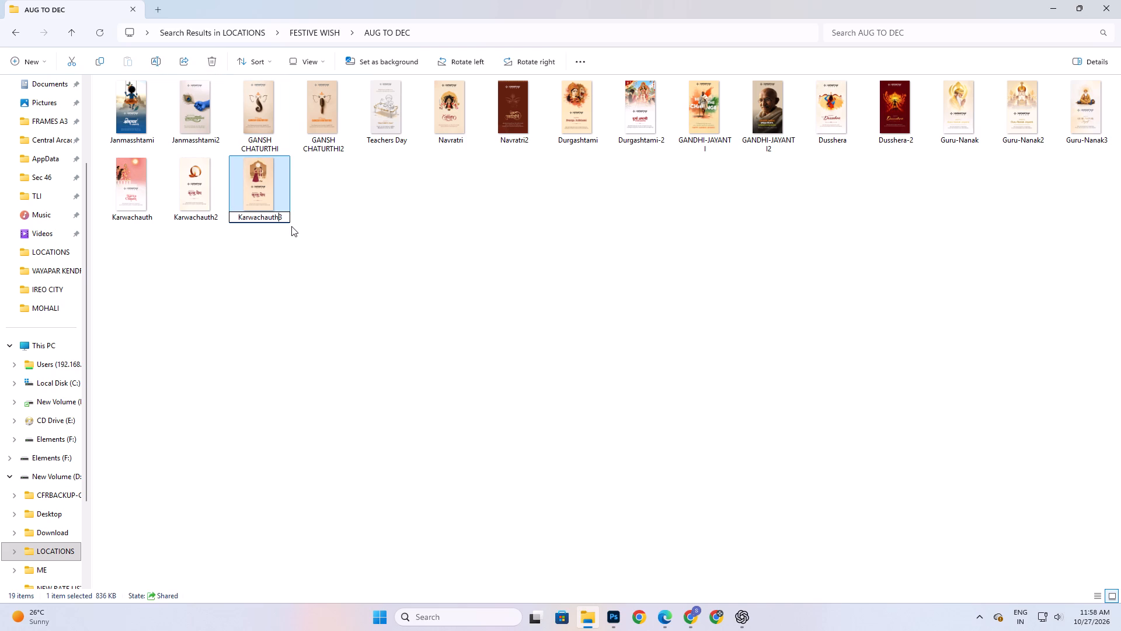
key("Return")
left_click(354, 299)
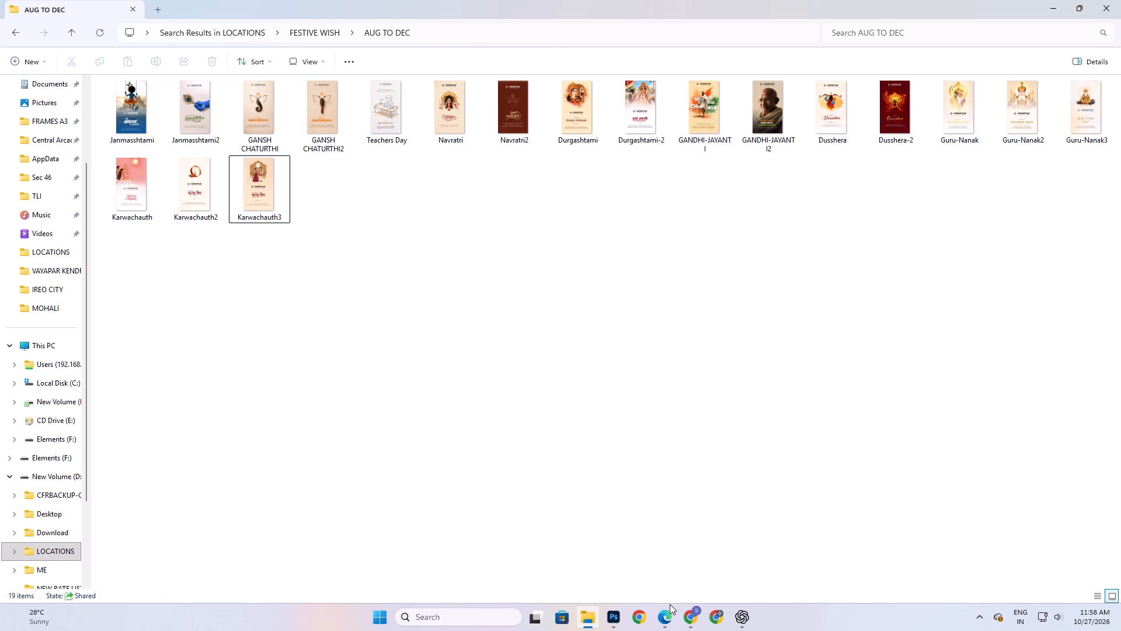
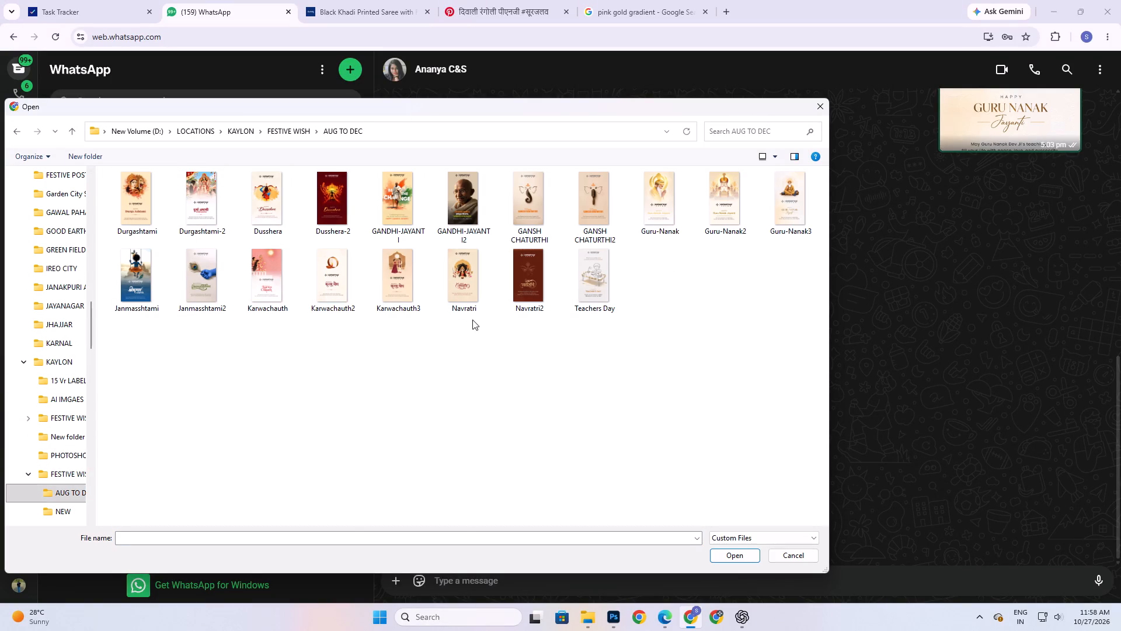
Select the Karwachauth, Karwachauth2 and Karwachauth3 images in the AUG TO DEC folder for attaching to the open WhatsApp chat.
left_click_drag(469, 339, 488, 369)
left_click_drag(404, 347, 260, 298)
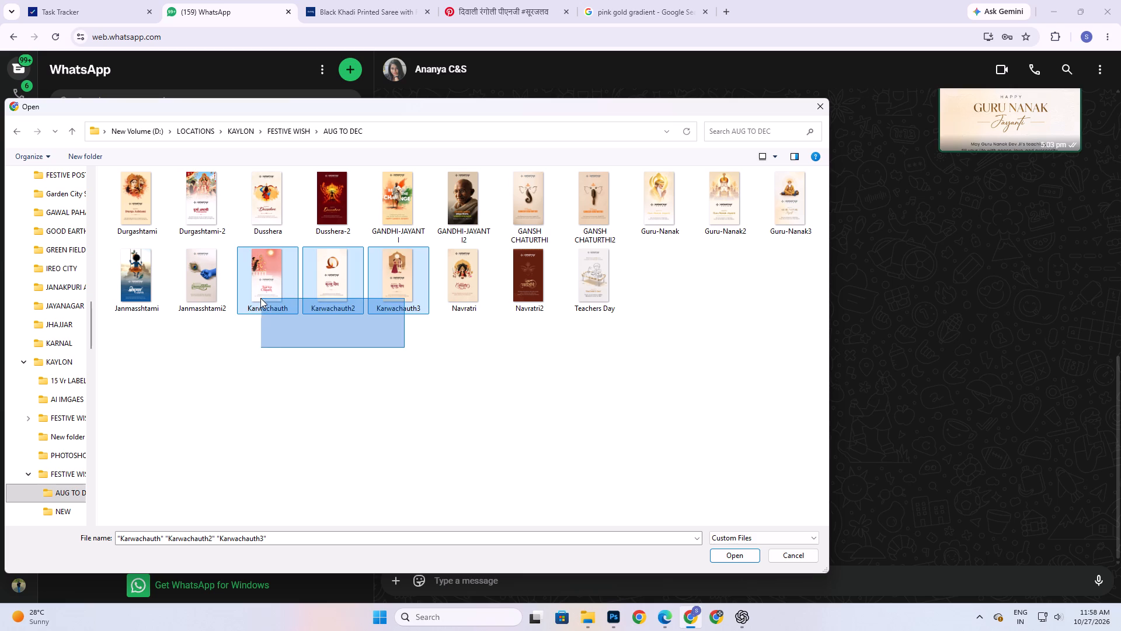
left_click_drag(260, 298, 261, 298)
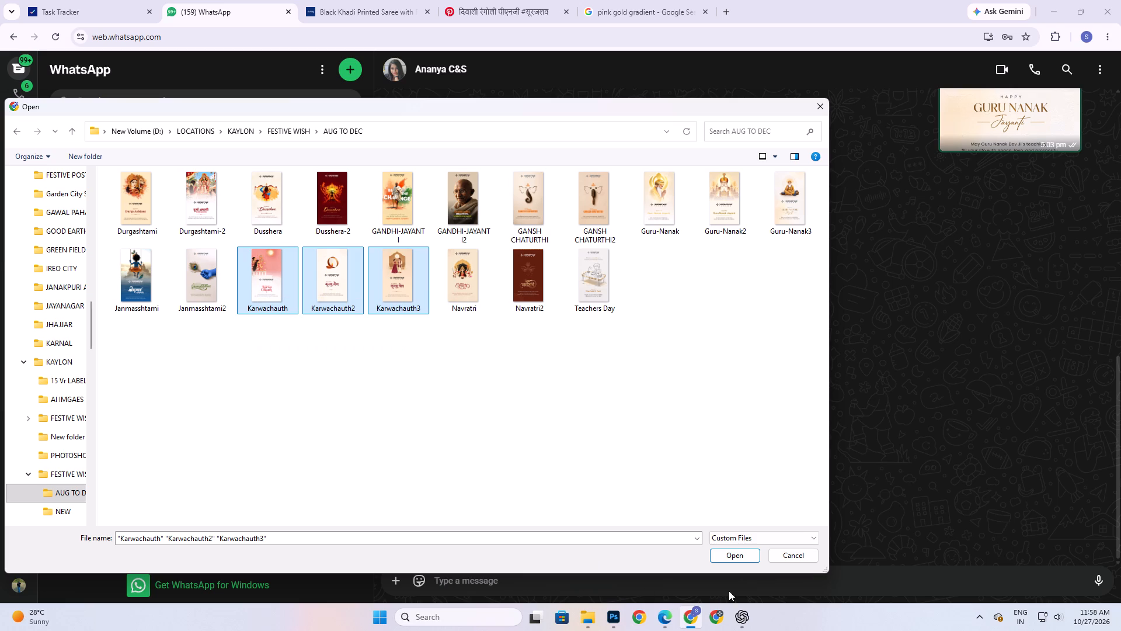